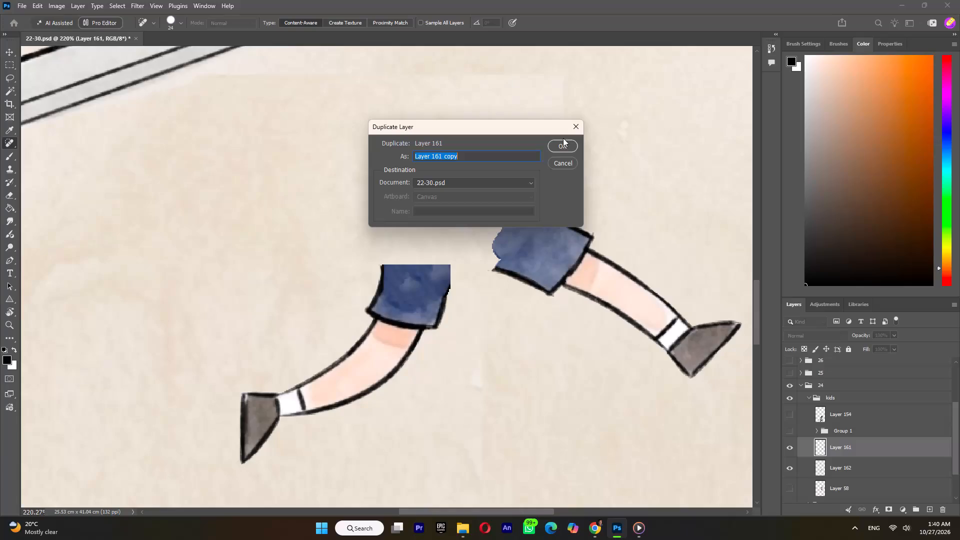
# Duplicate Layer 161, the right-hand leg, within 22-30.psd.
pyautogui.click(558, 150)
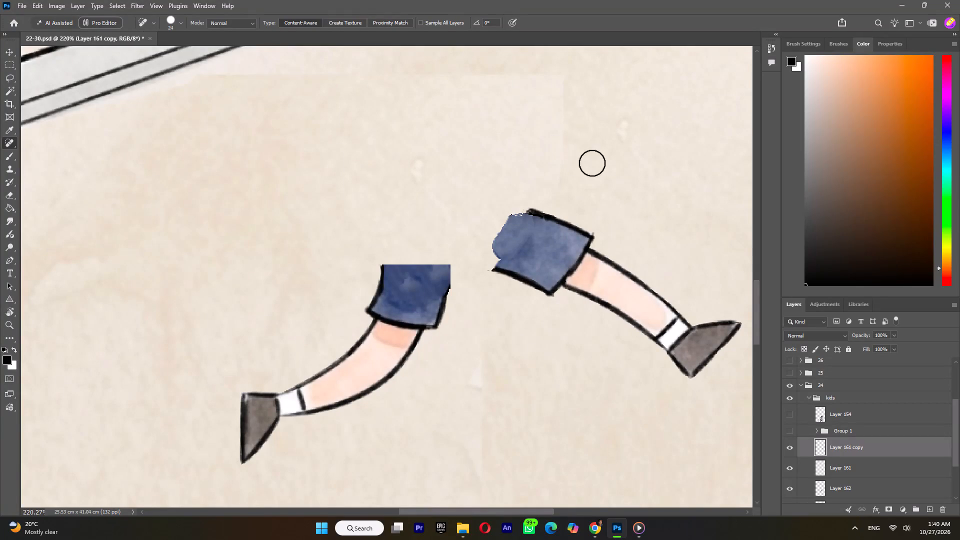
# Puppet Warp the duplicated leg with pins at the shorts, knee and shoe, bending the knee so the foot swings down and back.
pyautogui.click(36, 3)
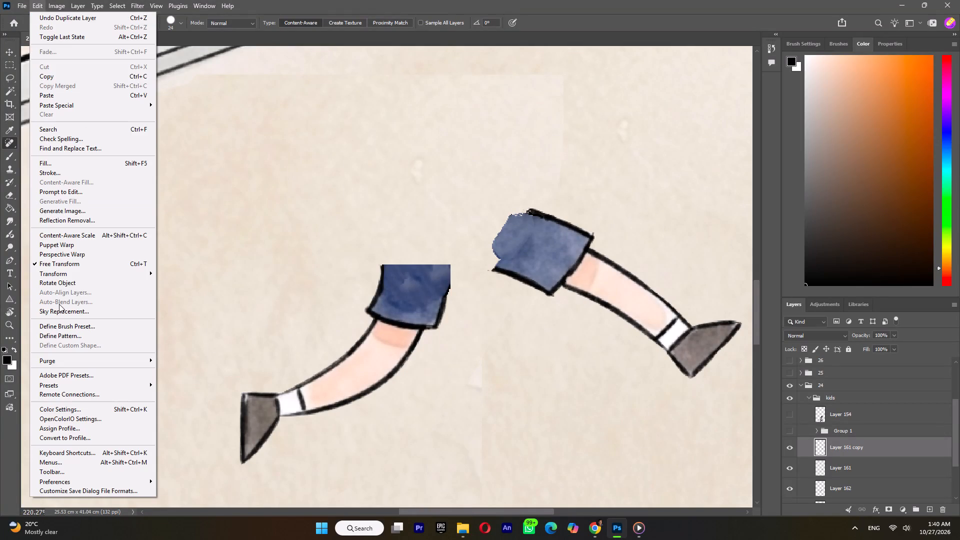
pyautogui.click(62, 240)
pyautogui.click(511, 233)
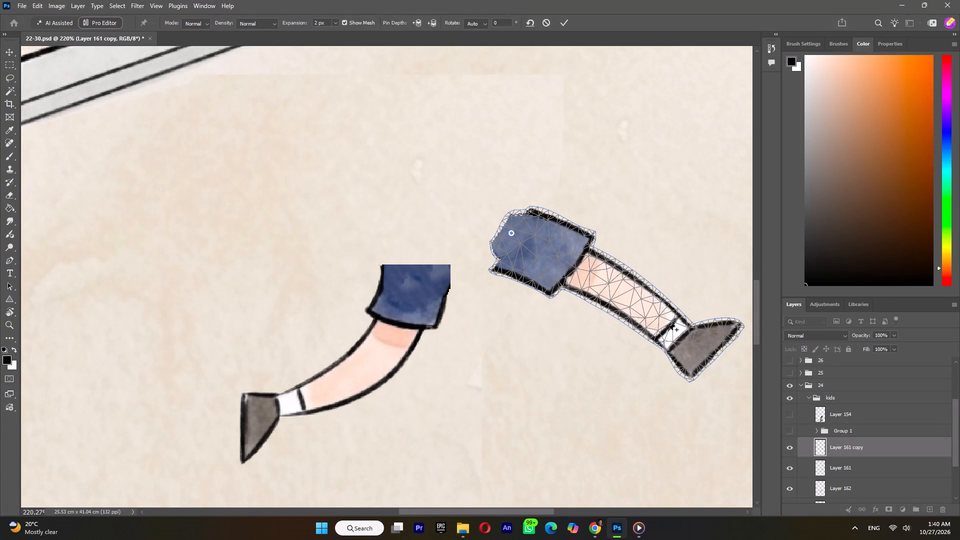
pyautogui.click(696, 357)
pyautogui.moveTo(696, 354); pyautogui.dragTo(640, 400)
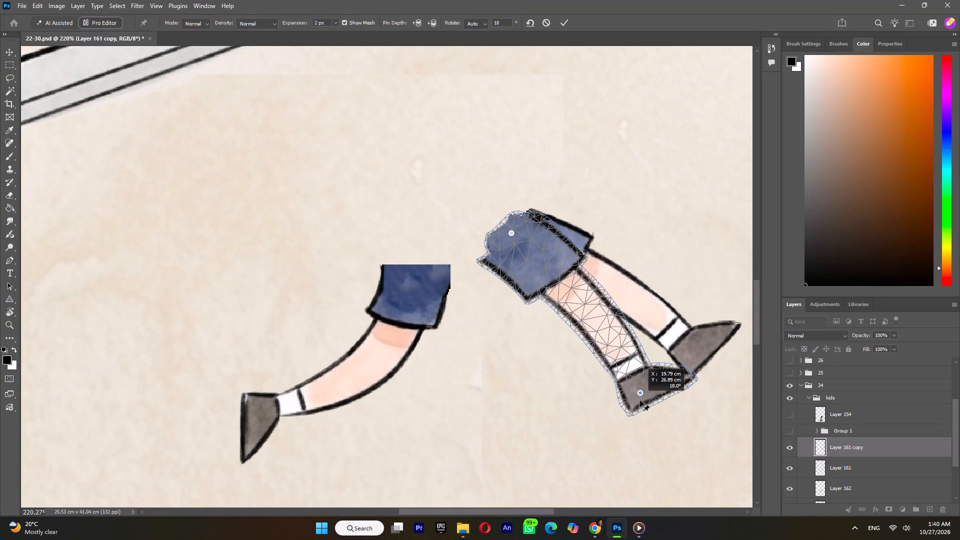
pyautogui.moveTo(640, 400); pyautogui.dragTo(638, 406)
pyautogui.click(596, 330)
pyautogui.moveTo(596, 330); pyautogui.dragTo(627, 307)
pyautogui.moveTo(640, 405); pyautogui.dragTo(607, 400)
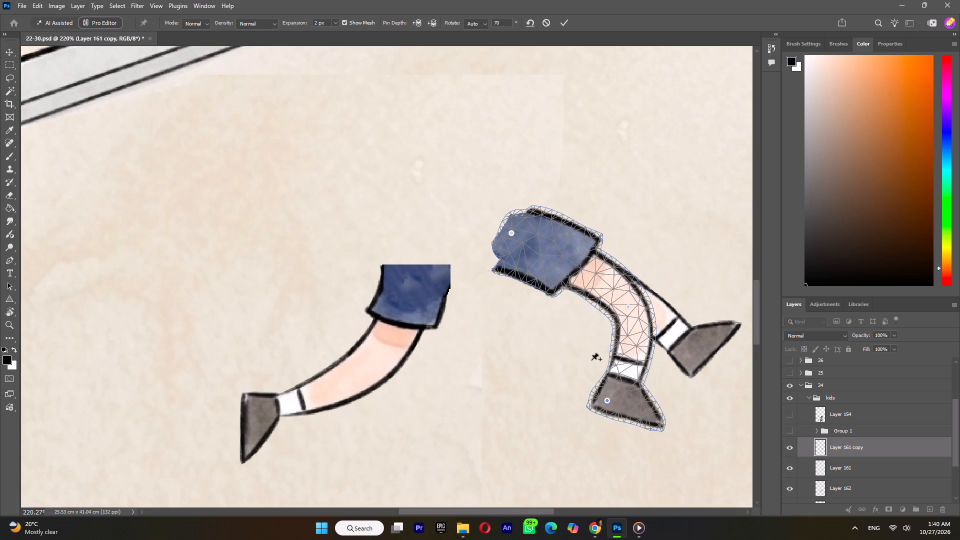
pyautogui.click(563, 20)
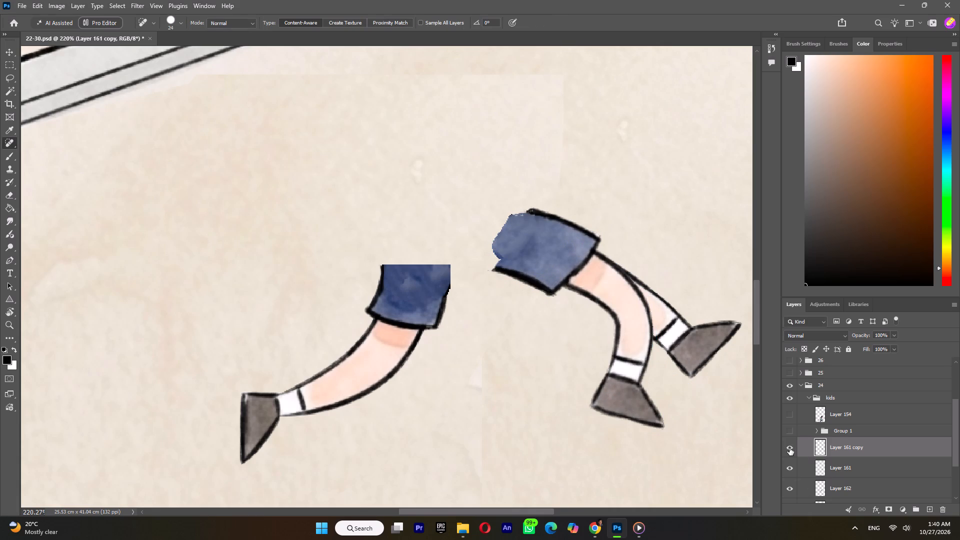
# Hide the Layer 161 copy layer with the bent leg.
pyautogui.click(789, 448)
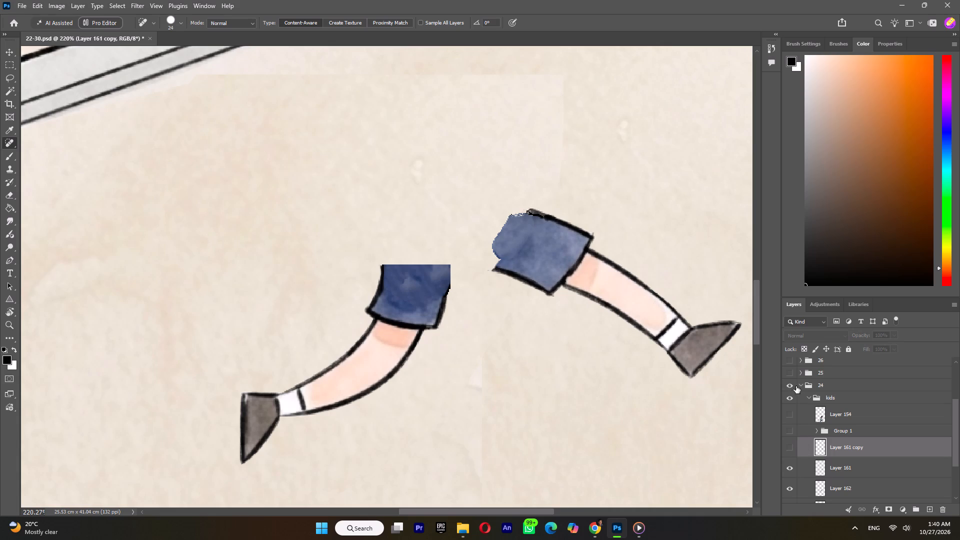
# Collapse the kids group and group 24, and hide group 24.
pyautogui.click(805, 395)
pyautogui.click(810, 396)
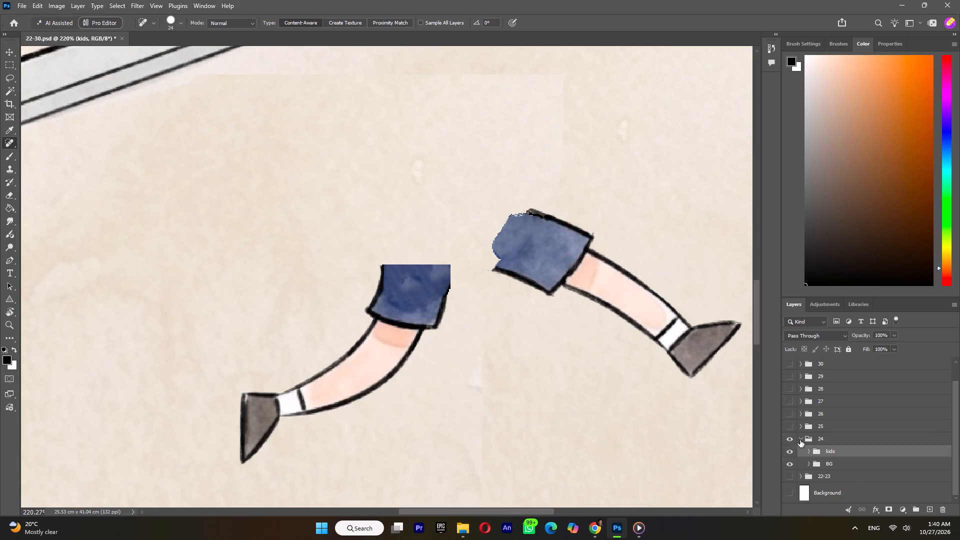
pyautogui.click(800, 439)
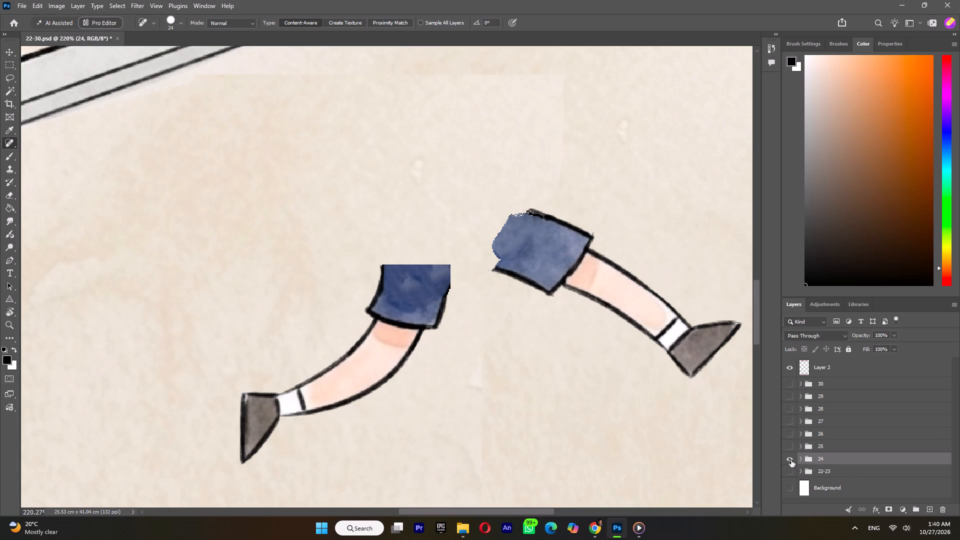
pyautogui.click(791, 460)
pyautogui.click(791, 460)
pyautogui.click(789, 459)
# Show group 25 with the marching band boys together with the white Background layer.
pyautogui.click(789, 446)
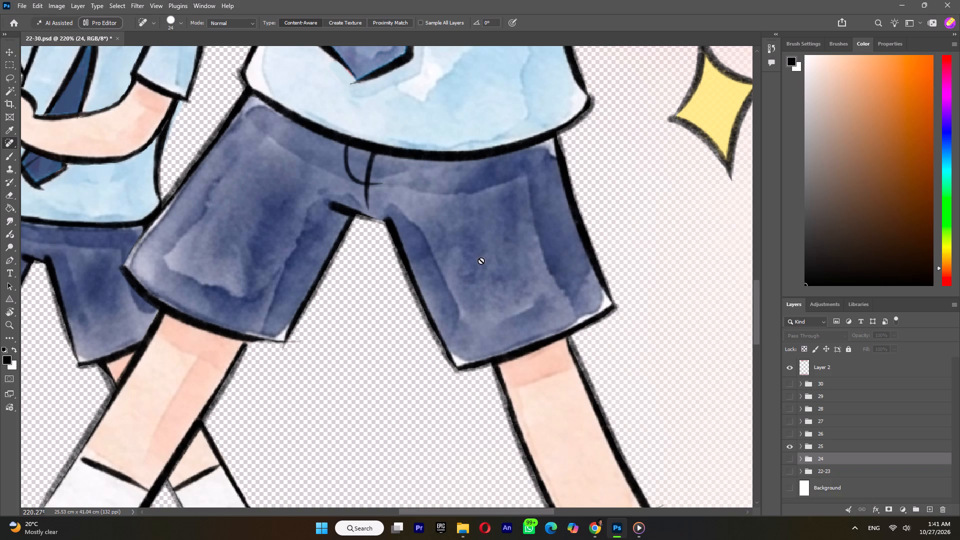
pyautogui.keyDown('alt'); pyautogui.scroll(-10, 543, 302); pyautogui.keyUp('alt')
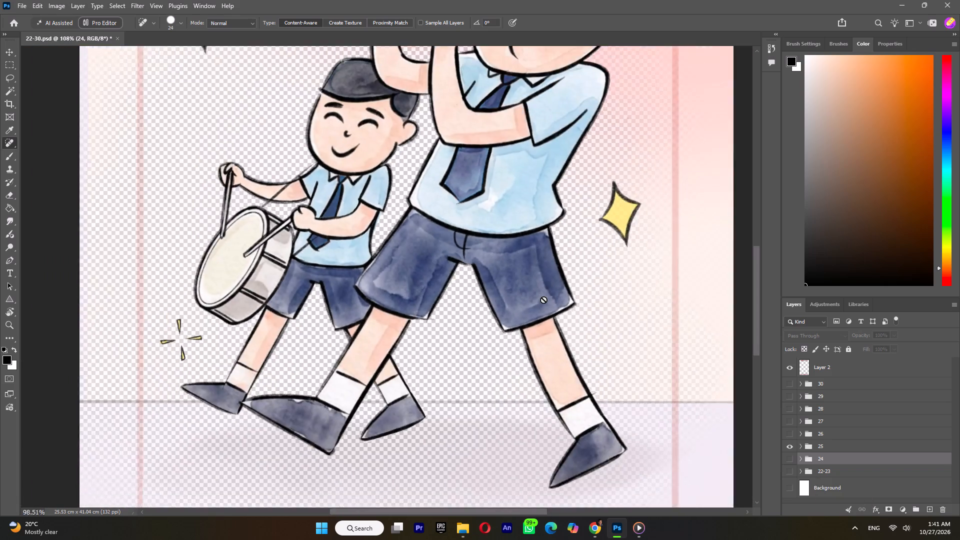
pyautogui.keyDown('alt'); pyautogui.scroll(-7, 543, 299); pyautogui.keyUp('alt')
pyautogui.click(789, 448)
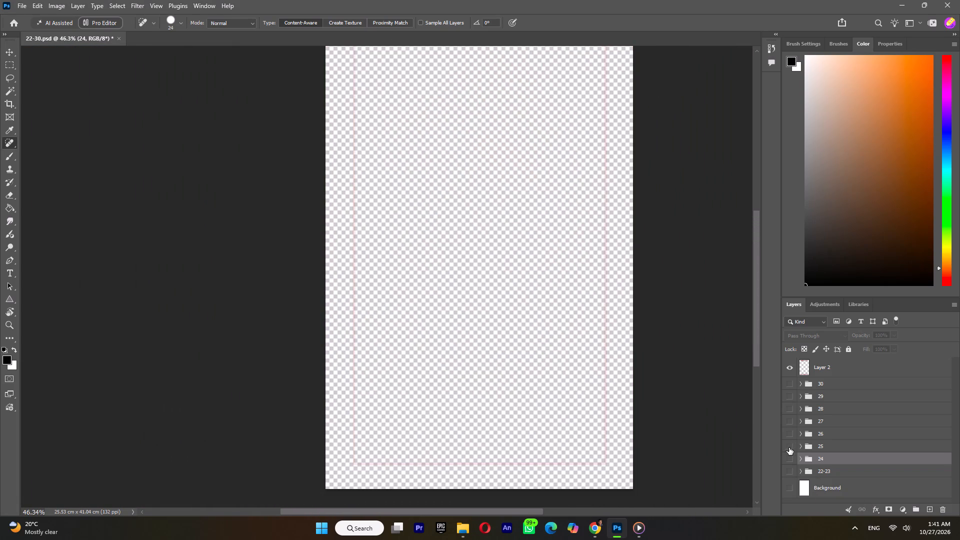
pyautogui.click(790, 447)
pyautogui.click(787, 486)
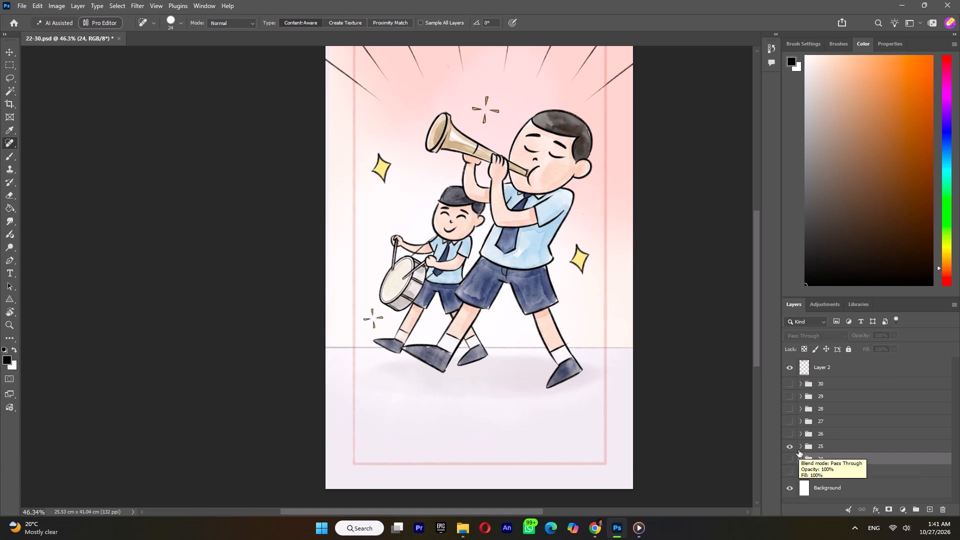
# Expand group 25 and hide its Layer 86 and Layer 85.
pyautogui.click(800, 446)
pyautogui.click(791, 467)
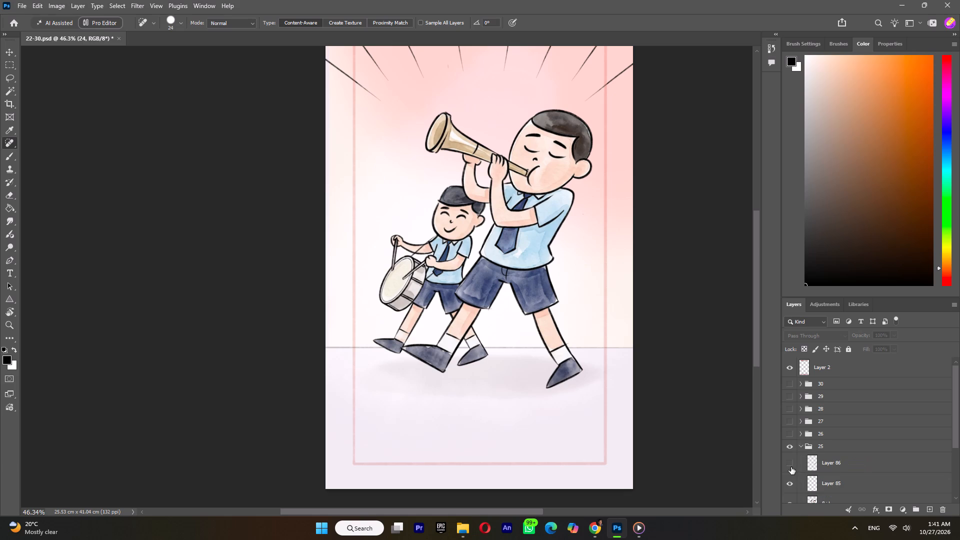
pyautogui.click(791, 467)
pyautogui.click(791, 467)
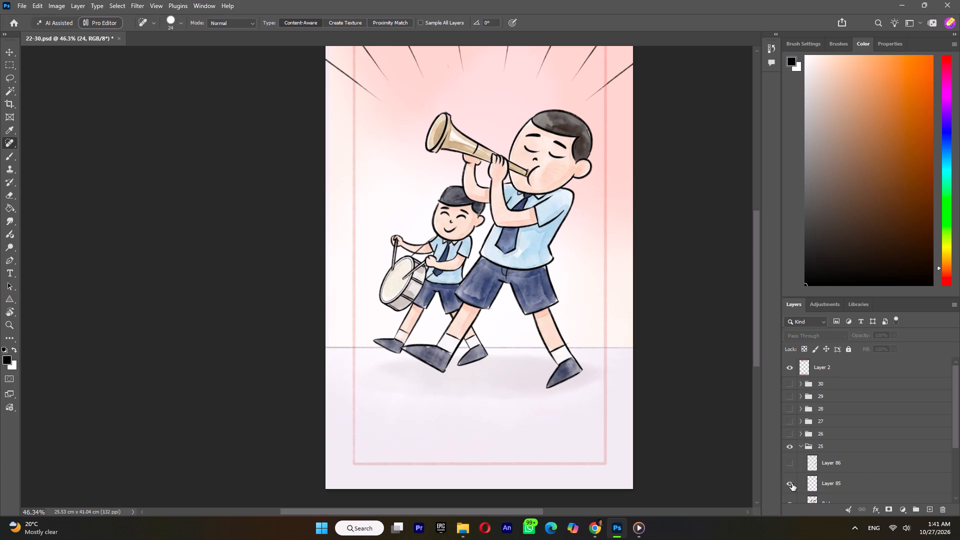
pyautogui.click(792, 483)
pyautogui.click(792, 483)
pyautogui.click(792, 483)
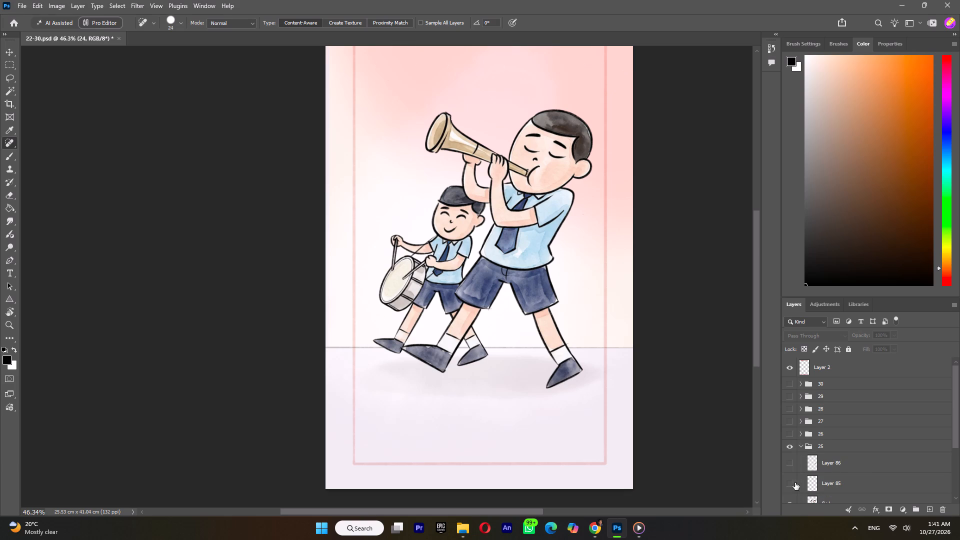
# Examine which parts of the drawing the fkid layer, the bkid group and its From selection layers hold.
pyautogui.scroll(-3, 795, 488)
pyautogui.click(782, 435)
pyautogui.click(790, 441)
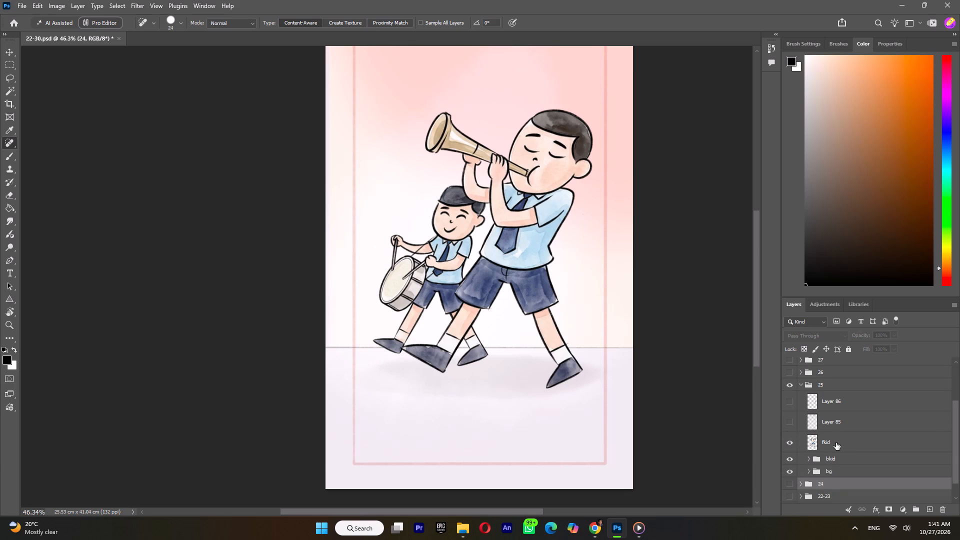
pyautogui.click(836, 443)
pyautogui.click(790, 461)
pyautogui.click(790, 461)
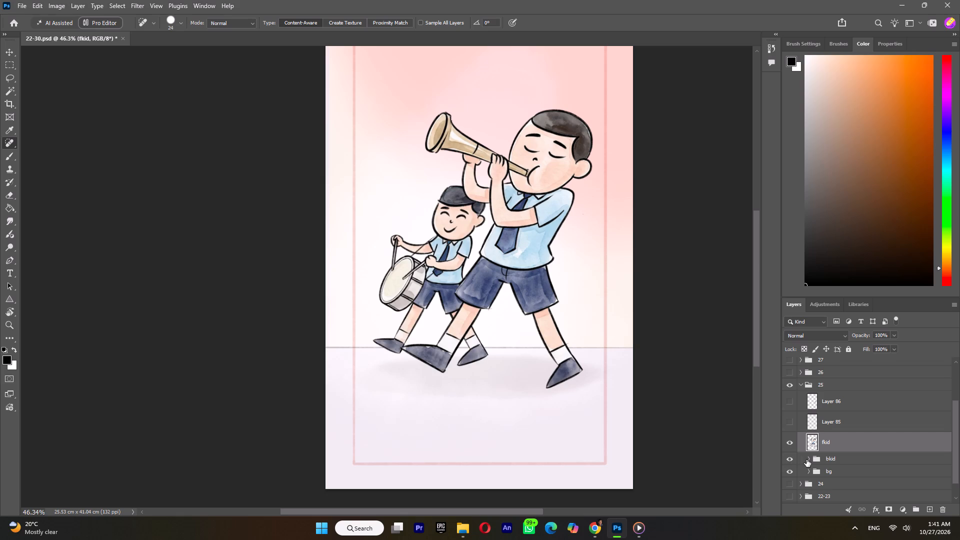
pyautogui.click(807, 459)
pyautogui.click(786, 482)
pyautogui.click(789, 478)
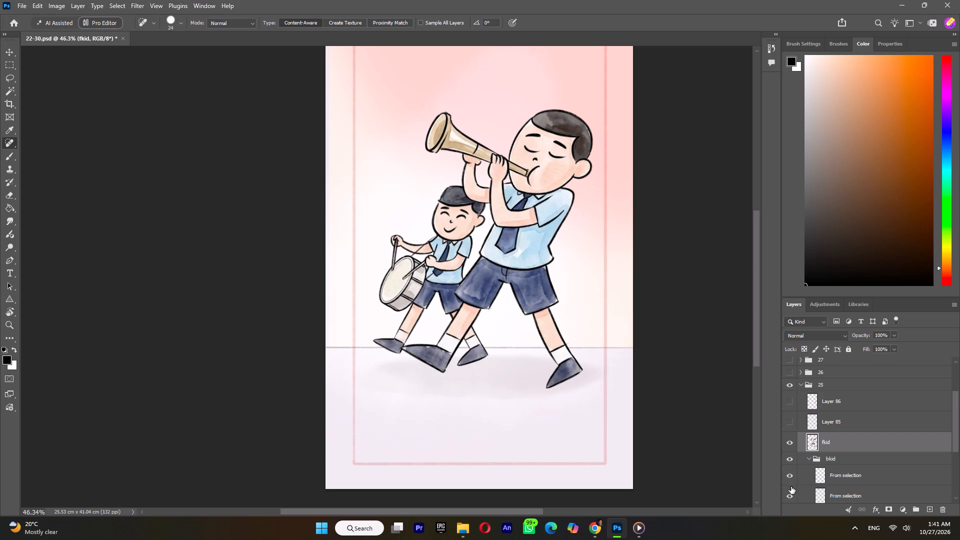
pyautogui.click(791, 491)
pyautogui.click(791, 492)
pyautogui.scroll(-2, 791, 492)
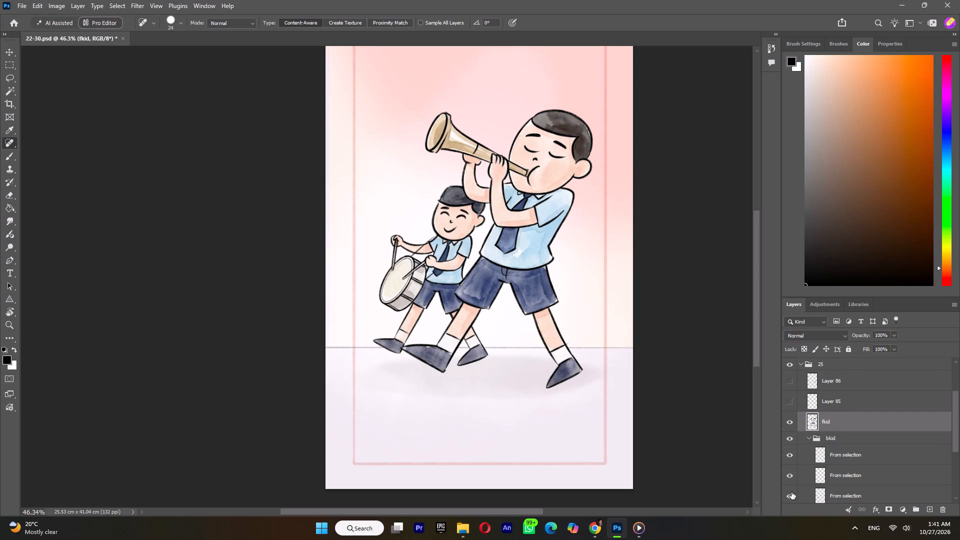
pyautogui.scroll(-2, 792, 477)
pyautogui.click(790, 452)
pyautogui.click(790, 452)
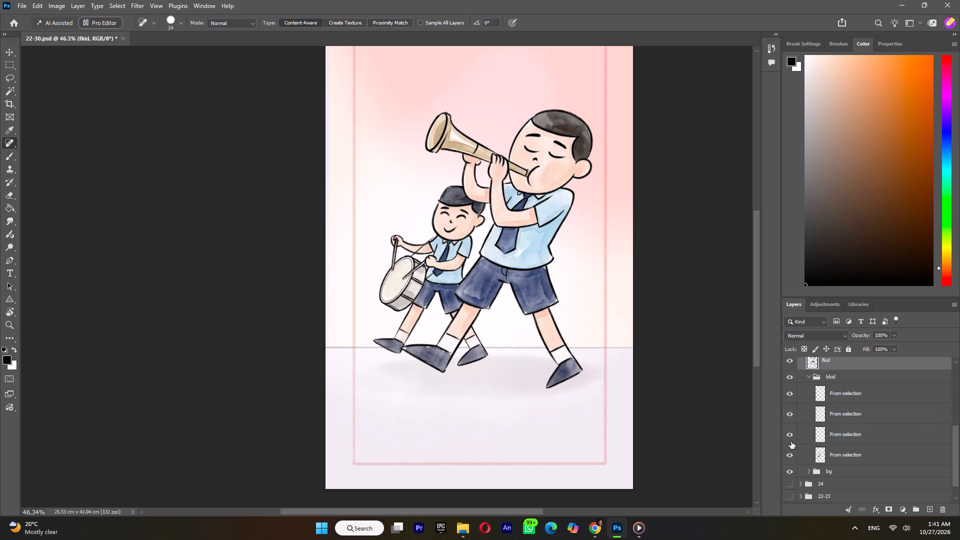
pyautogui.click(791, 437)
pyautogui.click(791, 437)
pyautogui.click(791, 461)
pyautogui.click(791, 461)
# Lasso the small drummer's legs on the lowest From selection layer in bkid and cut them in place onto a new layer.
pyautogui.click(830, 459)
pyautogui.keyDown('alt'); pyautogui.scroll(4, 432, 307); pyautogui.keyUp('alt')
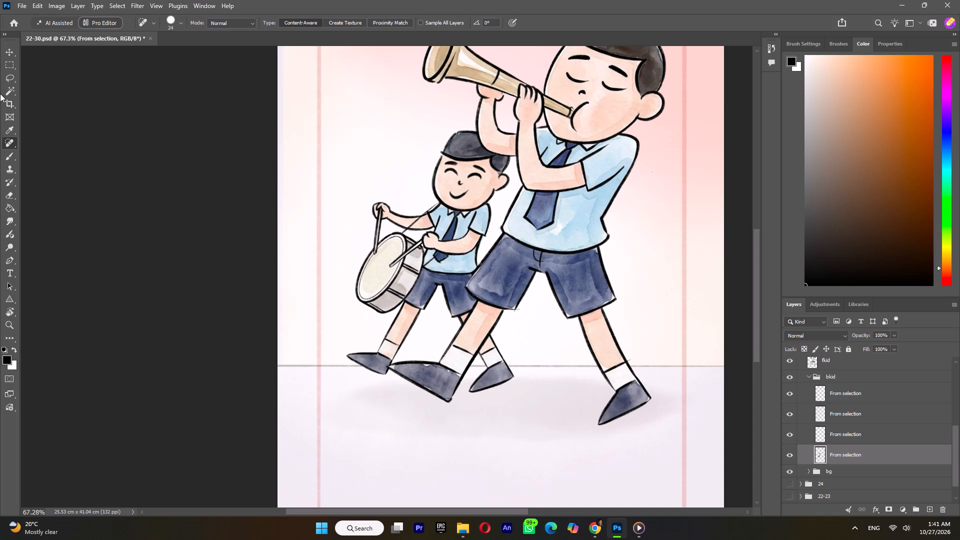
pyautogui.click(7, 79)
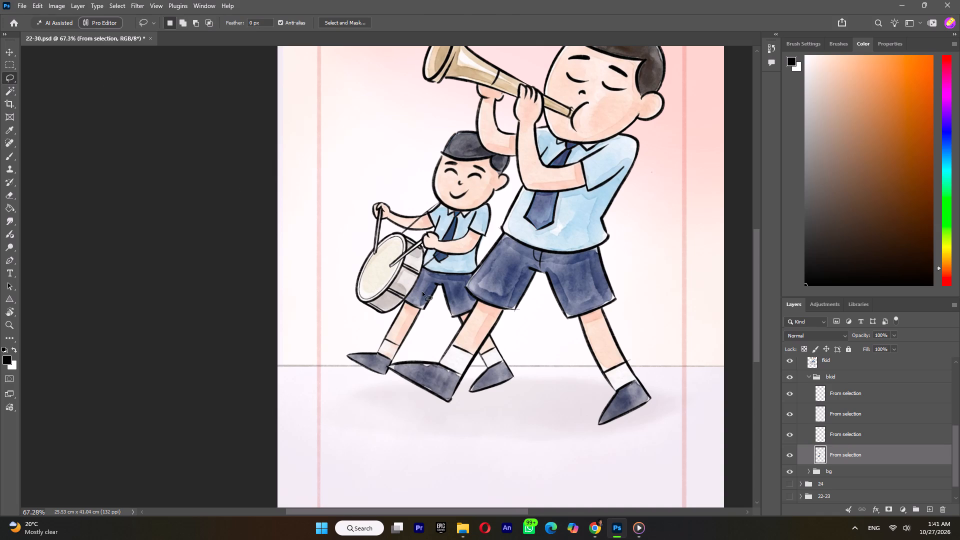
pyautogui.keyDown('alt'); pyautogui.scroll(4, 415, 283); pyautogui.keyUp('alt')
pyautogui.click(401, 270)
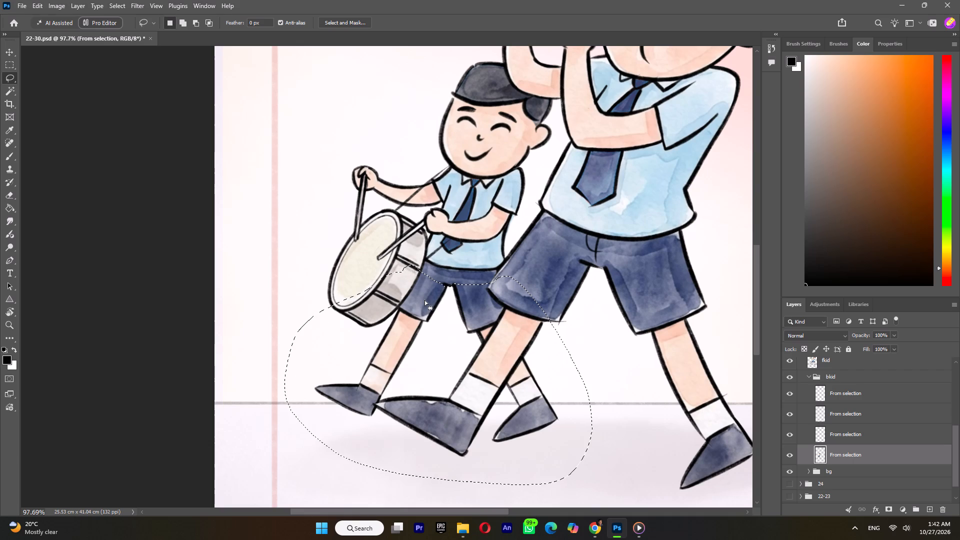
pyautogui.hotkey('ctrl', 'x')
pyautogui.hotkey('ctrl', 'shift', 'v')
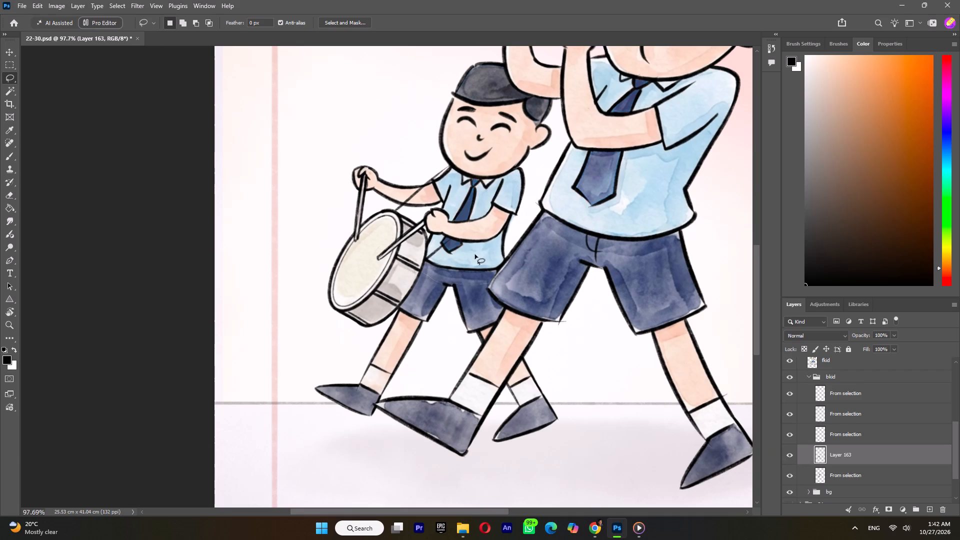
# Lasso the small drummer's rear leg, including its shorts leg, and cut it in place onto its own layer.
pyautogui.moveTo(467, 259); pyautogui.dragTo(589, 339)
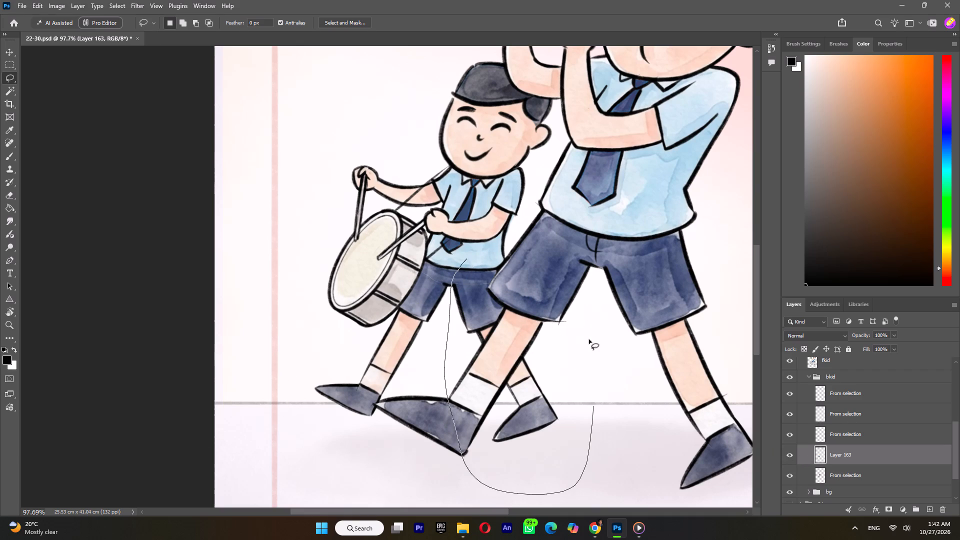
pyautogui.moveTo(589, 339); pyautogui.dragTo(456, 265)
pyautogui.hotkey('ctrl', 'x')
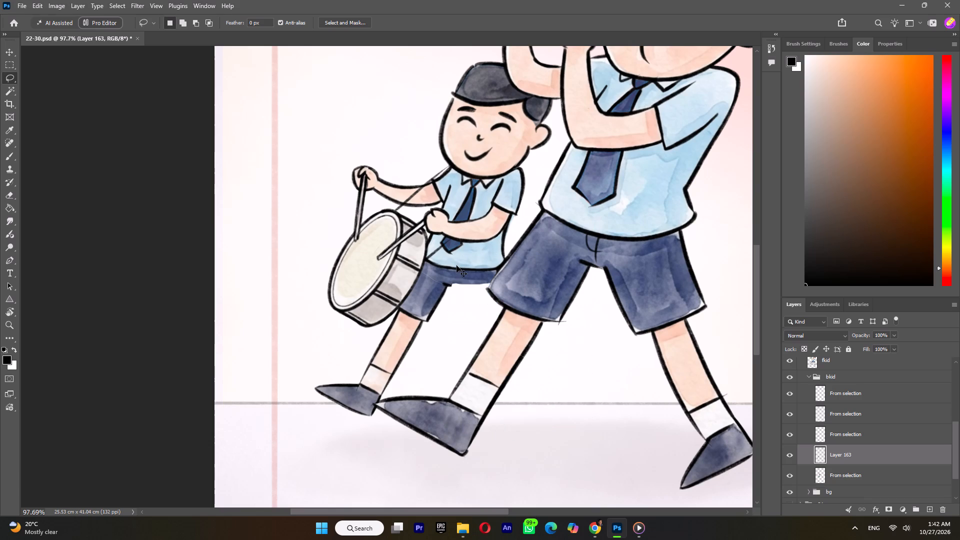
pyautogui.hotkey('ctrl', 'shift', 'v')
# Duplicate Layer 164, the drummer's separated rear leg.
pyautogui.rightClick(854, 452)
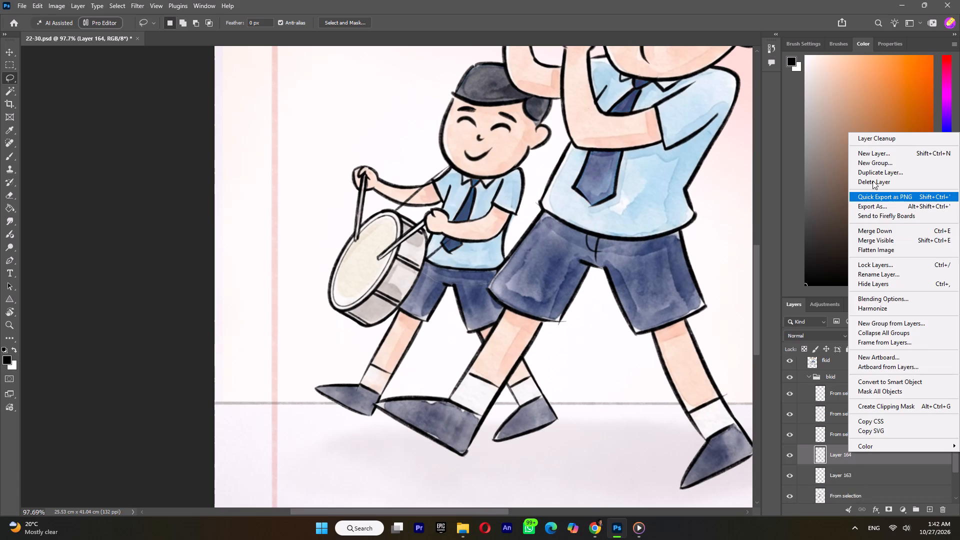
pyautogui.click(880, 173)
pyautogui.click(563, 145)
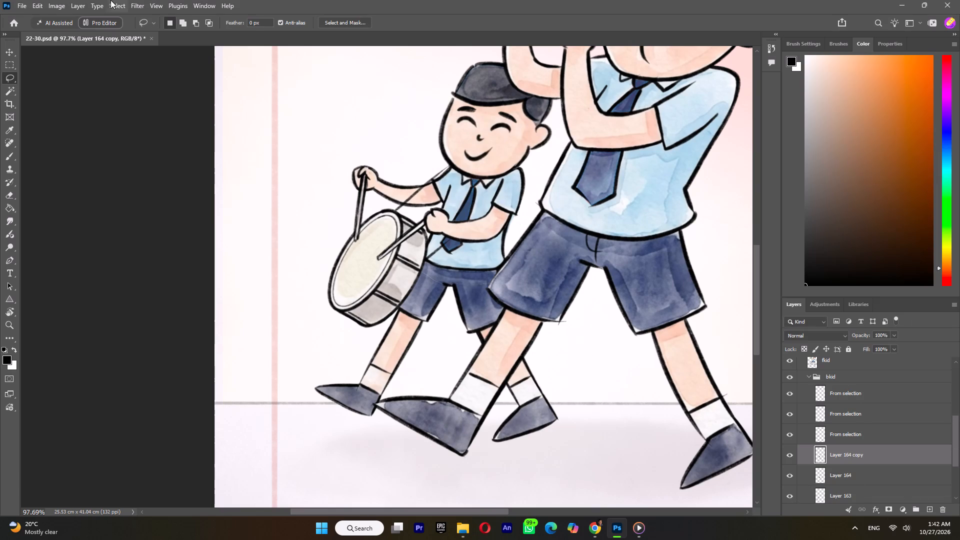
# Puppet Warp Layer 164 copy with pins at the shorts, lower leg and shoe, pulling the leg forward and bending the foot toe-down behind it.
pyautogui.click(35, 5)
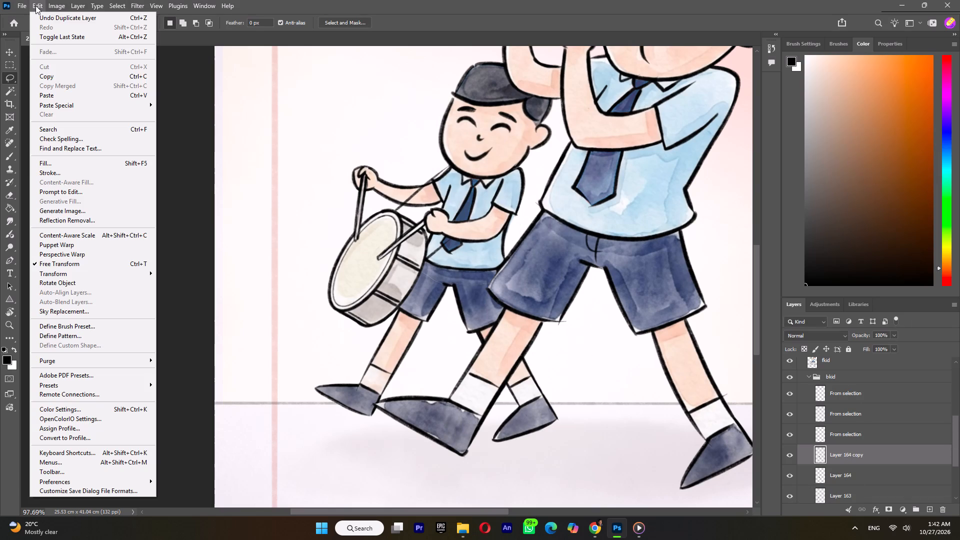
pyautogui.click(50, 245)
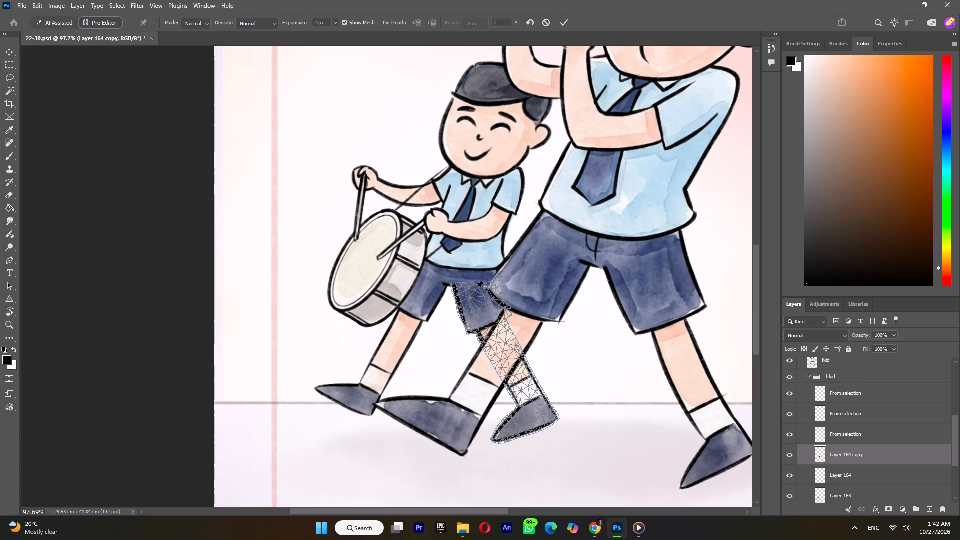
pyautogui.click(476, 288)
pyautogui.click(537, 420)
pyautogui.moveTo(509, 359); pyautogui.dragTo(485, 371)
pyautogui.moveTo(538, 420); pyautogui.dragTo(524, 403)
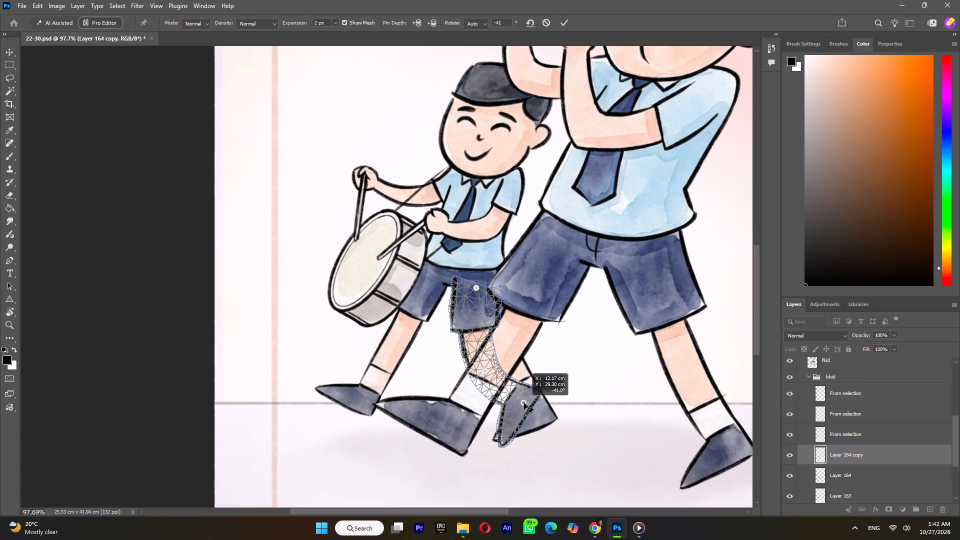
pyautogui.moveTo(524, 403); pyautogui.dragTo(524, 403)
pyautogui.moveTo(484, 371); pyautogui.dragTo(470, 368)
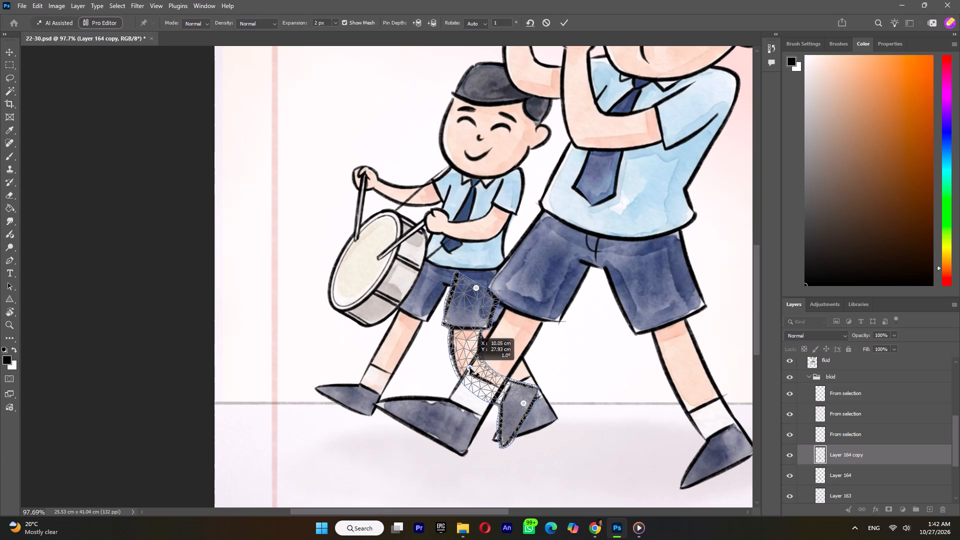
pyautogui.moveTo(470, 368); pyautogui.dragTo(472, 368)
pyautogui.moveTo(524, 403); pyautogui.dragTo(514, 399)
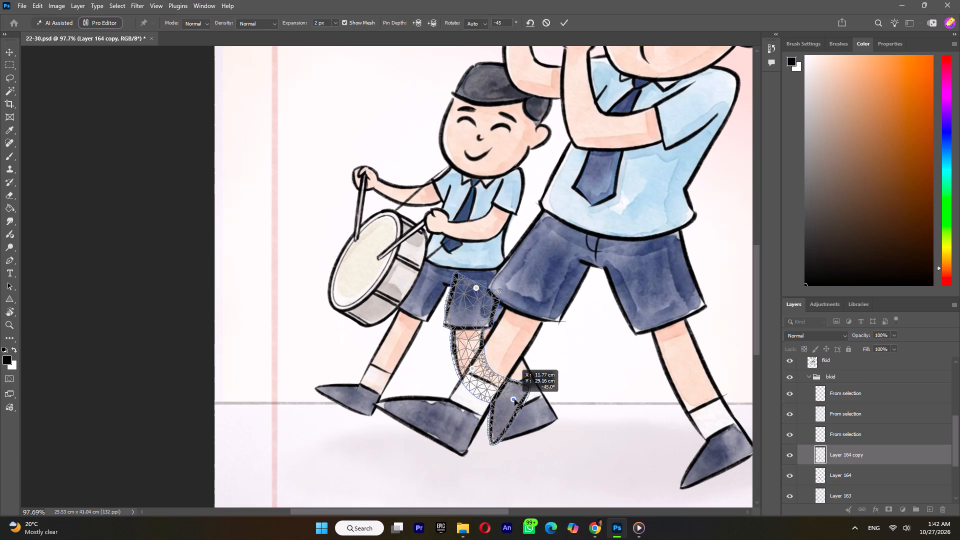
pyautogui.moveTo(514, 399); pyautogui.dragTo(513, 399)
pyautogui.click(560, 22)
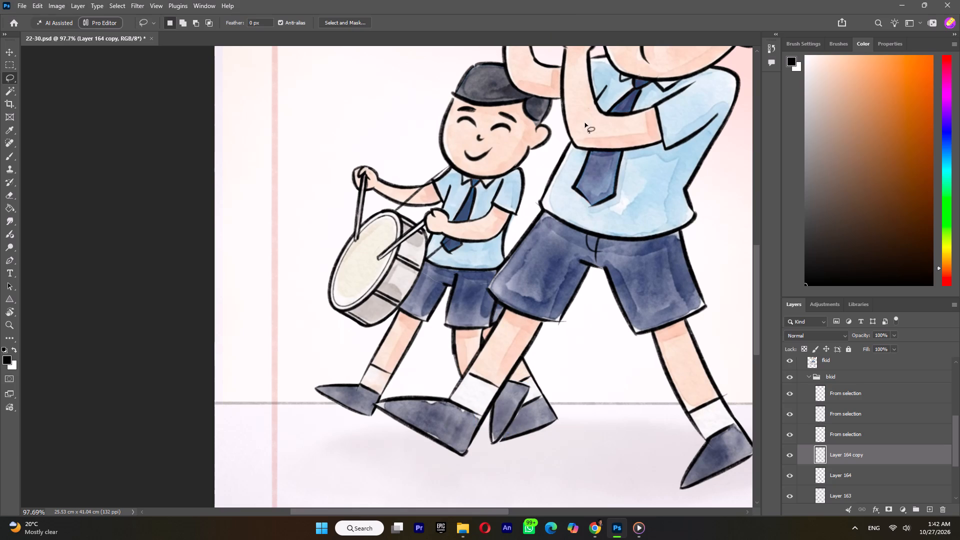
# Hide the warped leg layer, Layer 164 copy.
pyautogui.click(790, 454)
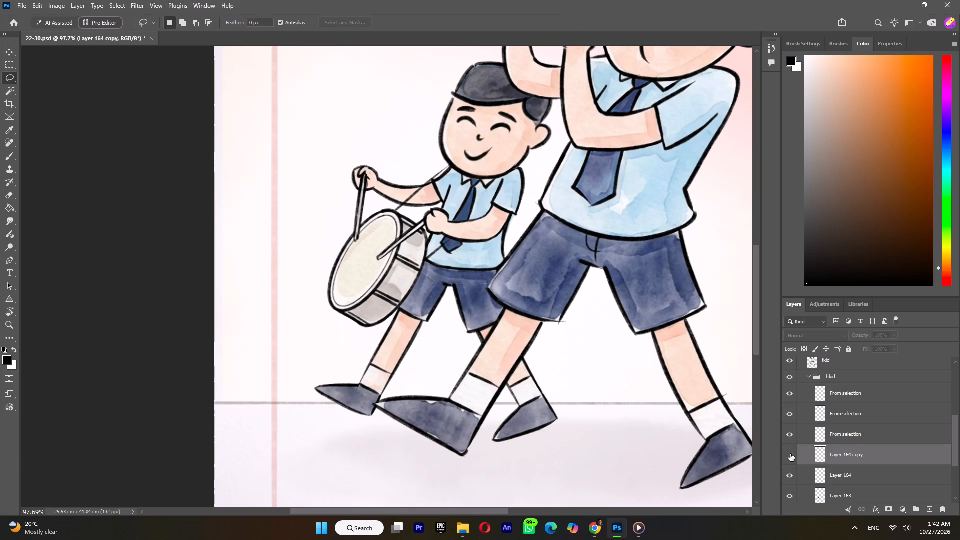
# Examine which parts of the drummer the top two From selection layers in the bkid group hold.
pyautogui.scroll(1, 812, 449)
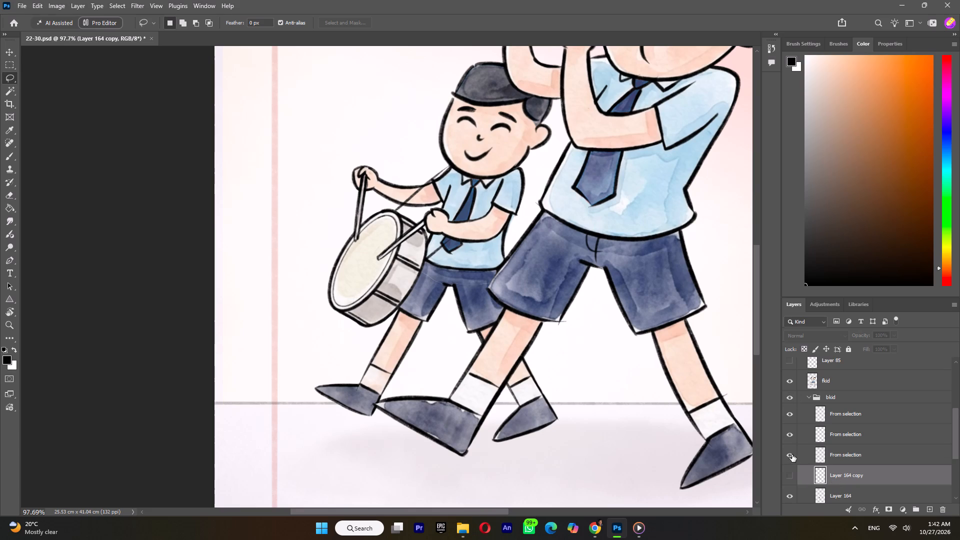
pyautogui.keyDown('alt'); pyautogui.scroll(-3, 497, 268); pyautogui.keyUp('alt')
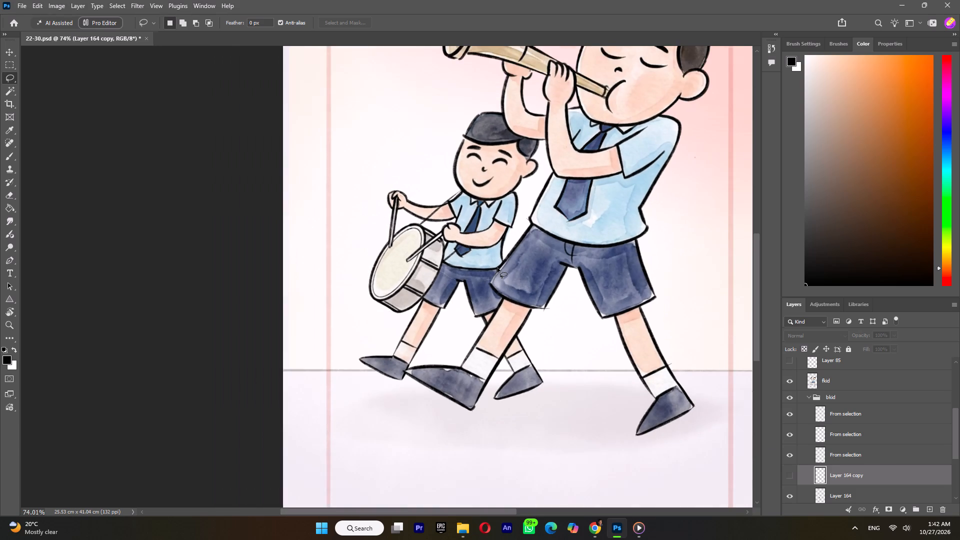
pyautogui.keyDown('alt'); pyautogui.scroll(-6, 497, 268); pyautogui.keyUp('alt')
pyautogui.click(791, 412)
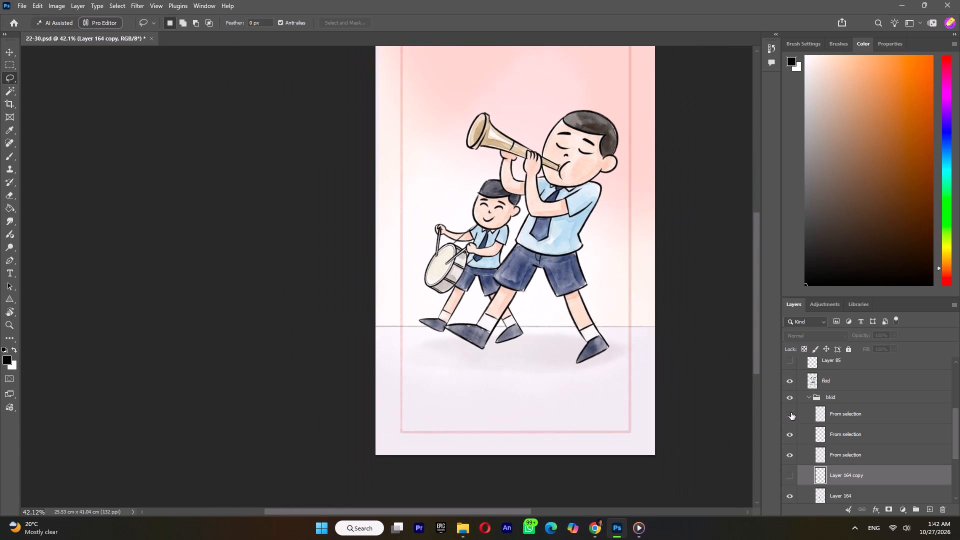
pyautogui.click(791, 412)
pyautogui.click(793, 434)
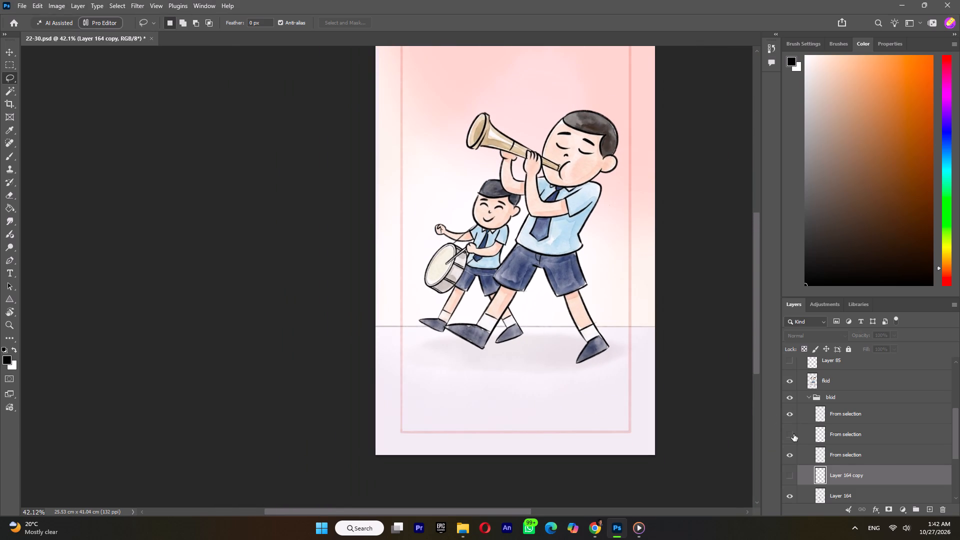
pyautogui.click(793, 434)
pyautogui.scroll(-2, 807, 401)
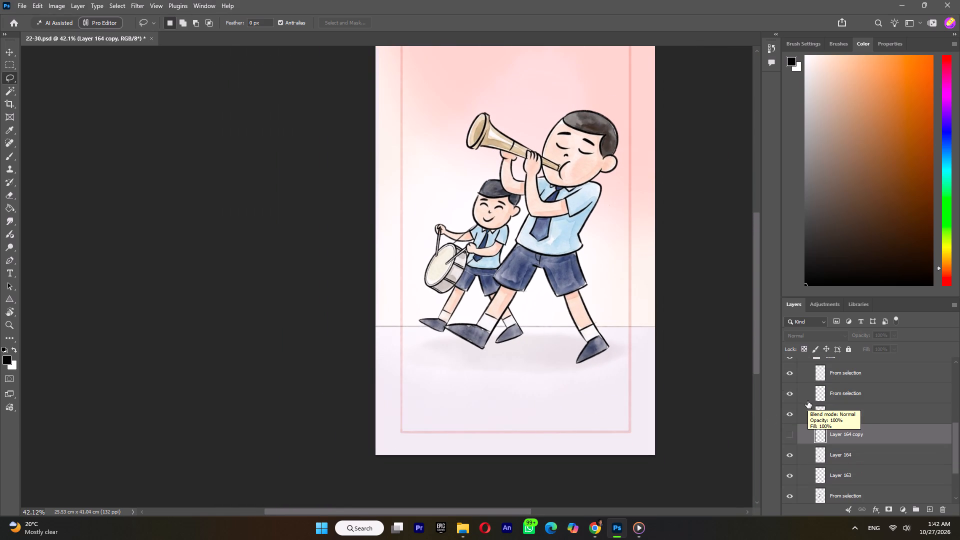
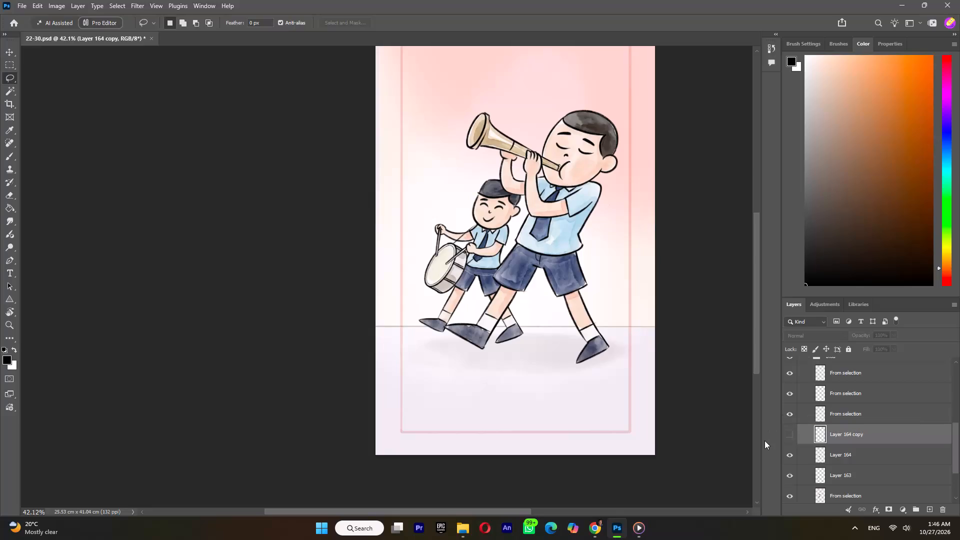
# Compare the drummer with and without the warped leg on Layer 164 copy, and check what the From selection layer above it holds.
pyautogui.click(791, 437)
pyautogui.click(791, 437)
pyautogui.click(791, 437)
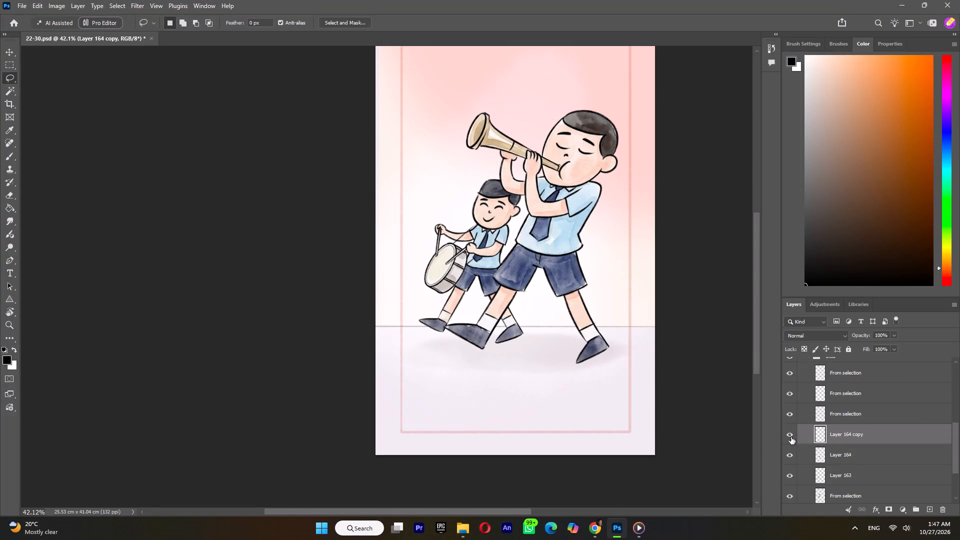
pyautogui.click(791, 437)
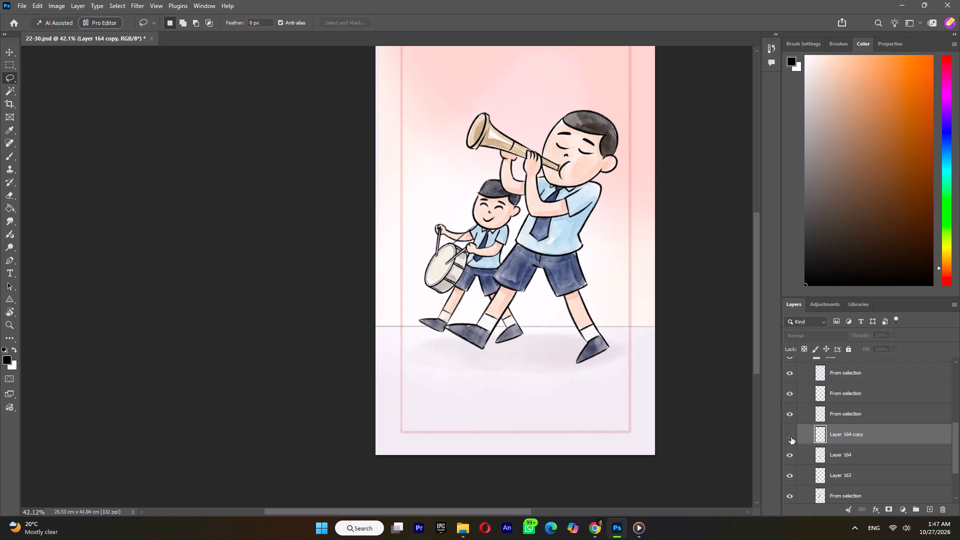
pyautogui.click(791, 437)
pyautogui.click(791, 437)
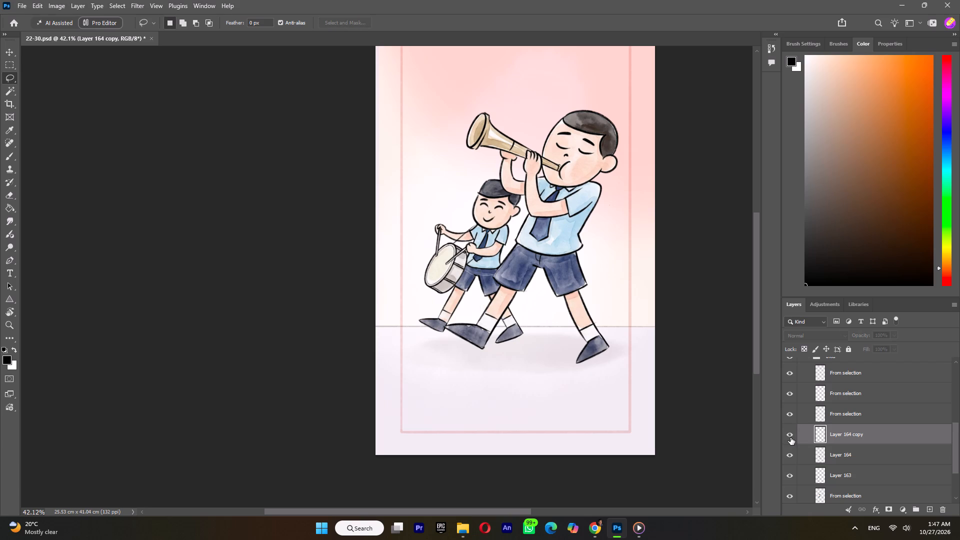
pyautogui.click(790, 437)
pyautogui.click(785, 414)
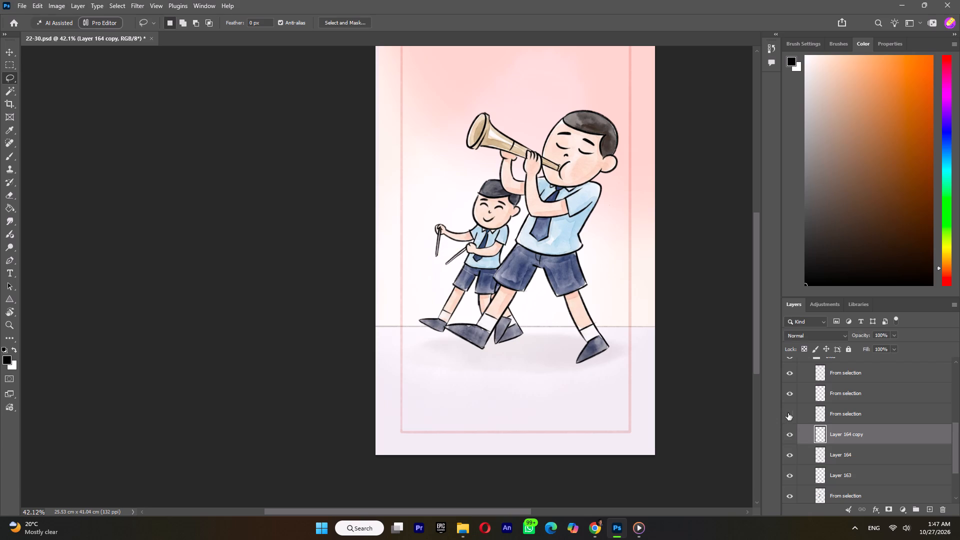
pyautogui.click(788, 413)
# Hide Layer 164 copy, Layer 164 and Layer 163, and extend the cut lower edge of the drummer's shorts with the Spot Healing Brush.
pyautogui.keyDown('alt'); pyautogui.scroll(5, 464, 271); pyautogui.keyUp('alt')
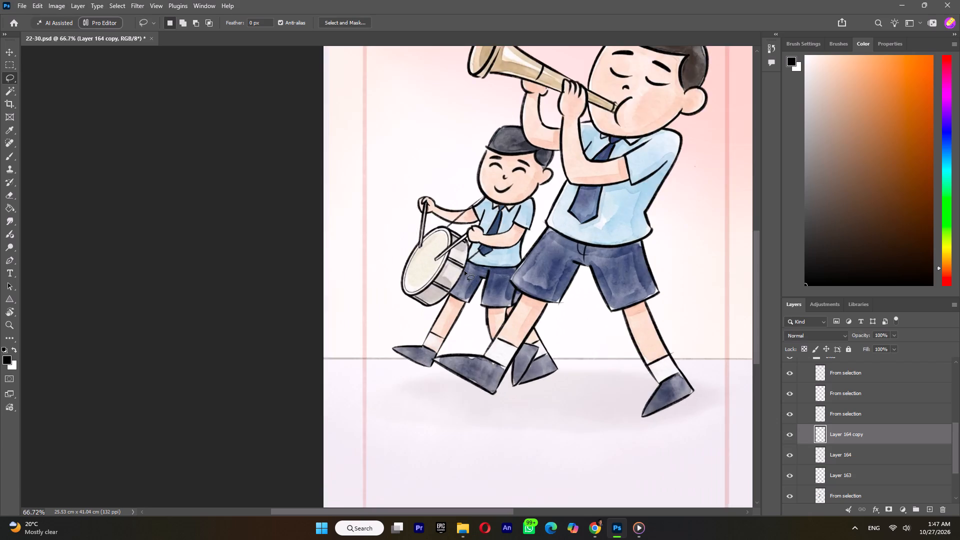
pyautogui.keyDown('alt'); pyautogui.scroll(11, 464, 271); pyautogui.keyUp('alt')
pyautogui.click(790, 438)
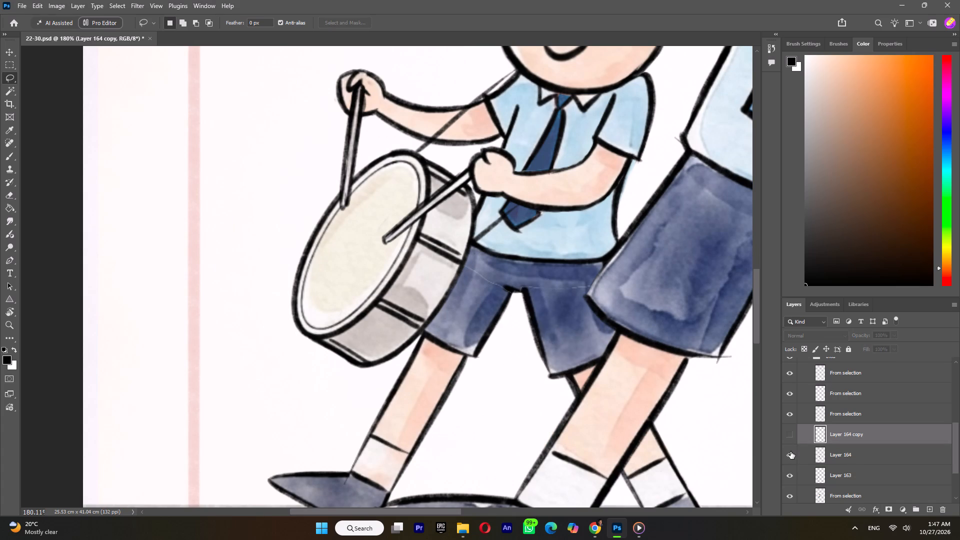
pyautogui.click(790, 451)
pyautogui.click(790, 472)
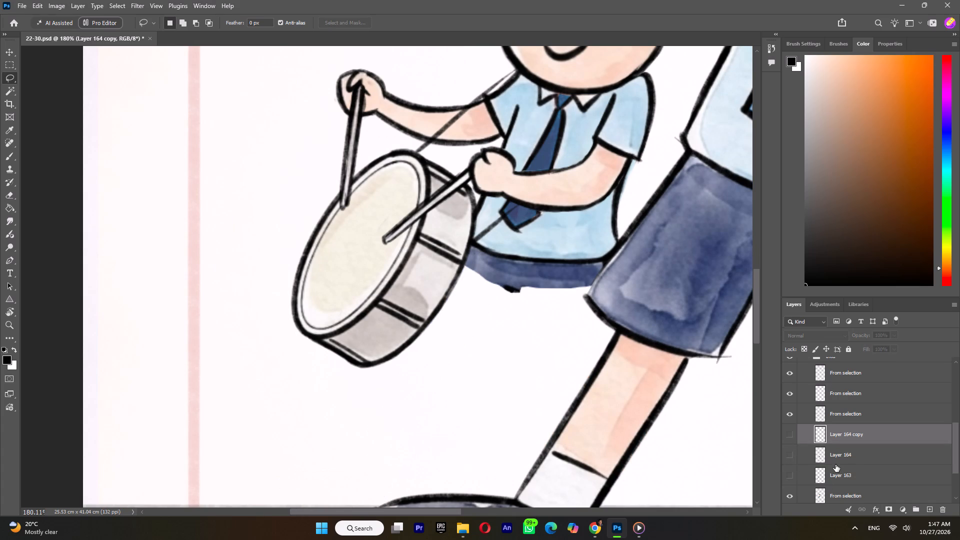
pyautogui.click(843, 491)
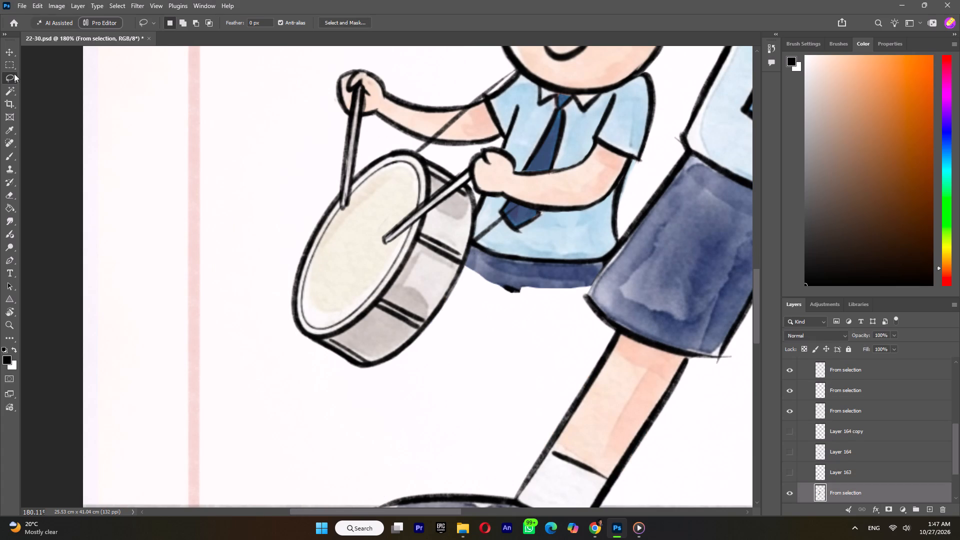
pyautogui.click(9, 144)
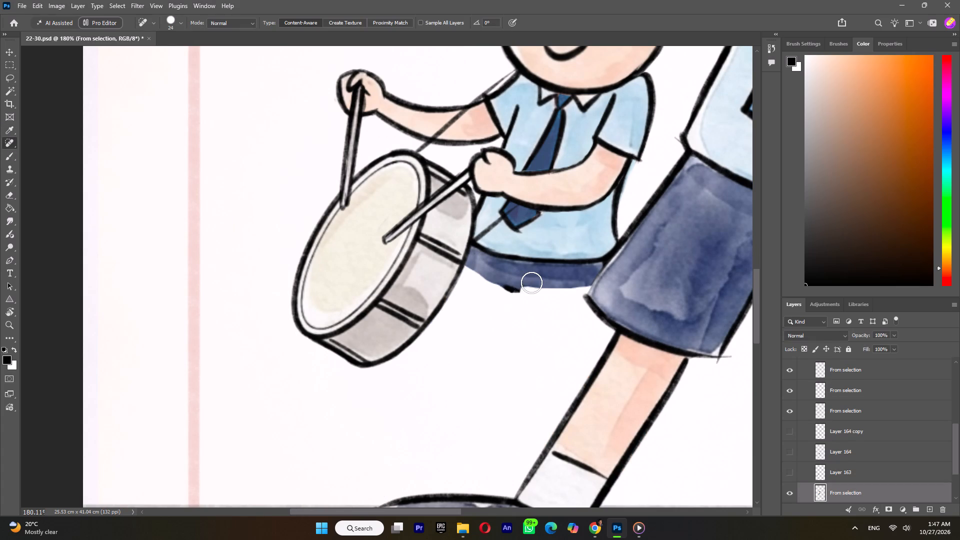
pyautogui.moveTo(528, 282); pyautogui.dragTo(599, 283)
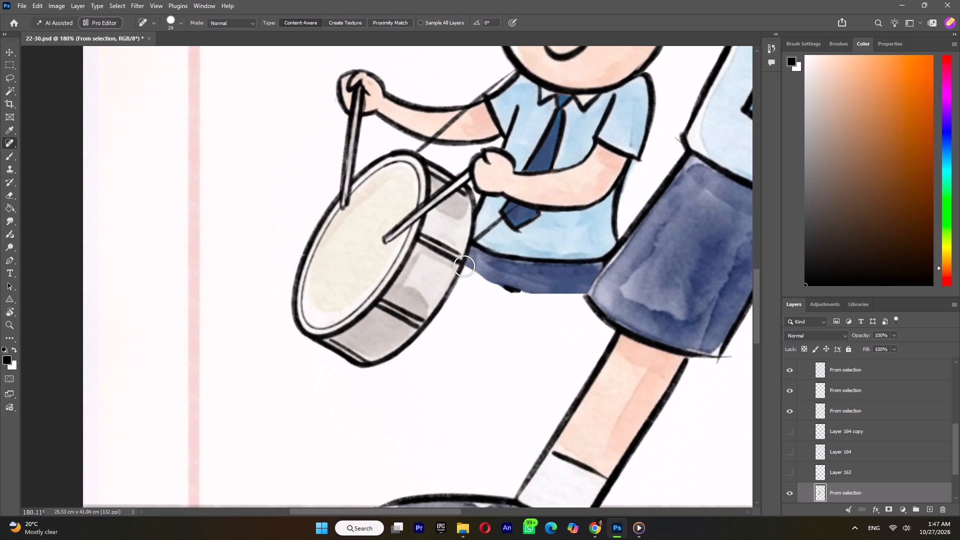
pyautogui.moveTo(464, 266); pyautogui.dragTo(495, 285)
pyautogui.keyDown('alt'); pyautogui.scroll(-14, 532, 306); pyautogui.keyUp('alt')
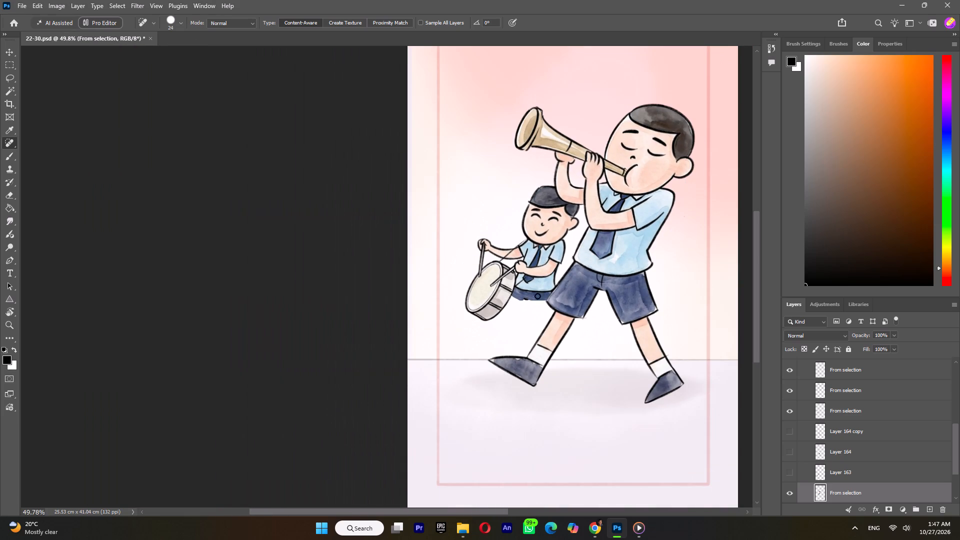
# Collapse the bkid group and hide it.
pyautogui.scroll(3, 834, 452)
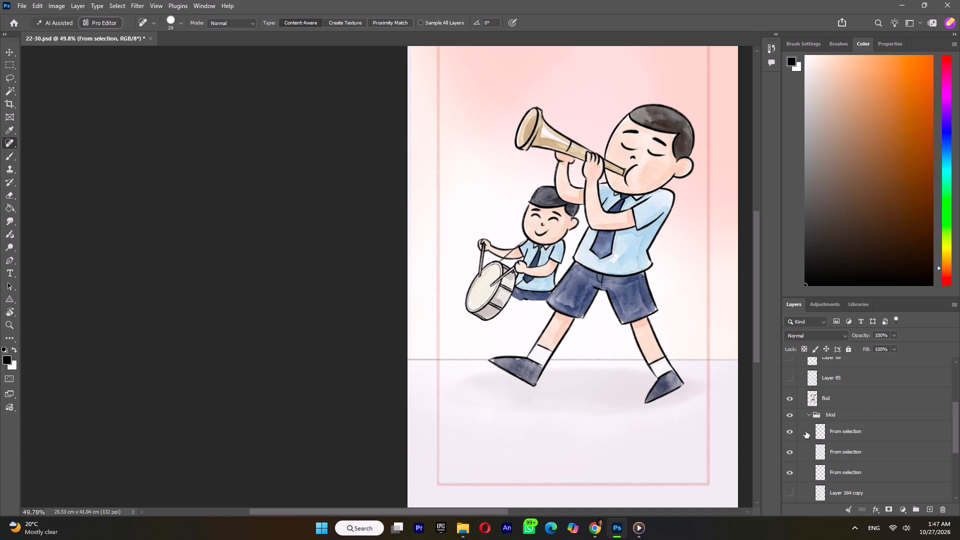
pyautogui.click(808, 415)
pyautogui.click(788, 442)
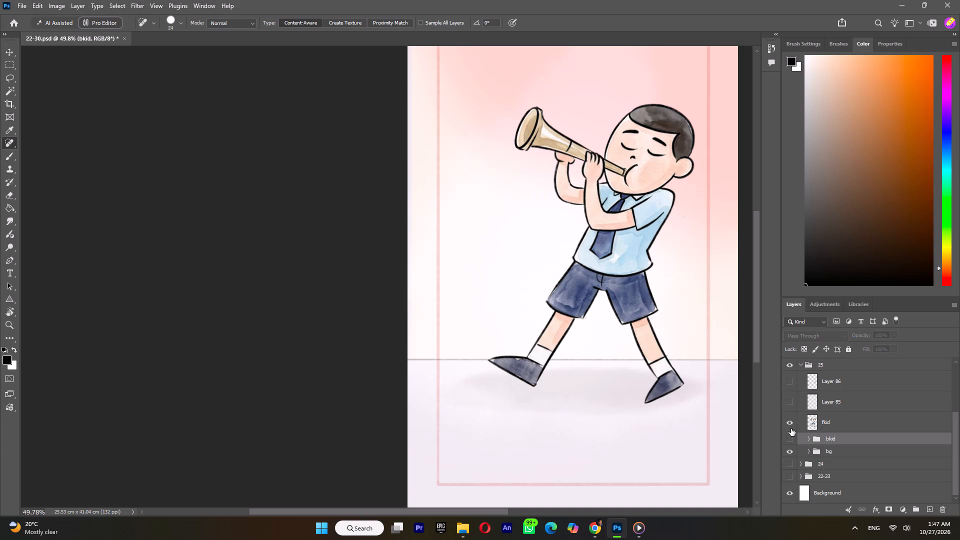
# Examine what Layer 85 and Layer 86 in group 25 hold.
pyautogui.click(791, 428)
pyautogui.click(792, 426)
pyautogui.scroll(1, 818, 428)
pyautogui.click(792, 421)
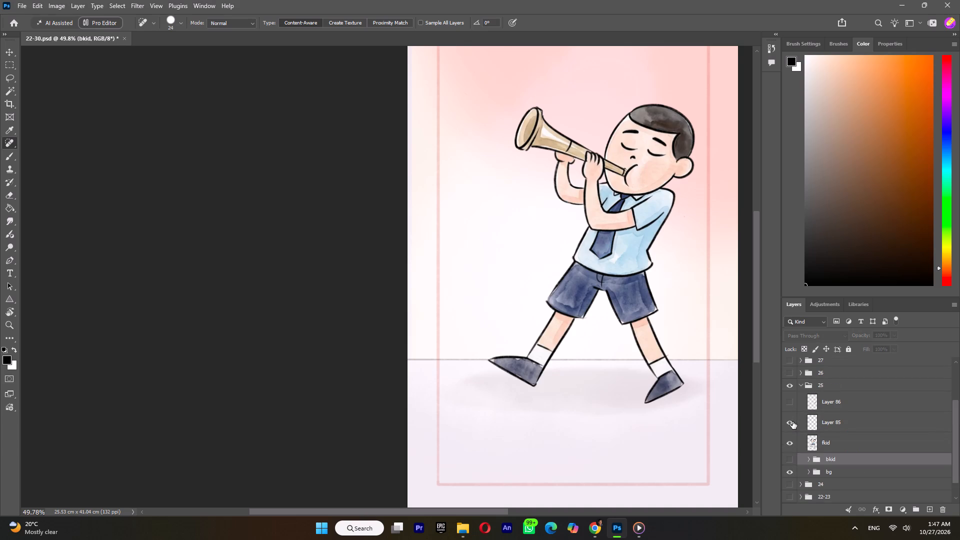
pyautogui.click(791, 421)
pyautogui.click(791, 403)
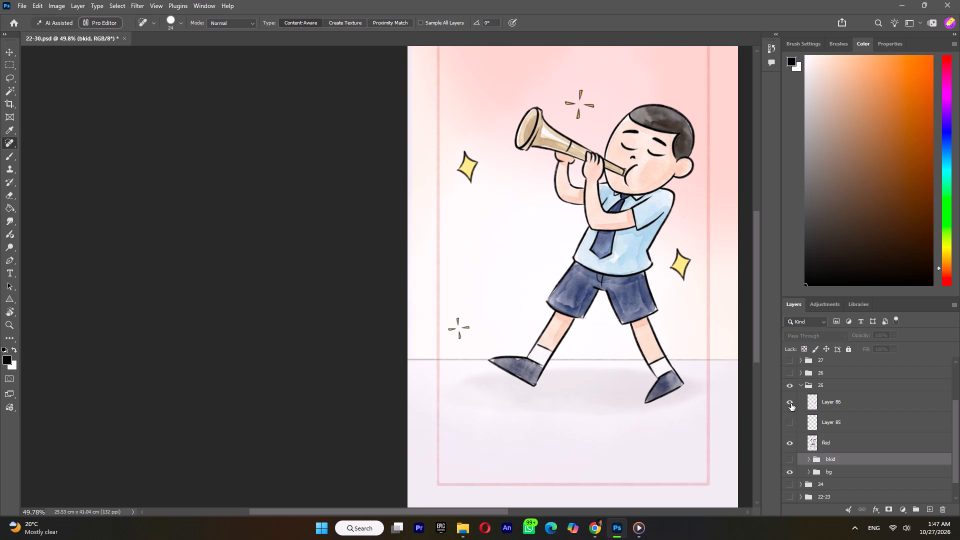
pyautogui.click(791, 403)
# Lasso both of the trumpeter's legs with most of his shorts on the fkid layer and cut them in place onto a new layer.
pyautogui.click(833, 442)
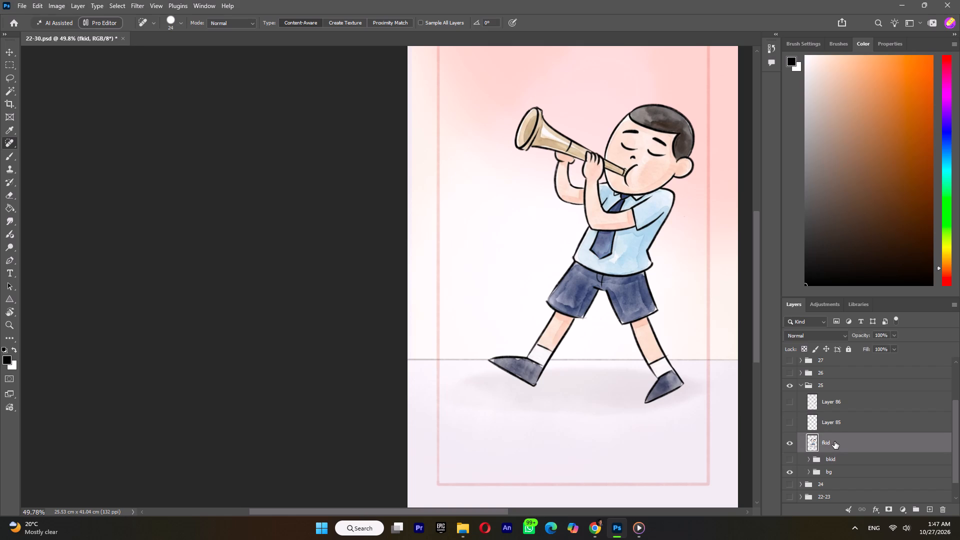
pyautogui.rightClick(834, 441)
pyautogui.click(824, 440)
pyautogui.click(10, 76)
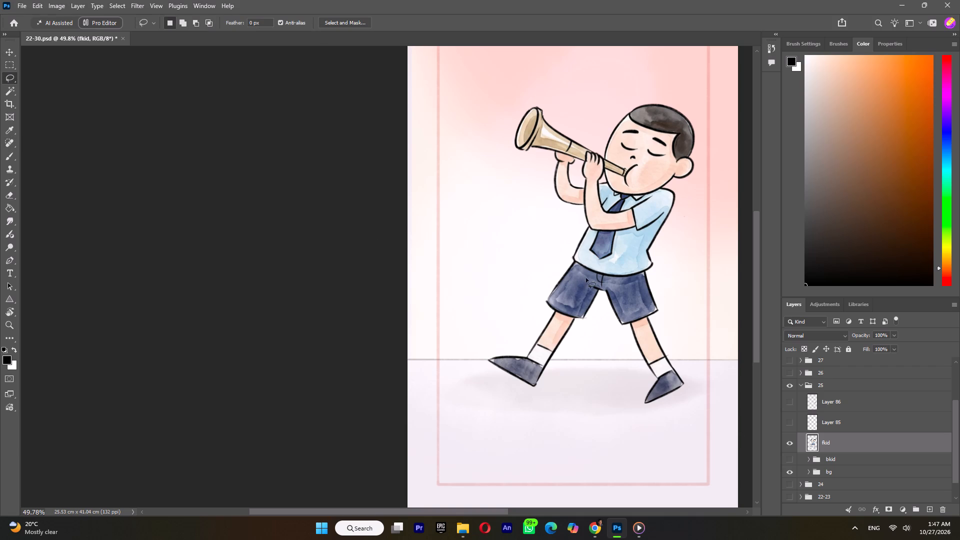
pyautogui.keyDown('alt'); pyautogui.scroll(5, 582, 279); pyautogui.keyUp('alt')
pyautogui.click(561, 251)
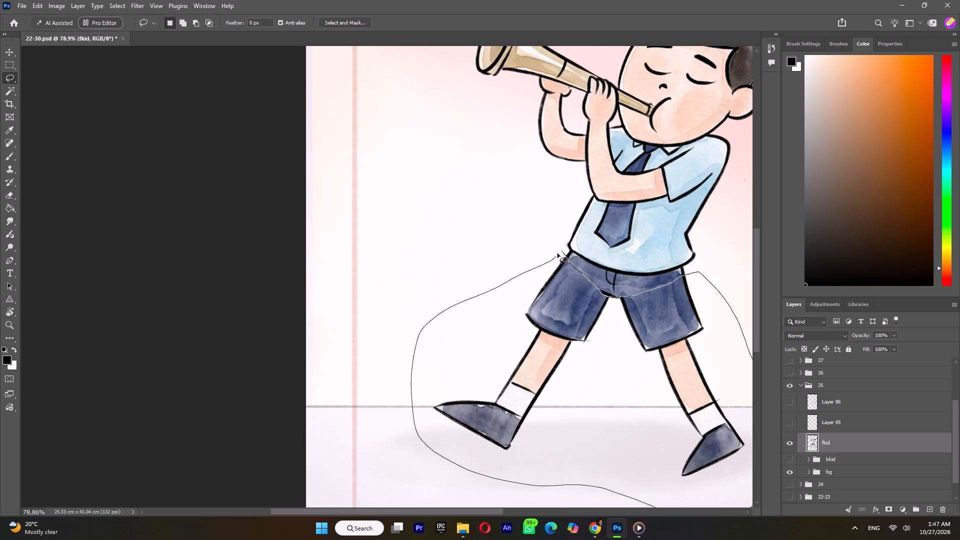
pyautogui.hotkey('ctrl', 'x')
pyautogui.hotkey('ctrl', 'shift', 'c')
pyautogui.hotkey('ctrl', 'shift', 'v')
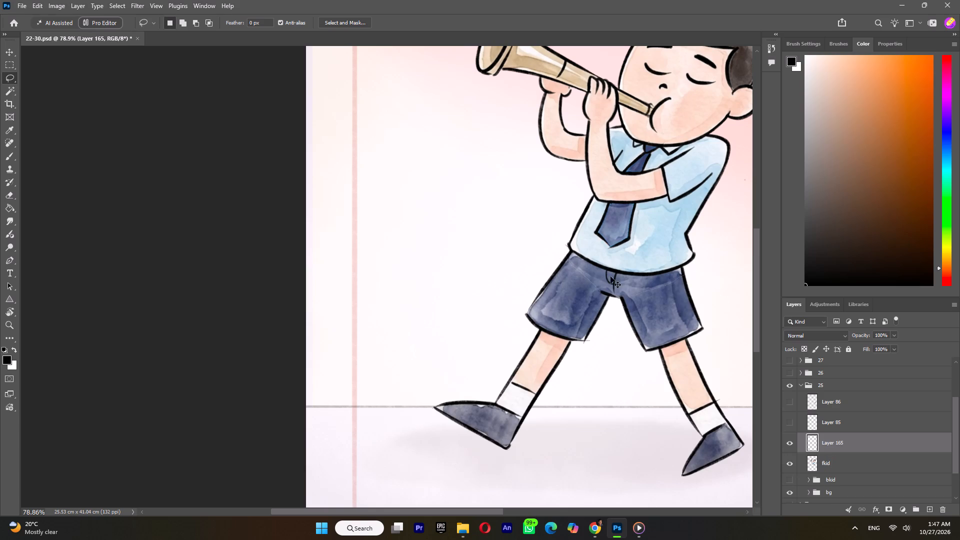
# Lasso the trumpeter's rear leg with its shorts leg on Layer 165 and cut it in place onto its own layer.
pyautogui.click(826, 446)
pyautogui.moveTo(615, 280); pyautogui.dragTo(614, 328)
pyautogui.moveTo(614, 328); pyautogui.dragTo(691, 299)
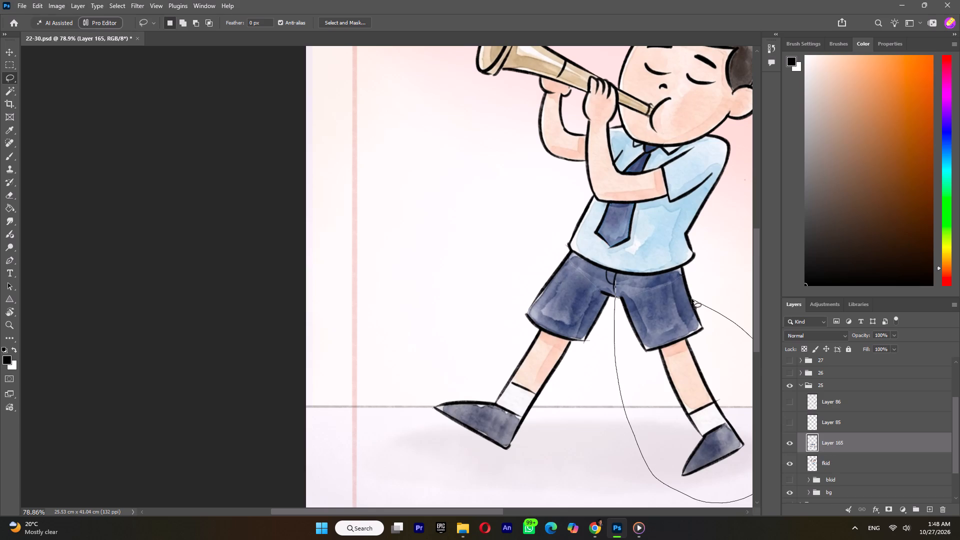
pyautogui.moveTo(691, 299); pyautogui.dragTo(609, 295)
pyautogui.keyDown('shift'); pyautogui.moveTo(684, 288); pyautogui.dragTo(677, 326); pyautogui.keyUp('shift')
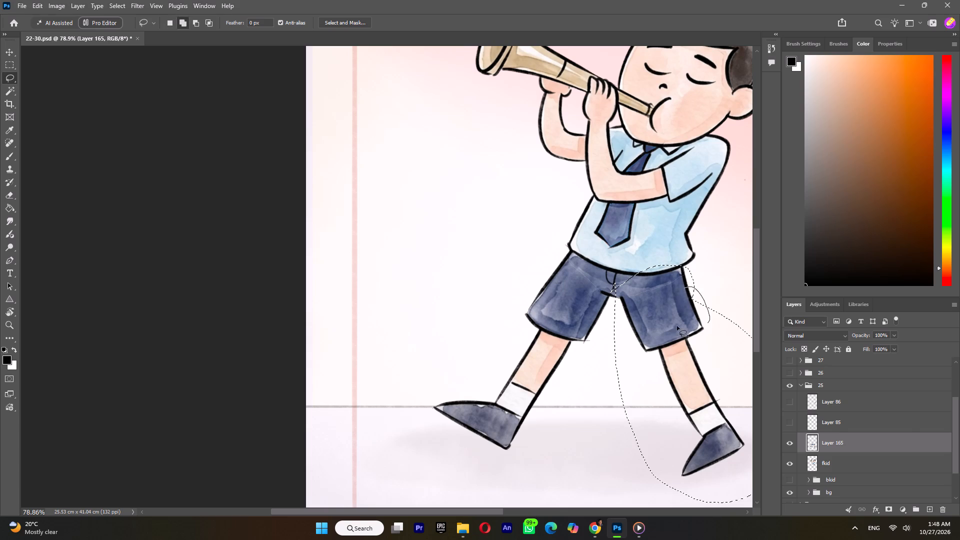
pyautogui.keyDown('shift'); pyautogui.moveTo(677, 326); pyautogui.dragTo(667, 323); pyautogui.keyUp('shift')
pyautogui.hotkey('ctrl', 'x')
pyautogui.hotkey('ctrl', 'shift', 'v')
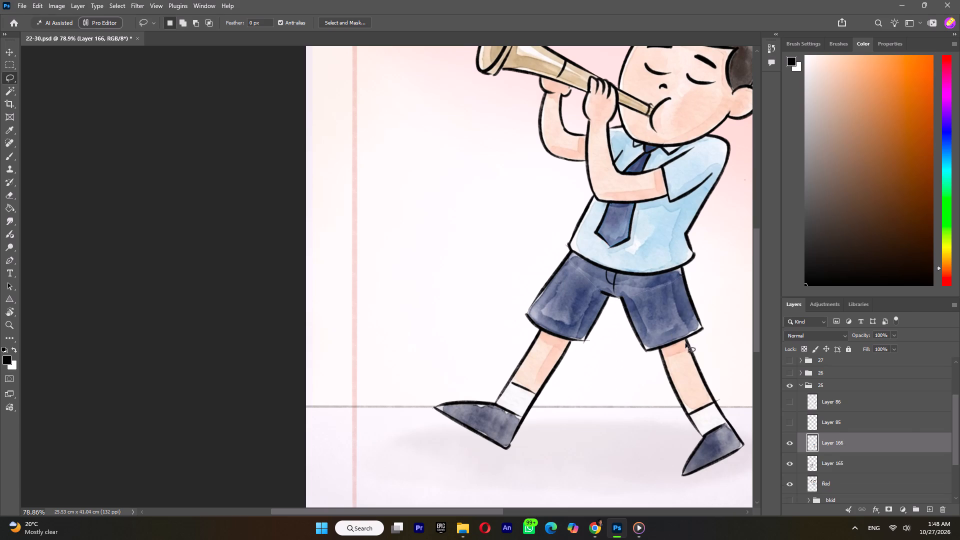
# Hide Layers 166 and 165, and extend the cut lower edge of the trumpeter's shorts on fkid with the Spot Healing Brush.
pyautogui.click(793, 443)
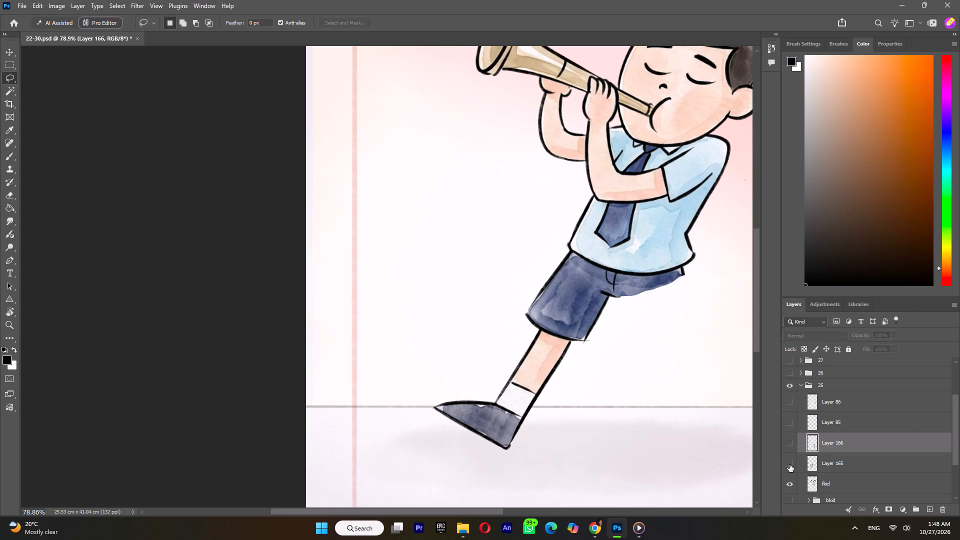
pyautogui.click(789, 464)
pyautogui.click(831, 484)
pyautogui.keyDown('alt'); pyautogui.scroll(4, 641, 286); pyautogui.keyUp('alt')
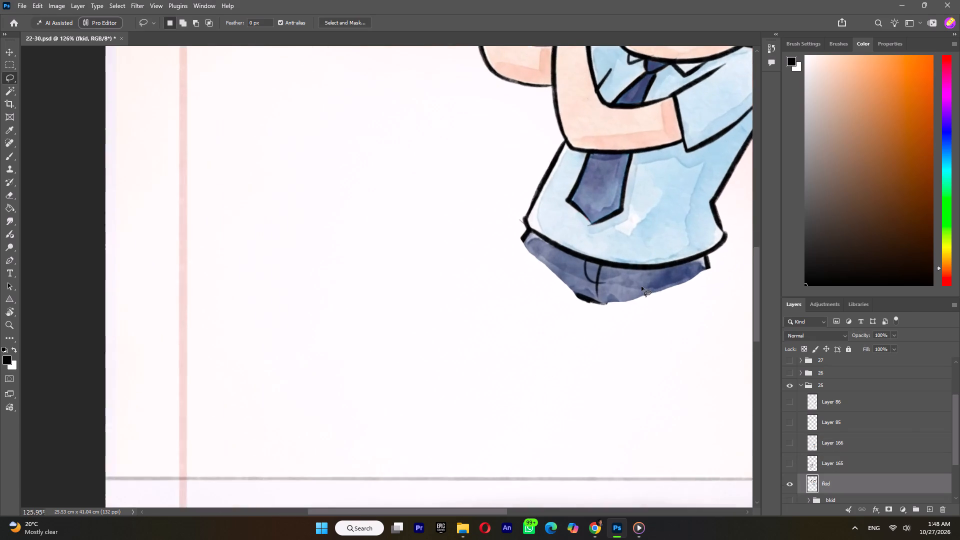
pyautogui.keyDown('alt'); pyautogui.scroll(4, 641, 286); pyautogui.keyUp('alt')
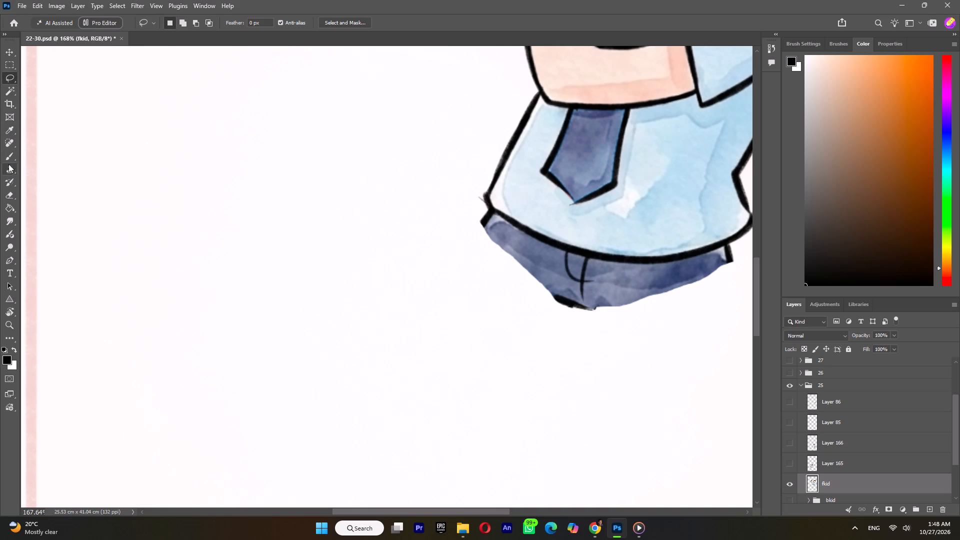
pyautogui.click(8, 146)
pyautogui.moveTo(598, 307); pyautogui.dragTo(674, 293)
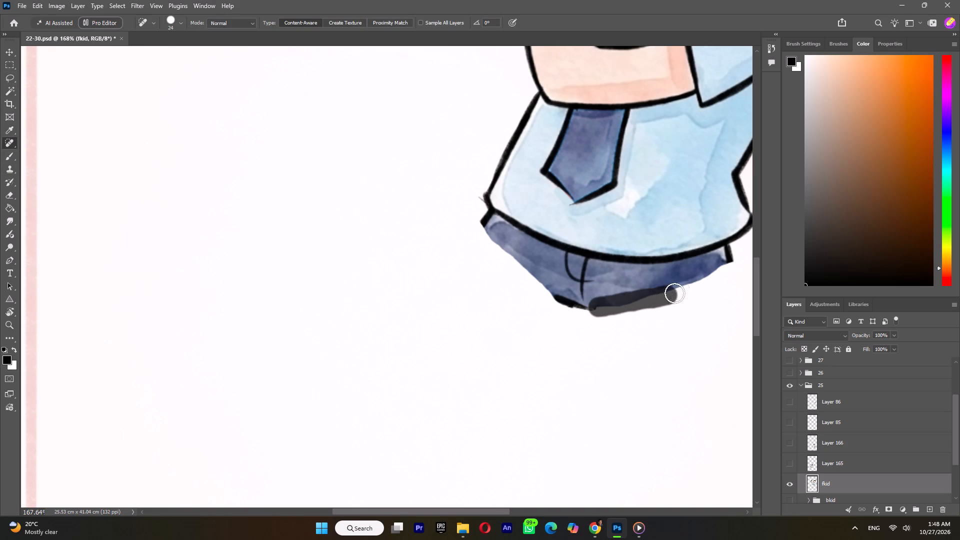
pyautogui.moveTo(674, 293); pyautogui.dragTo(722, 266)
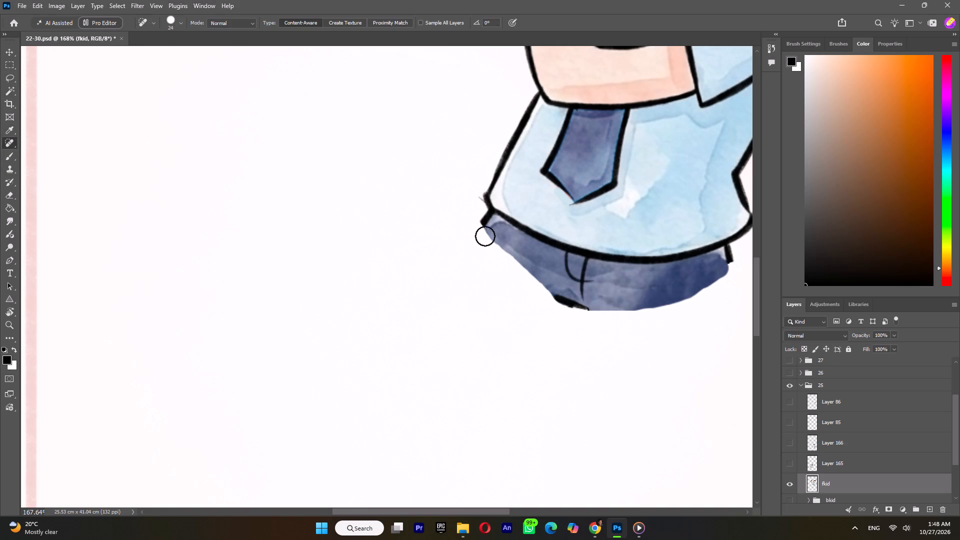
pyautogui.moveTo(487, 237); pyautogui.dragTo(542, 291)
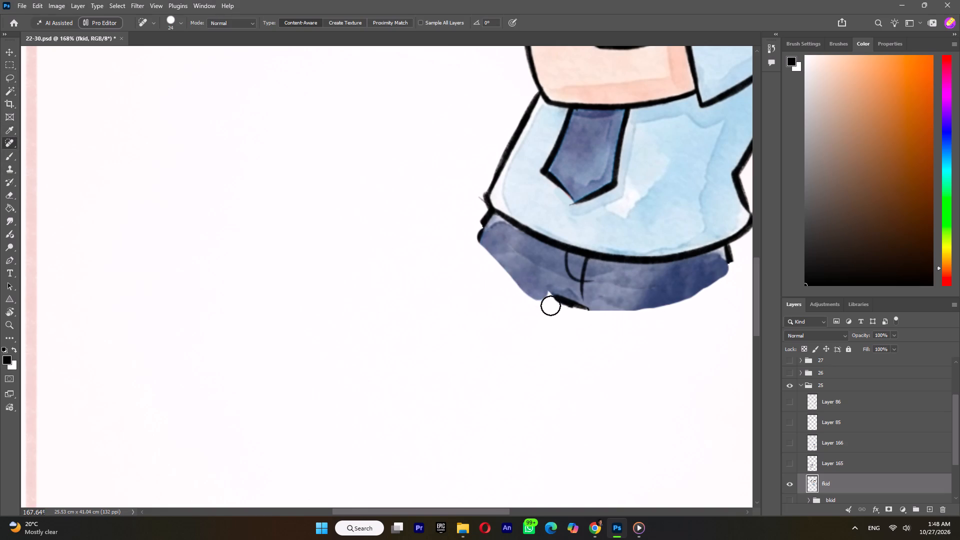
pyautogui.moveTo(549, 287); pyautogui.dragTo(543, 296)
pyautogui.keyDown('alt'); pyautogui.scroll(-16, 614, 323); pyautogui.keyUp('alt')
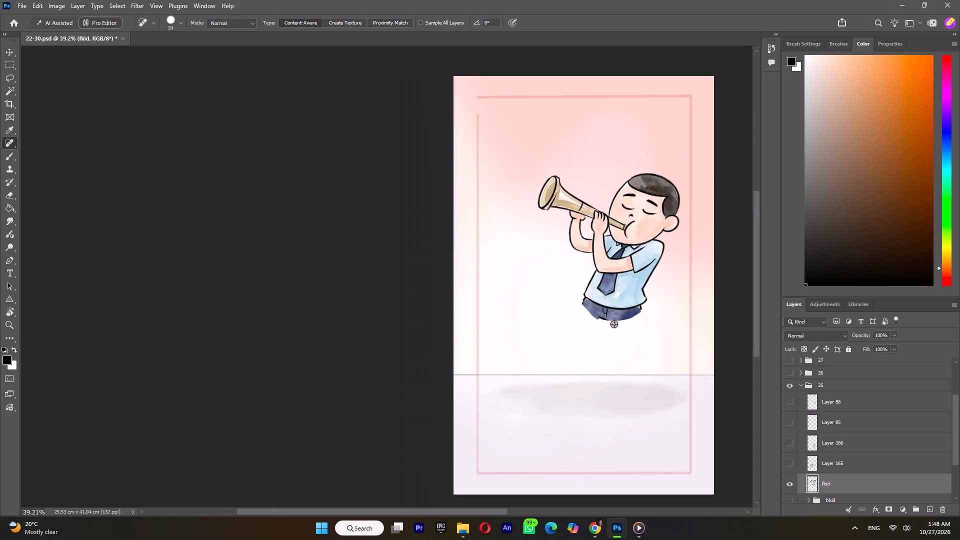
# Show the trumpeter's separated leg layers, Layer 165 and Layer 166, again.
pyautogui.keyDown('alt'); pyautogui.scroll(5, 647, 206); pyautogui.keyUp('alt')
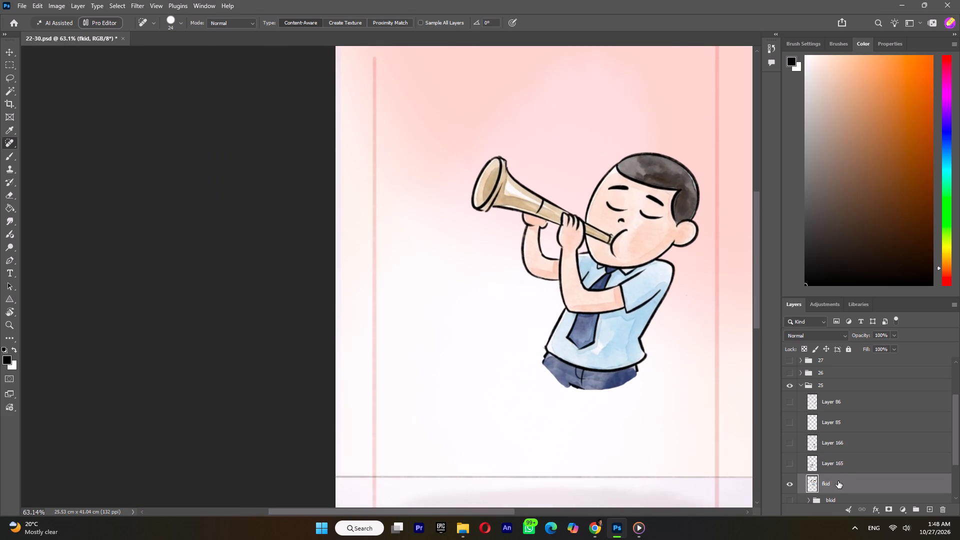
pyautogui.scroll(-3, 837, 479)
pyautogui.click(789, 402)
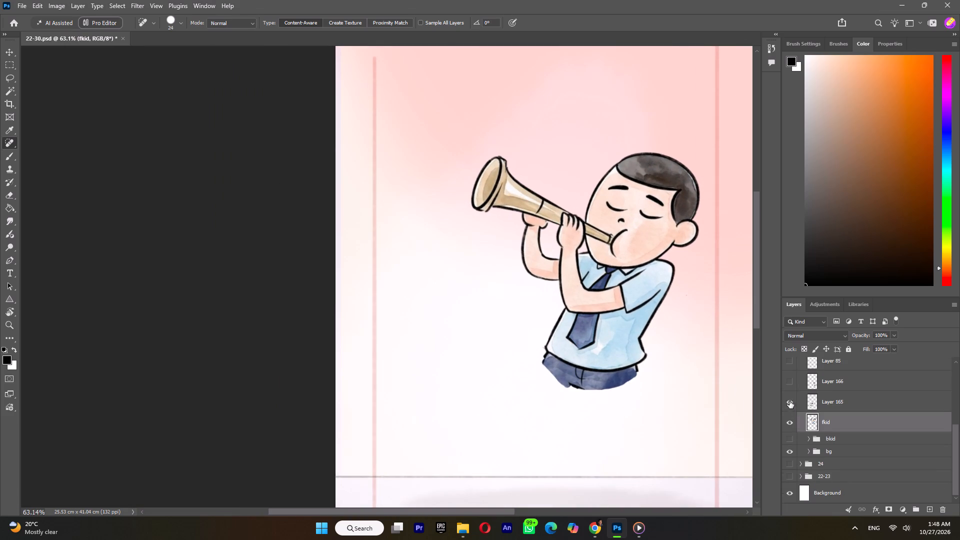
pyautogui.click(791, 384)
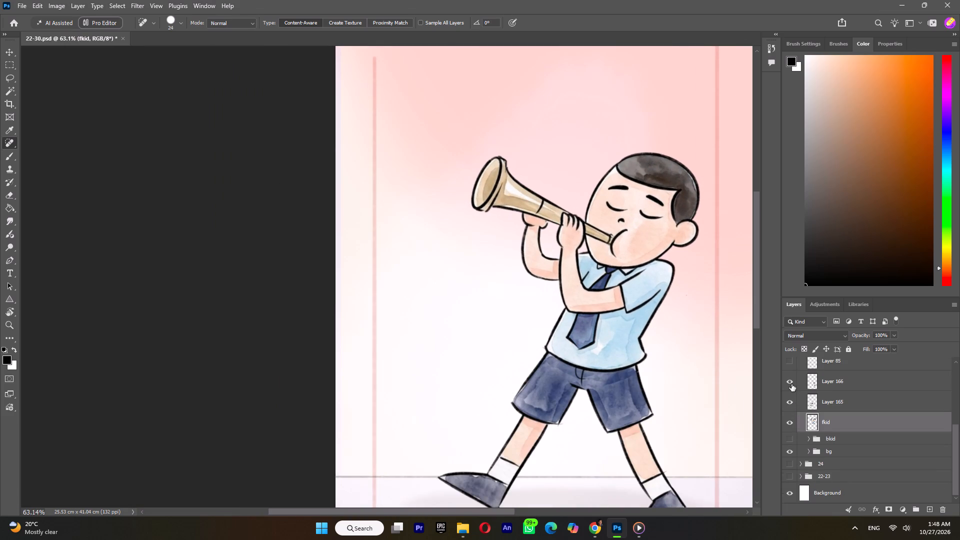
# Duplicate Layer 165, the trumpeter's forward leg, in the same document as Layer 165 copy.
pyautogui.scroll(-2, 791, 384)
pyautogui.scroll(-2, 619, 407)
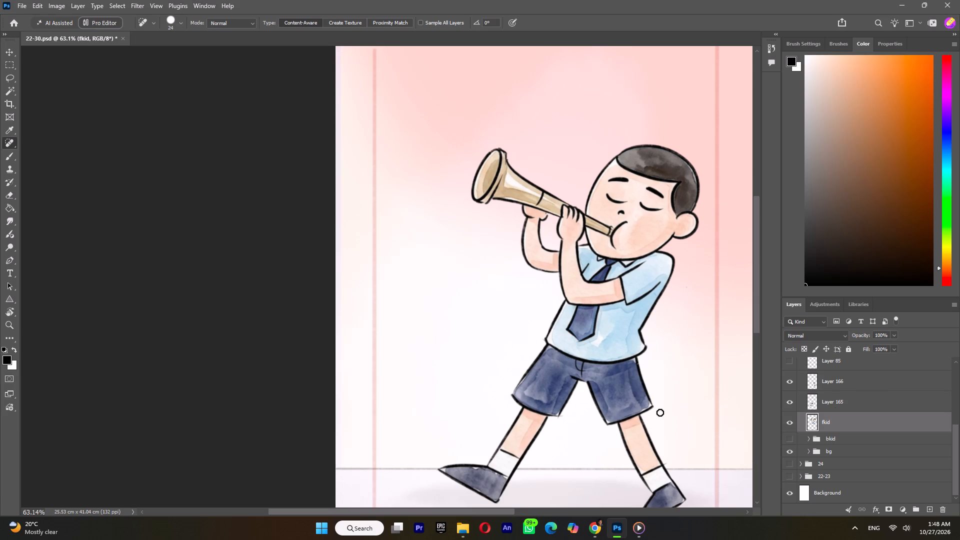
pyautogui.click(841, 384)
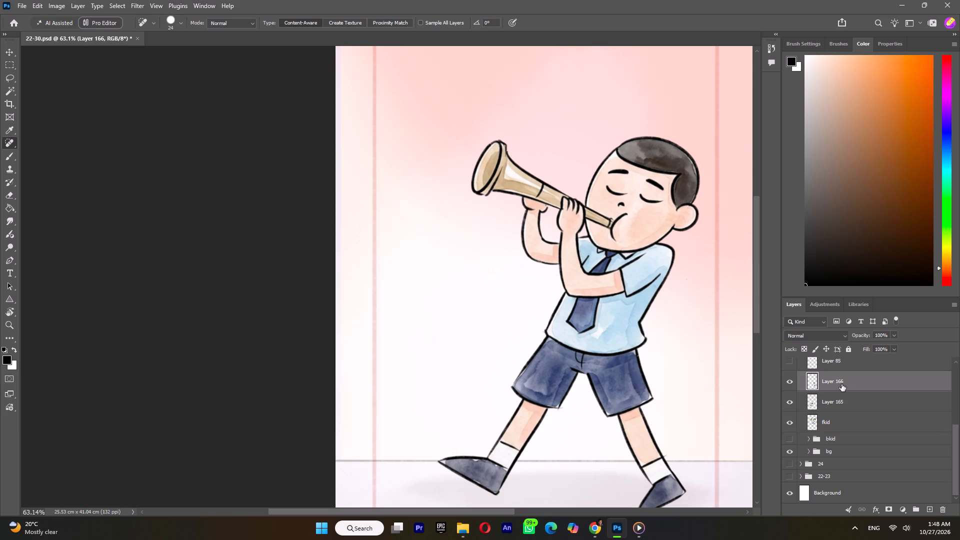
pyautogui.click(786, 382)
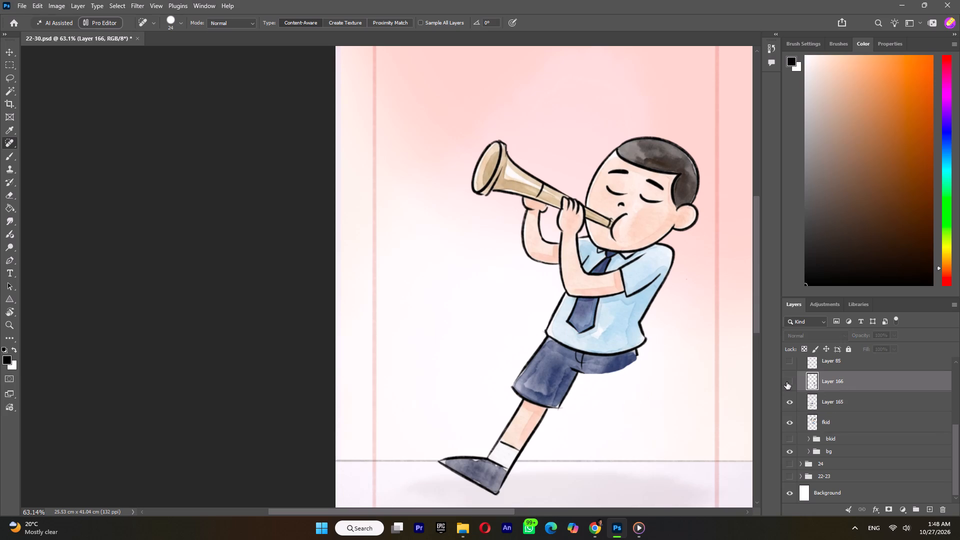
pyautogui.click(786, 382)
pyautogui.click(844, 402)
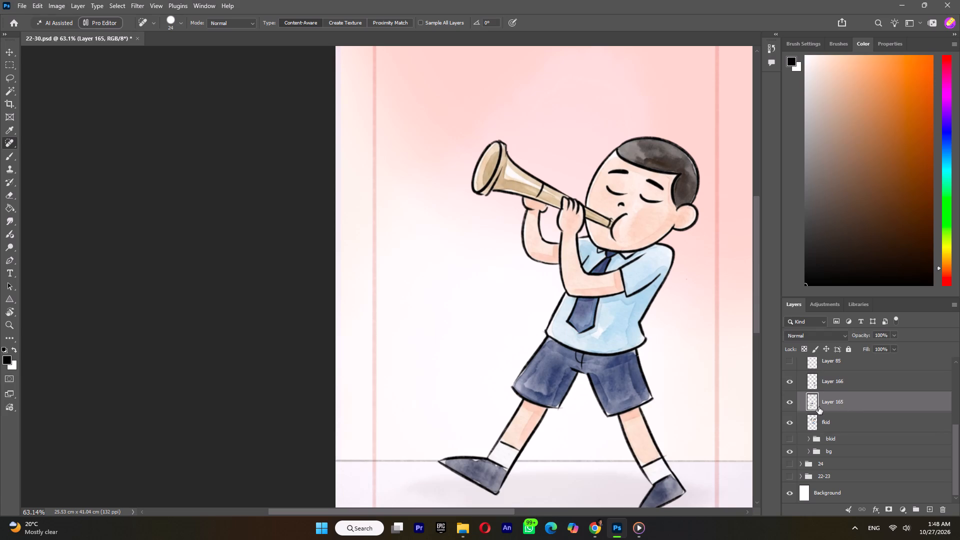
pyautogui.rightClick(825, 401)
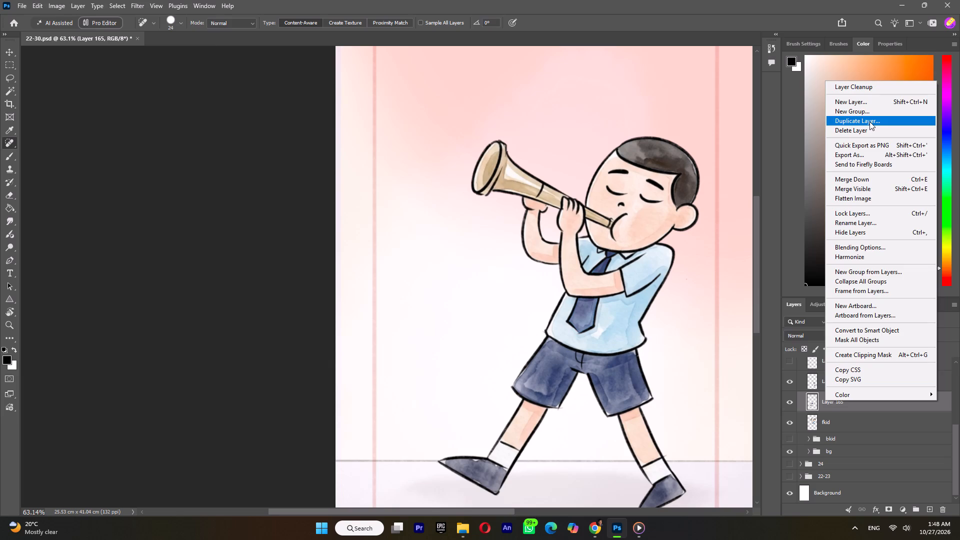
pyautogui.click(869, 121)
pyautogui.click(565, 145)
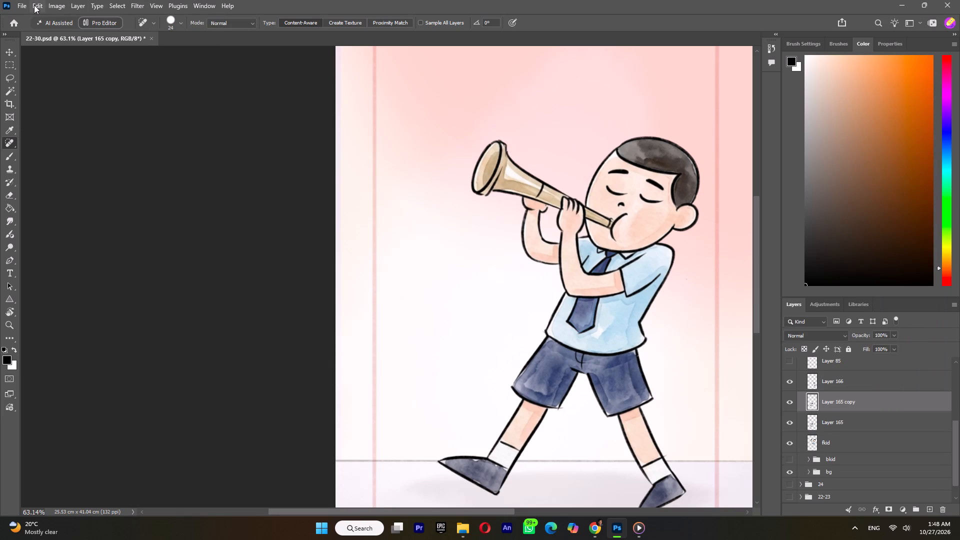
# Puppet-warp Layer 165 copy, swinging the trumpeter's forward leg back beneath his body with the knee bent and the shoe tipped downward.
pyautogui.click(32, 4)
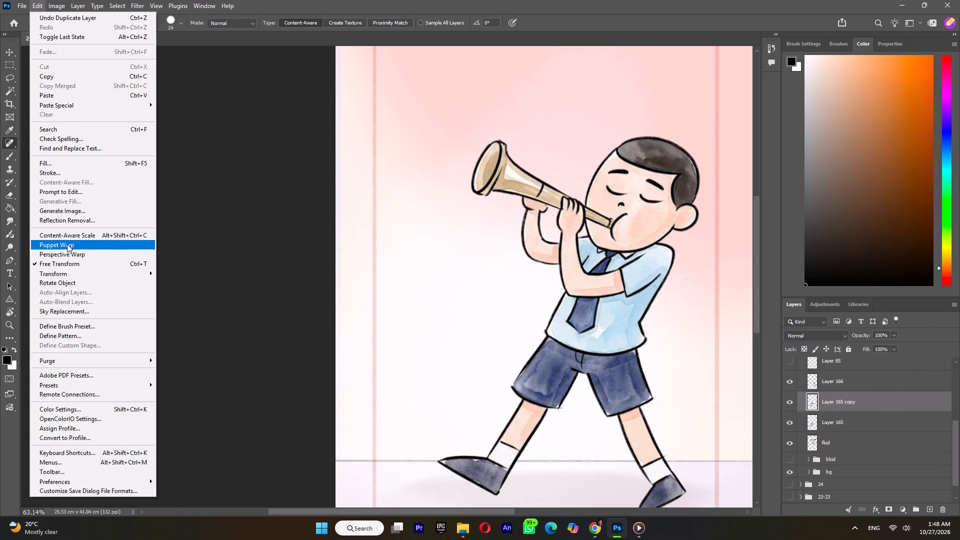
pyautogui.click(67, 244)
pyautogui.click(559, 363)
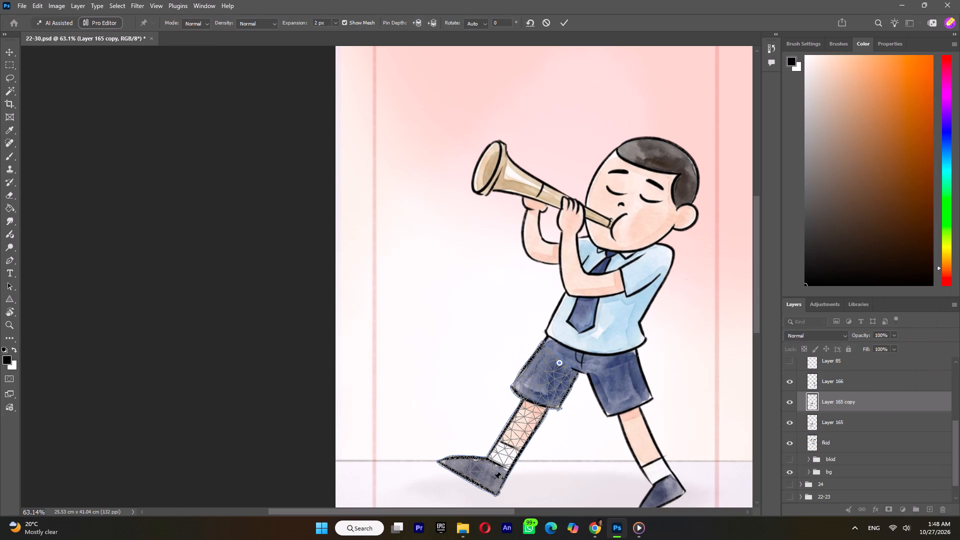
pyautogui.click(484, 480)
pyautogui.moveTo(484, 480); pyautogui.dragTo(562, 494)
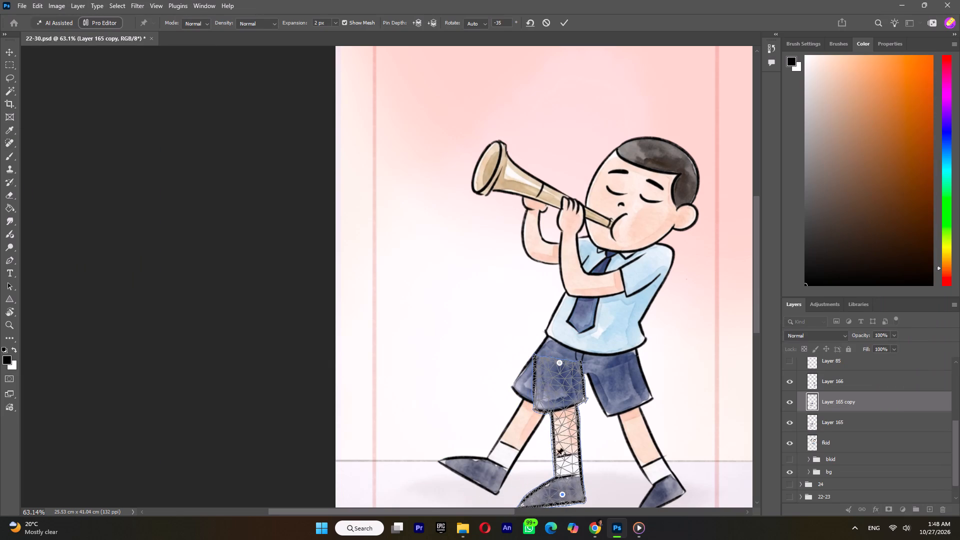
pyautogui.click(563, 441)
pyautogui.moveTo(564, 443); pyautogui.dragTo(535, 448)
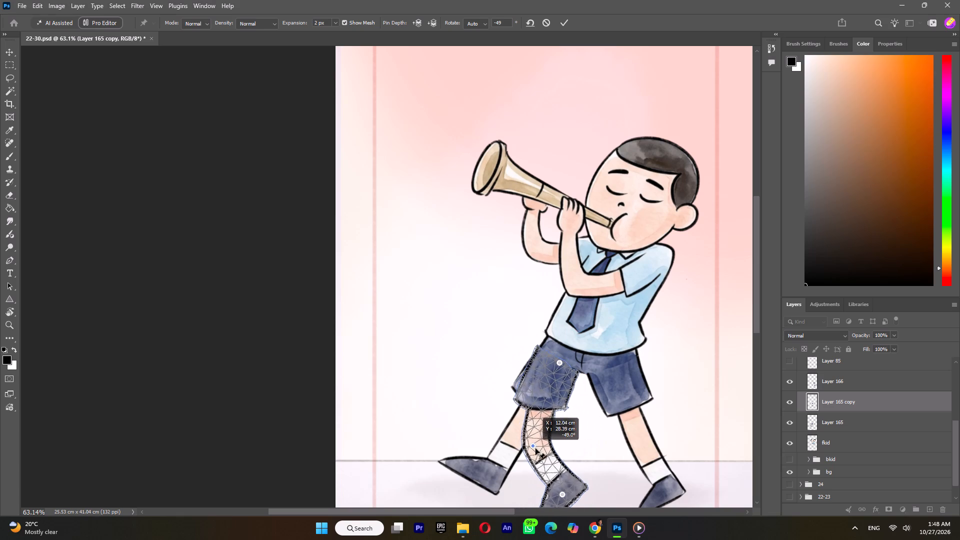
pyautogui.moveTo(535, 448); pyautogui.dragTo(534, 450)
pyautogui.moveTo(564, 495); pyautogui.dragTo(561, 480)
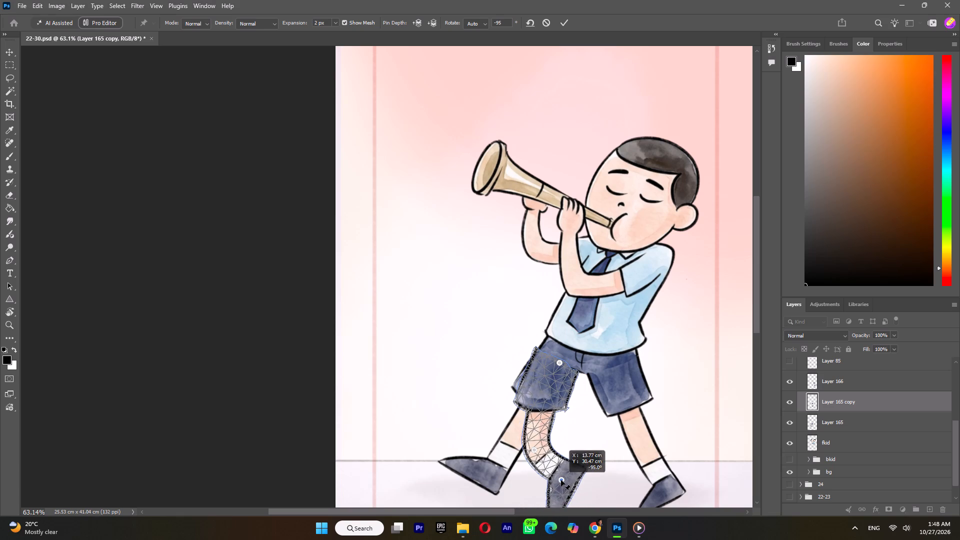
pyautogui.moveTo(561, 480); pyautogui.dragTo(563, 480)
pyautogui.moveTo(535, 450); pyautogui.dragTo(533, 442)
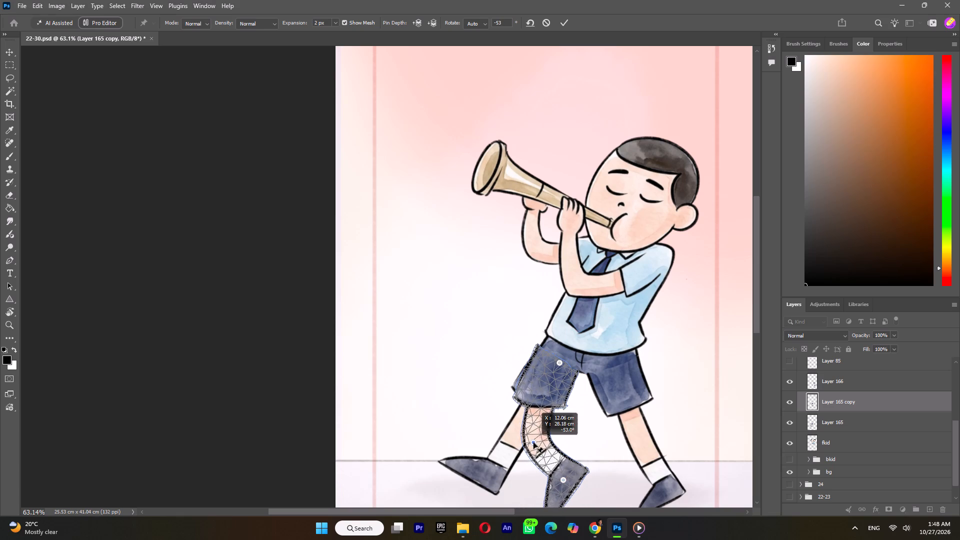
pyautogui.moveTo(533, 442); pyautogui.dragTo(533, 443)
pyautogui.click(563, 479)
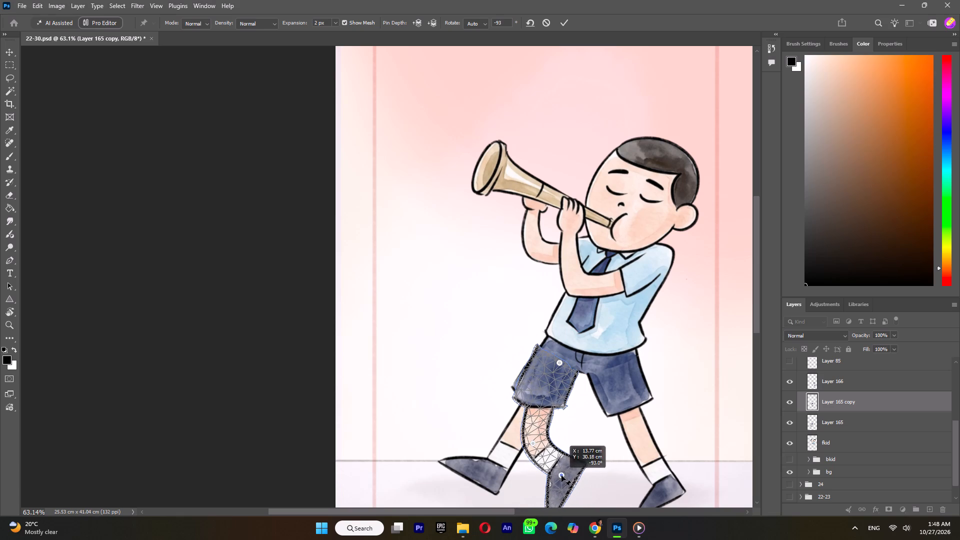
pyautogui.click(564, 23)
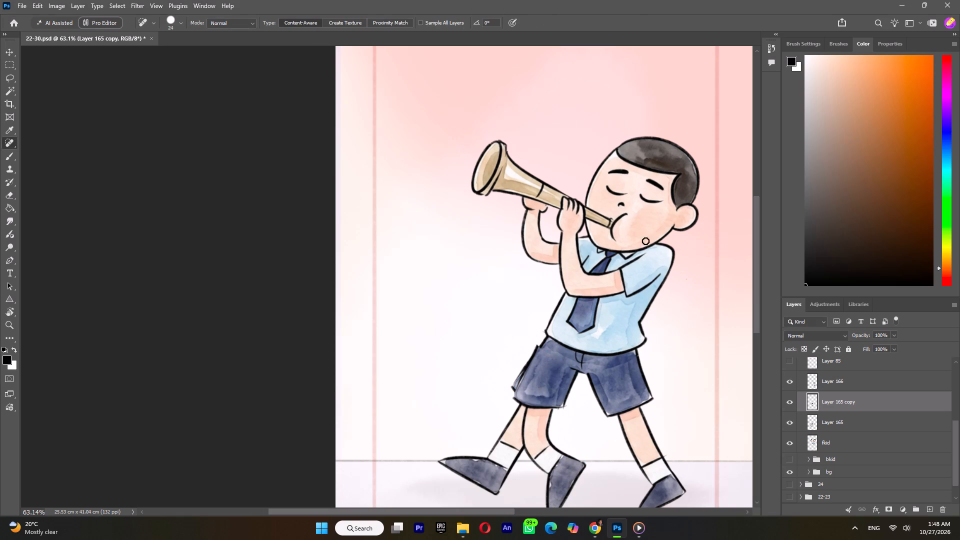
# Compare the warped leg with the original, and hide Layer 165 copy, Layer 165 and Layer 166.
pyautogui.click(794, 404)
pyautogui.click(794, 404)
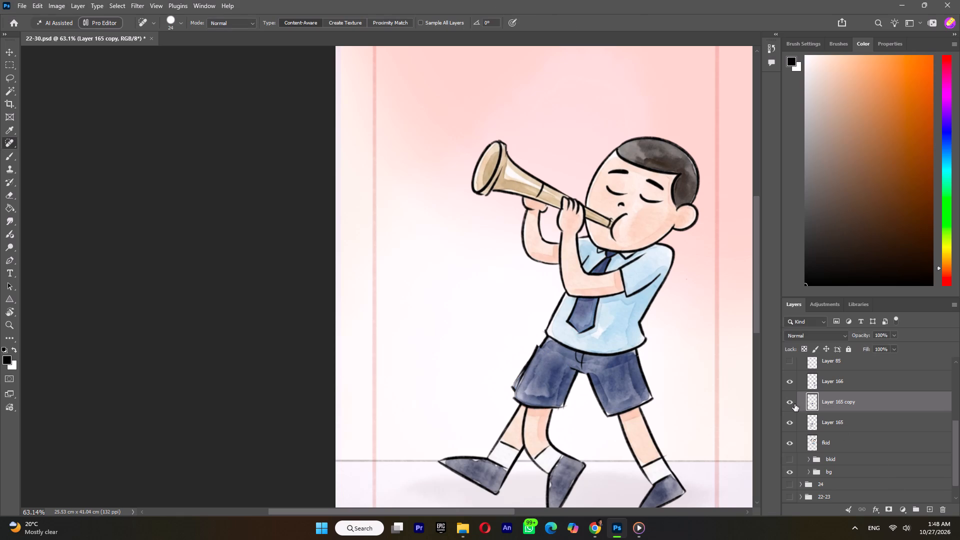
pyautogui.click(794, 404)
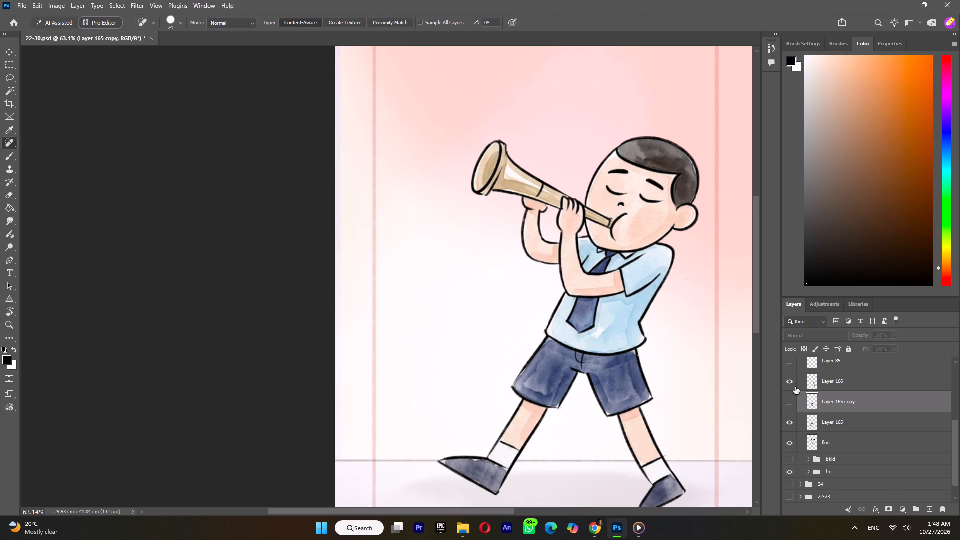
pyautogui.click(789, 417)
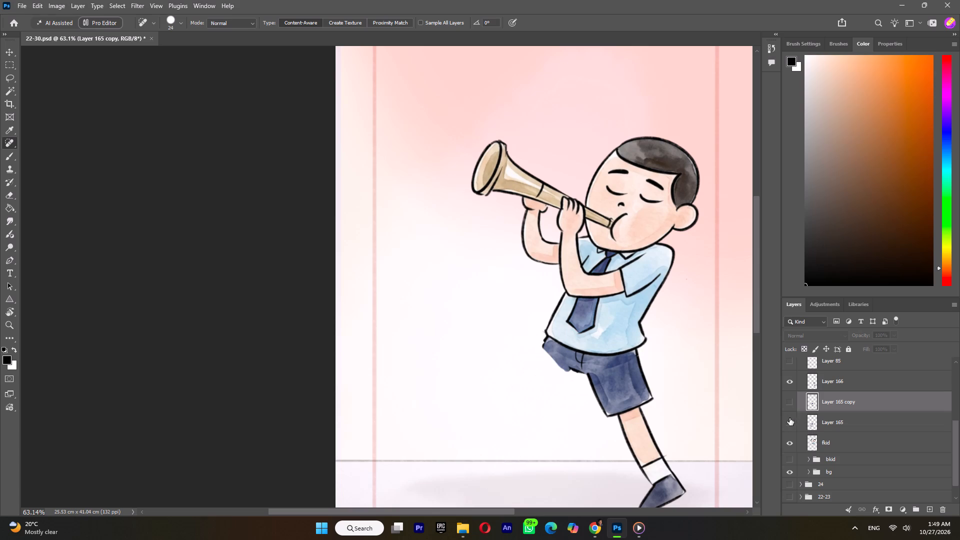
pyautogui.click(789, 383)
# Duplicate the trumpeter's upper-body layer fkid as fkid copy.
pyautogui.click(838, 442)
pyautogui.rightClick(835, 440)
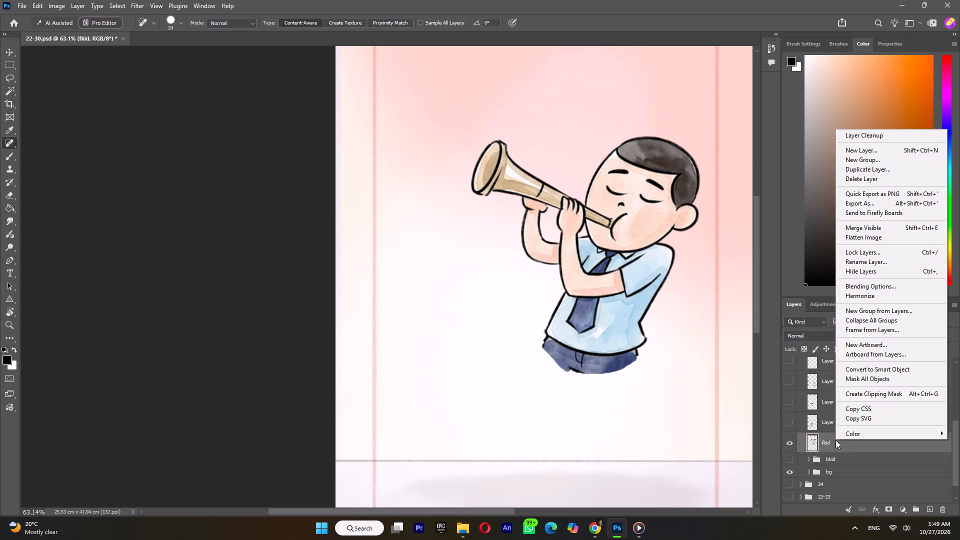
pyautogui.click(873, 168)
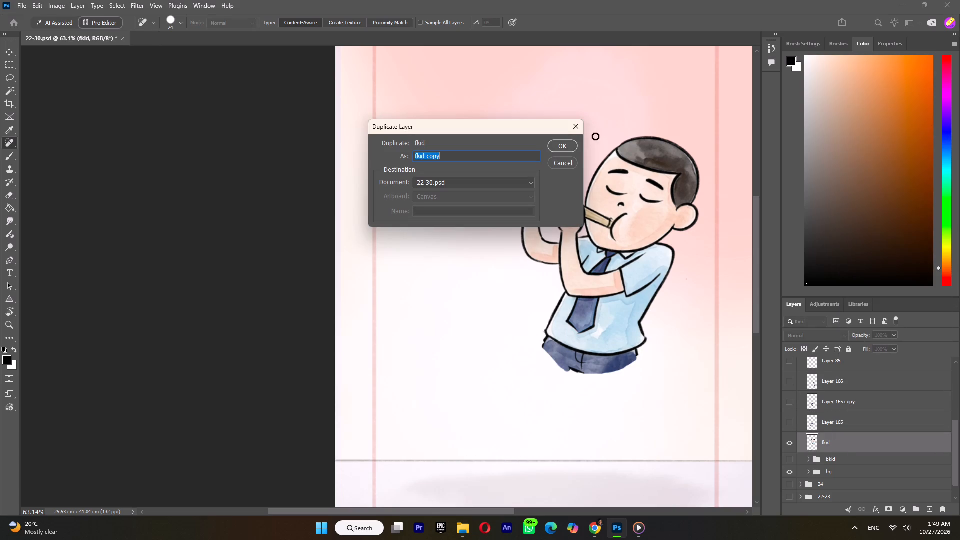
pyautogui.click(560, 145)
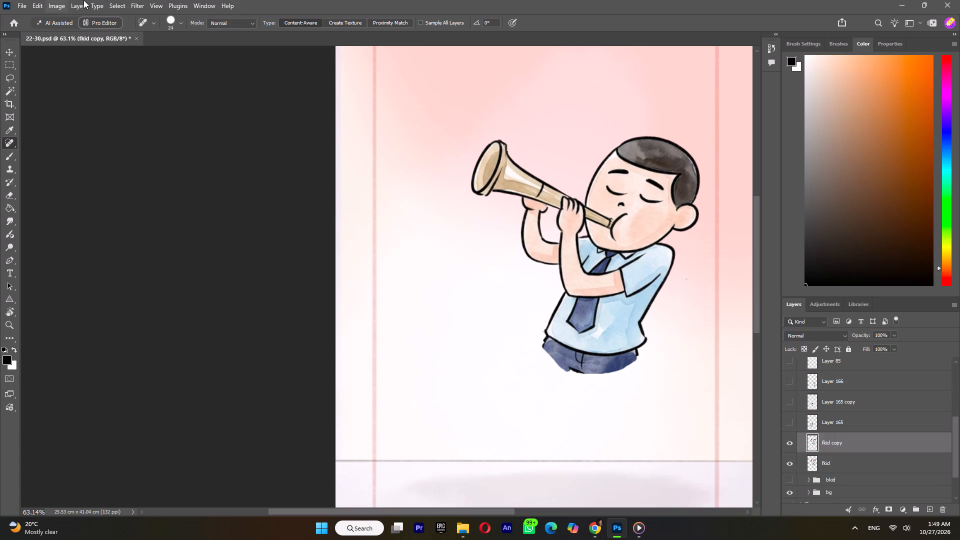
# Start Puppet Warp on fkid copy, pin both sides of the shorts, the chin and the mouth, and tilt the head slightly backward with a forehead pin.
pyautogui.click(38, 3)
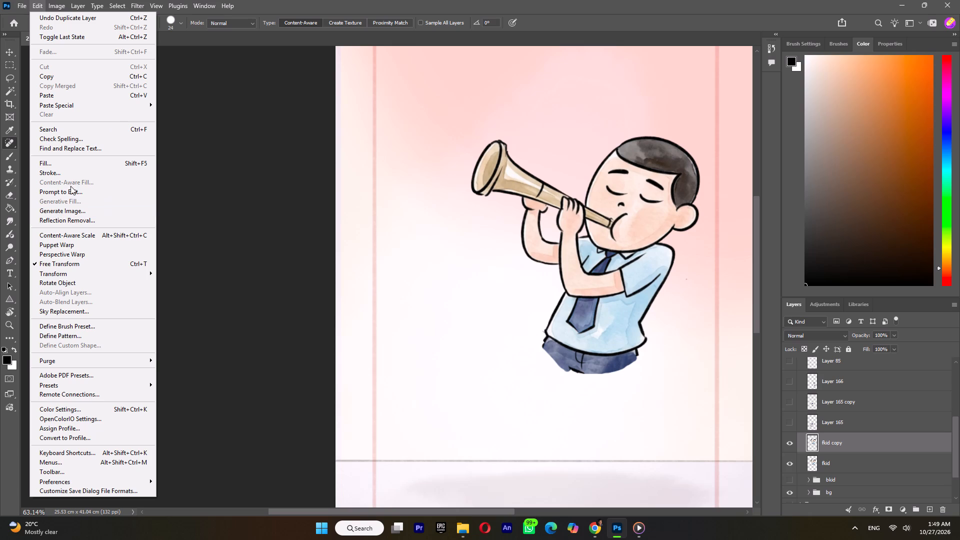
pyautogui.click(76, 245)
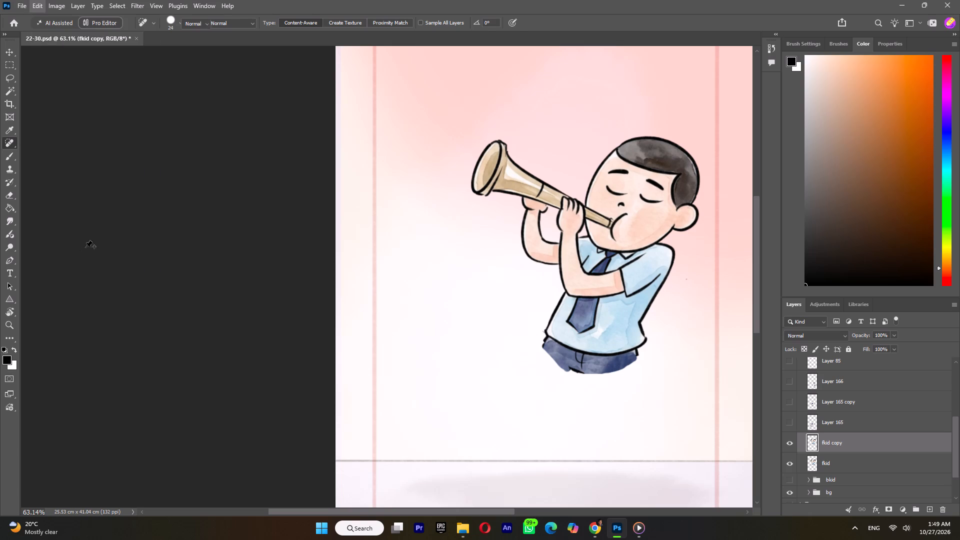
pyautogui.click(554, 348)
pyautogui.click(626, 361)
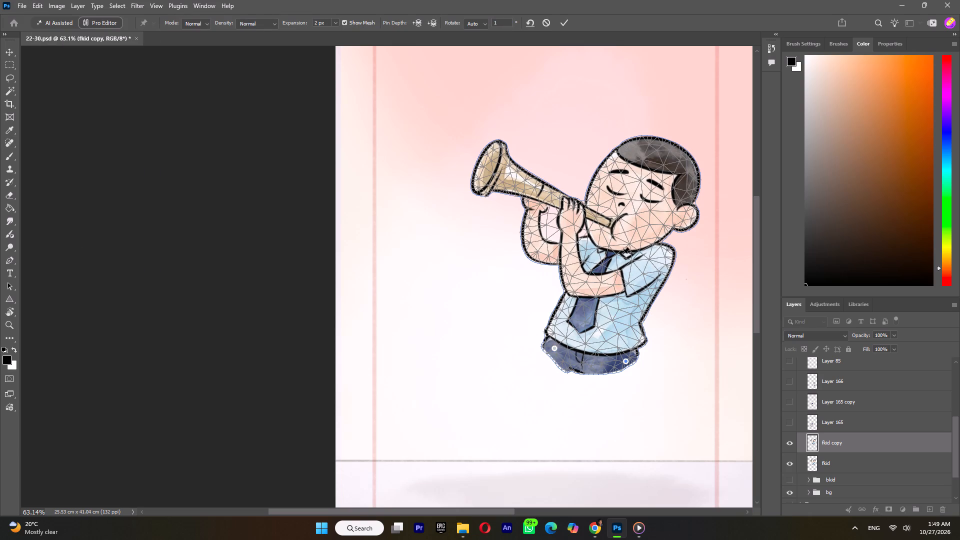
pyautogui.click(628, 245)
pyautogui.click(613, 225)
pyautogui.click(640, 182)
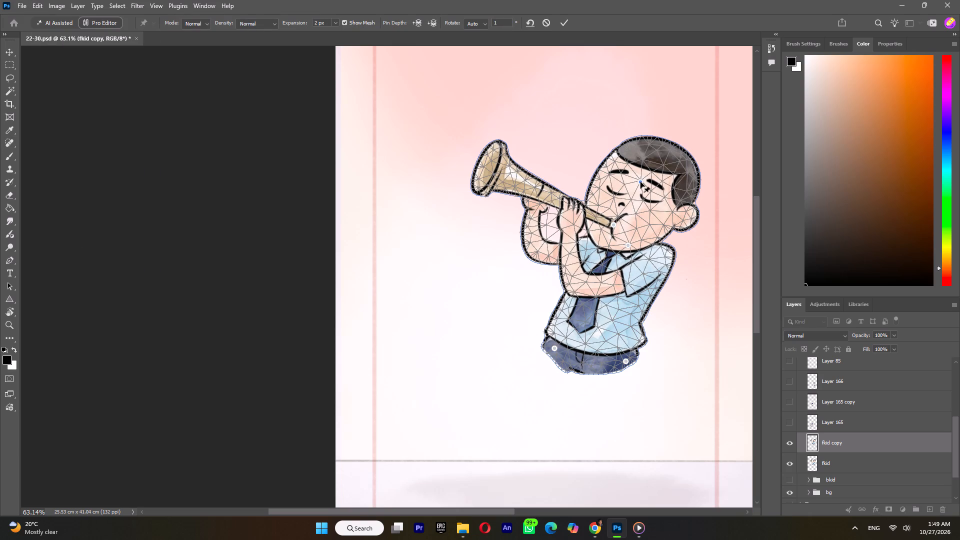
pyautogui.click(640, 179)
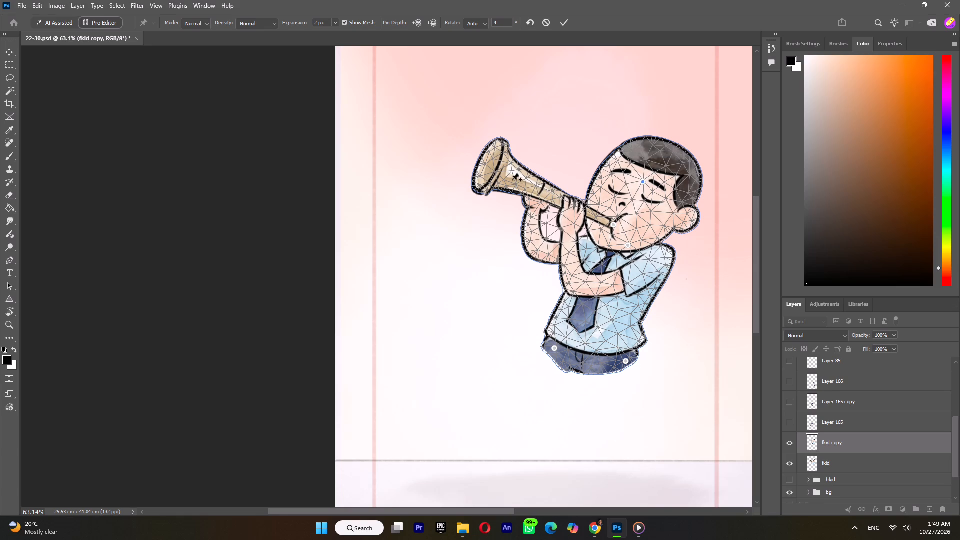
# Pin the trumpet's bell and both elbows on fkid copy, and shift each slightly to vary the playing pose.
pyautogui.click(502, 173)
pyautogui.moveTo(502, 173); pyautogui.dragTo(506, 176)
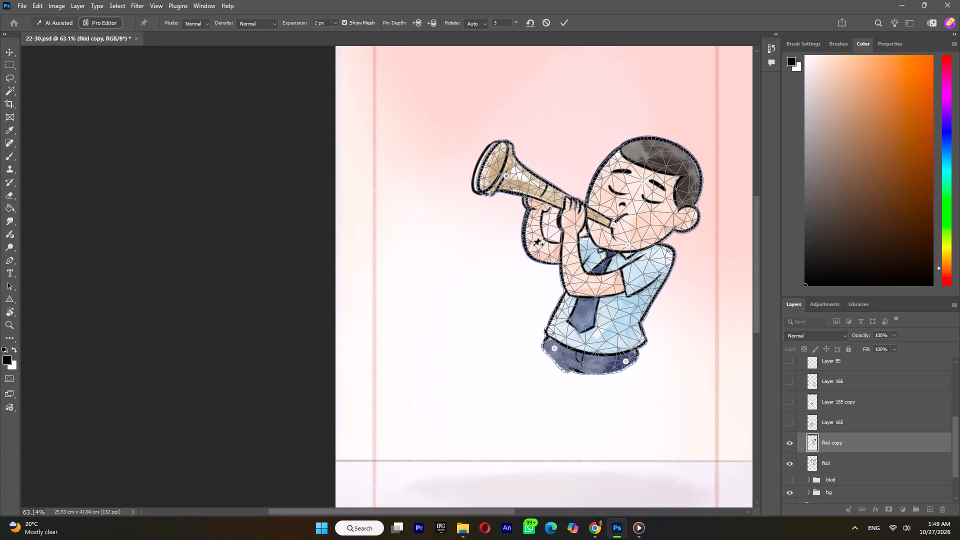
pyautogui.click(539, 258)
pyautogui.moveTo(538, 256); pyautogui.dragTo(534, 256)
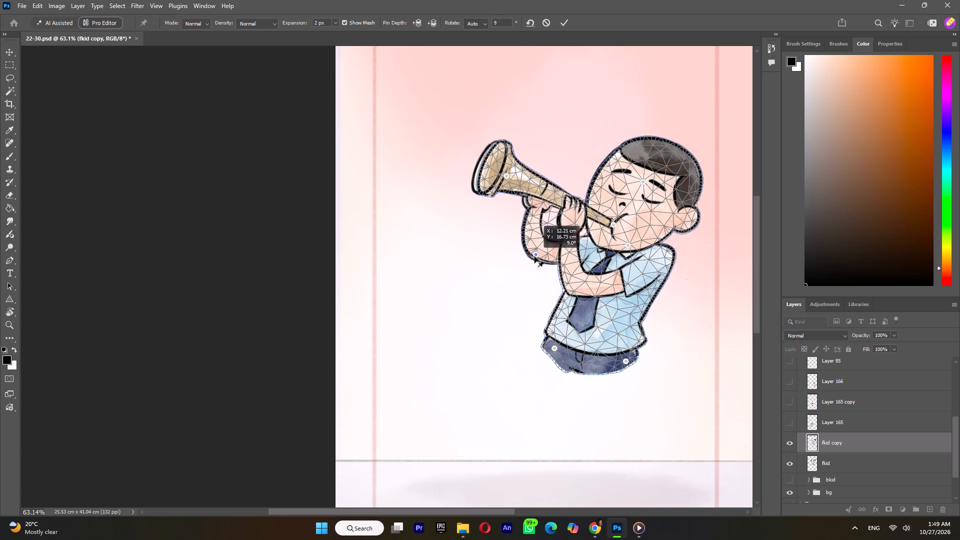
pyautogui.moveTo(534, 256); pyautogui.dragTo(542, 262)
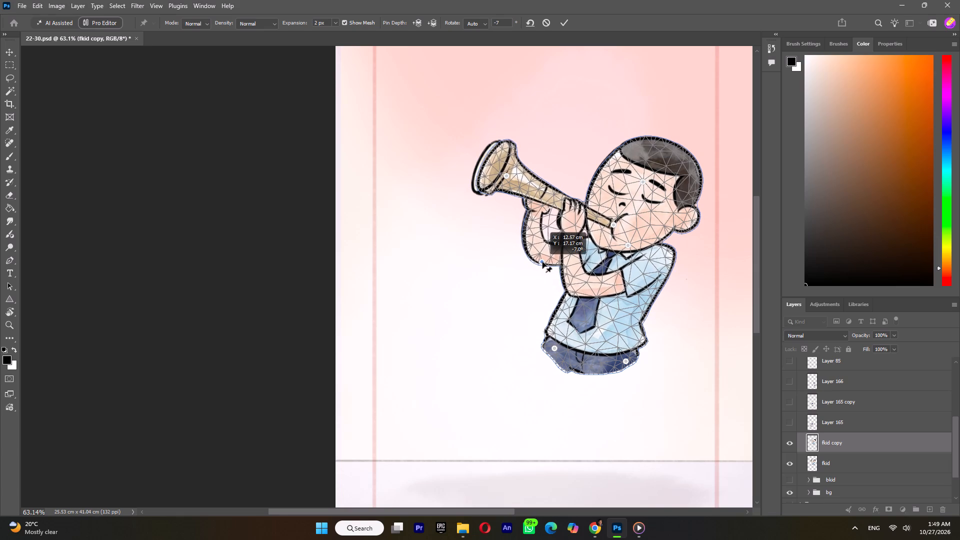
pyautogui.moveTo(542, 262); pyautogui.dragTo(541, 262)
pyautogui.click(576, 280)
pyautogui.moveTo(576, 280); pyautogui.dragTo(572, 277)
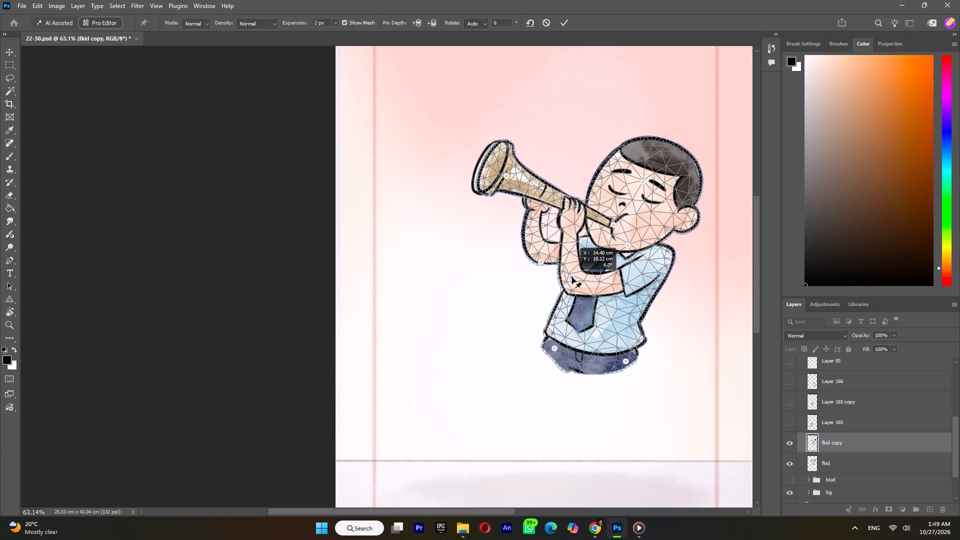
pyautogui.moveTo(572, 277); pyautogui.dragTo(570, 277)
# Finish fkid copy's playing pose by pinning the shirt and trumpet tube, slightly adjusting the forehead and outer elbow, raising the bell, and applying the warp.
pyautogui.doubleClick(605, 314)
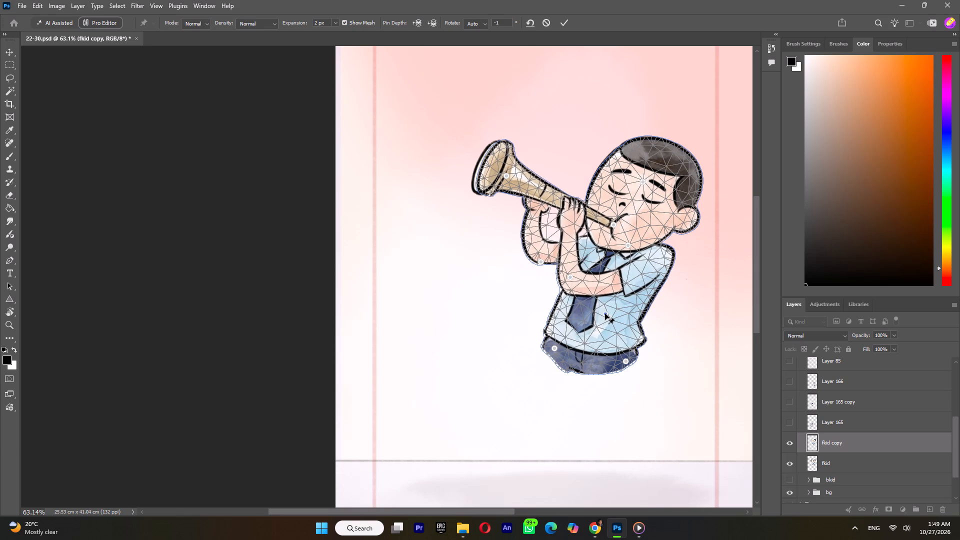
pyautogui.click(642, 181)
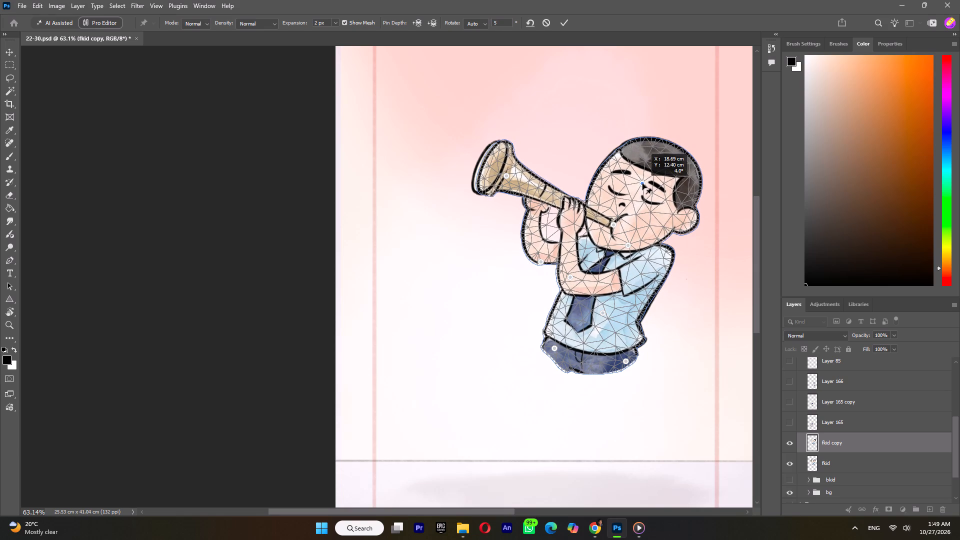
pyautogui.click(506, 177)
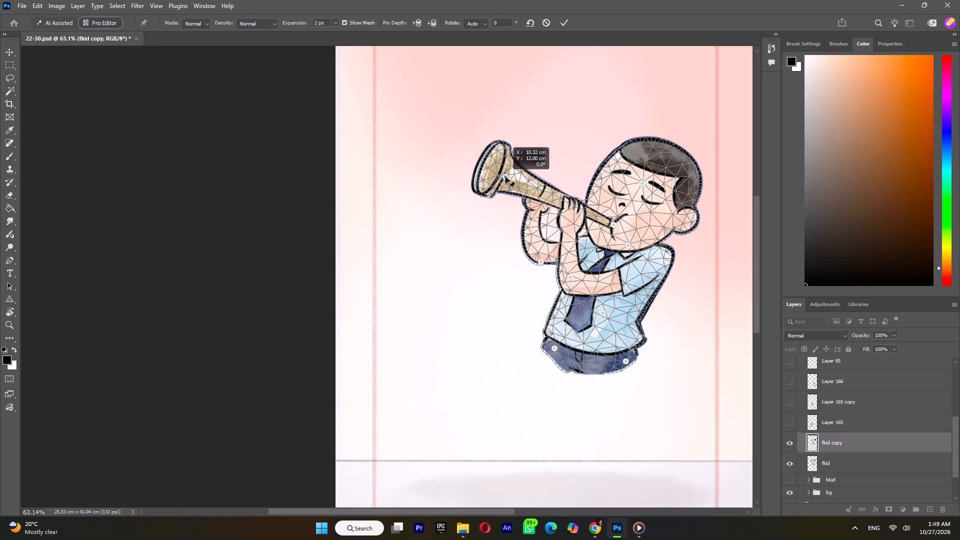
pyautogui.click(541, 261)
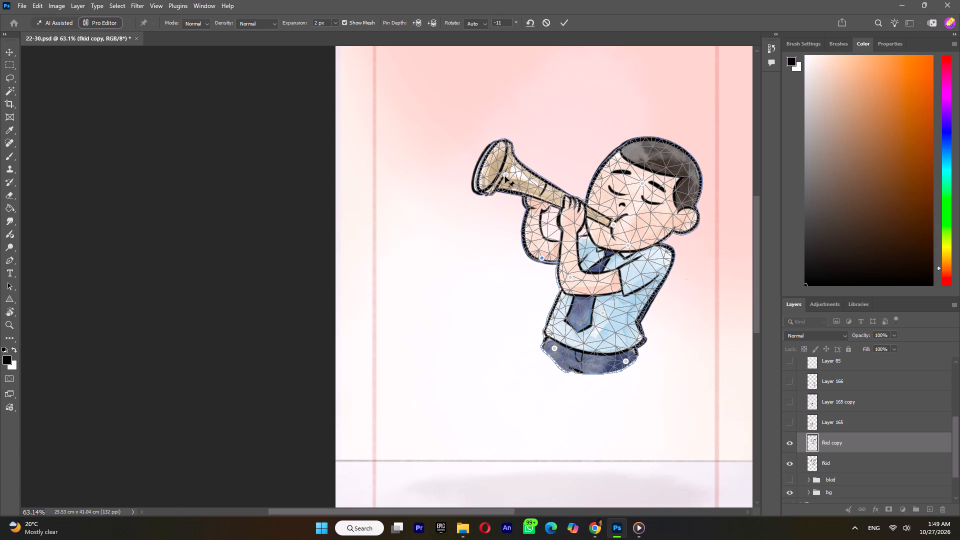
pyautogui.click(505, 174)
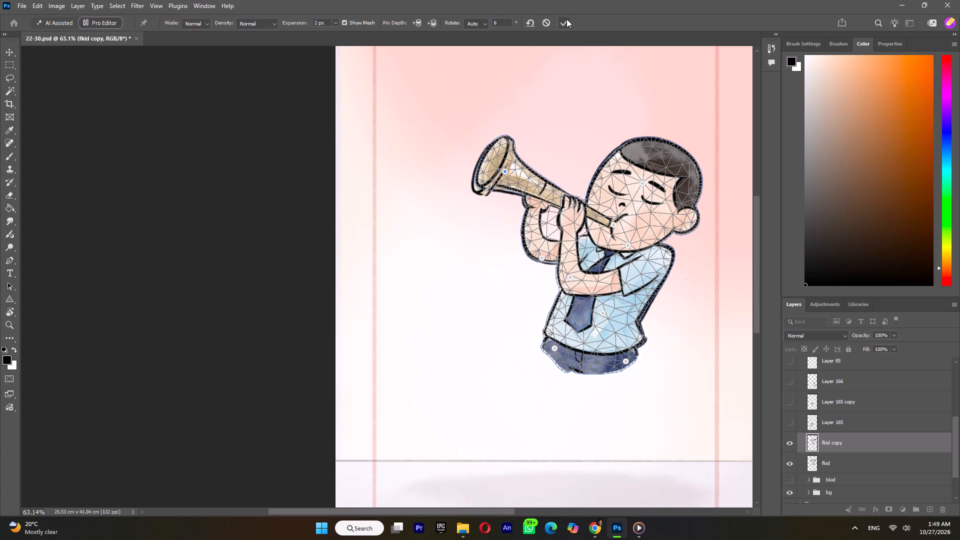
pyautogui.click(541, 190)
pyautogui.click(541, 190)
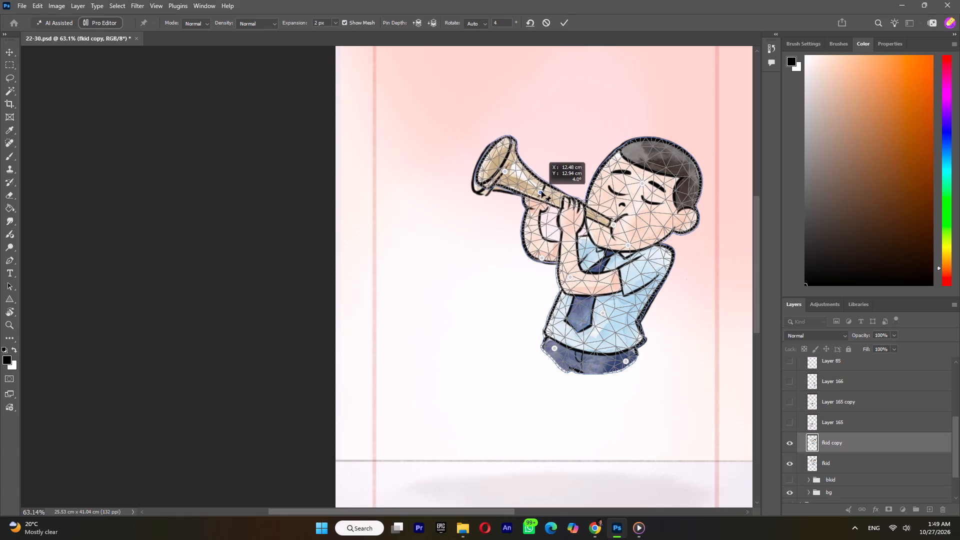
pyautogui.click(561, 21)
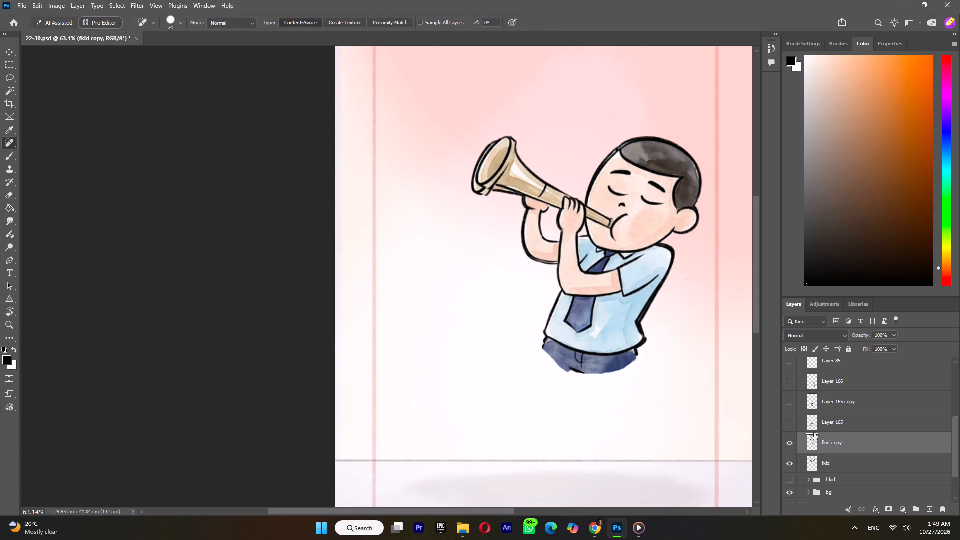
# Compare the warped fkid copy with the original fkid, and leave fkid copy hidden.
pyautogui.click(788, 443)
pyautogui.click(788, 444)
pyautogui.click(788, 444)
# Collapse group 25, hide it, and show group 26 instead.
pyautogui.scroll(4, 867, 451)
pyautogui.click(799, 408)
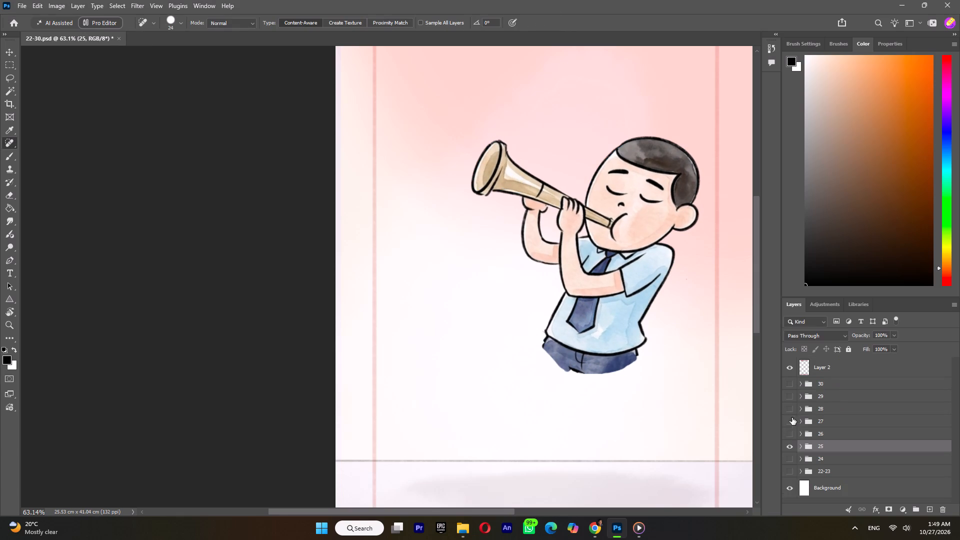
pyautogui.click(789, 447)
pyautogui.click(789, 437)
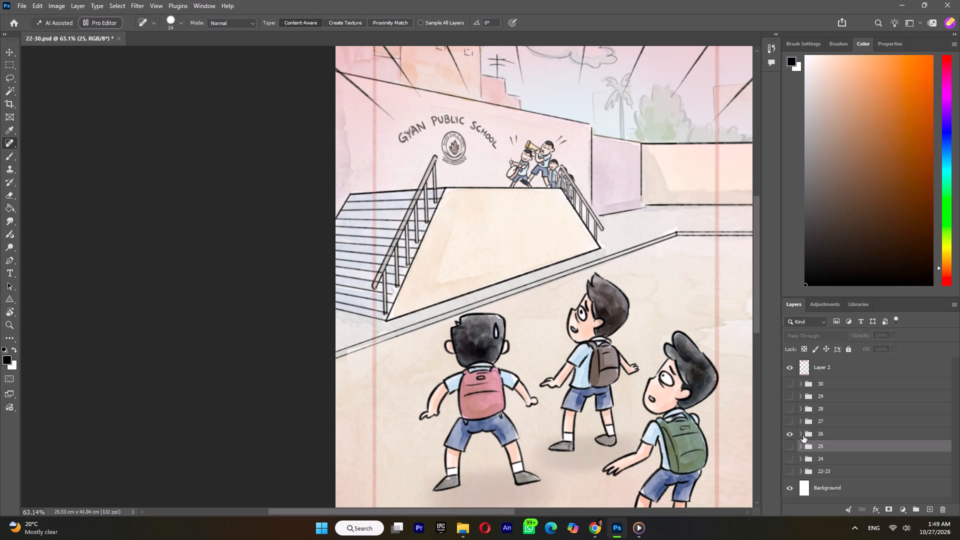
# Expand group 26 and examine what Layer 85 and Layer 96 contain by toggling their visibility.
pyautogui.click(800, 434)
pyautogui.click(788, 449)
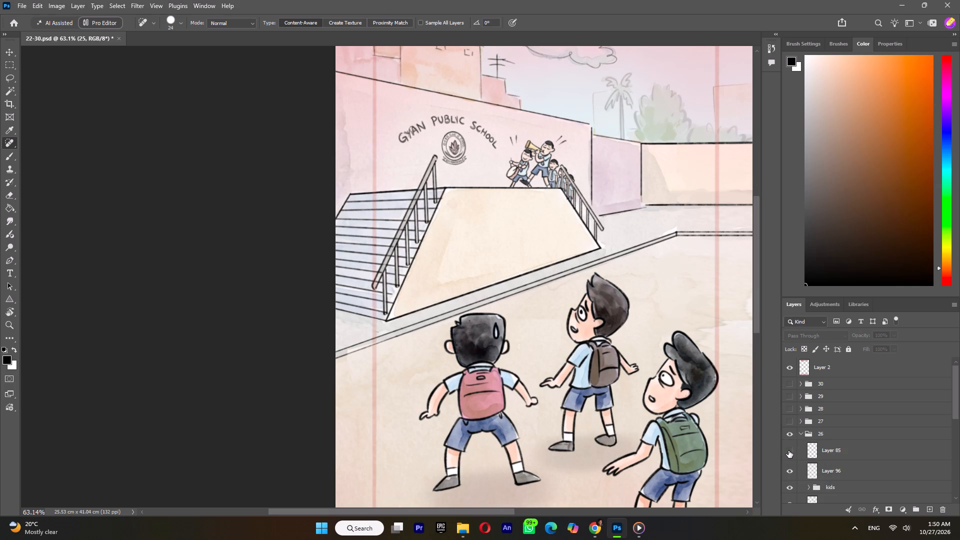
pyautogui.click(788, 450)
pyautogui.click(792, 465)
pyautogui.click(790, 468)
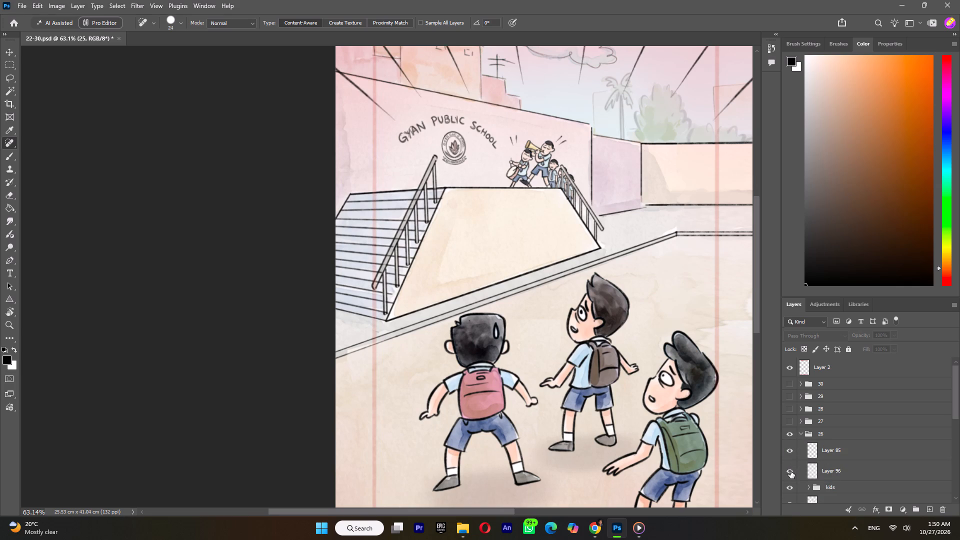
pyautogui.click(816, 472)
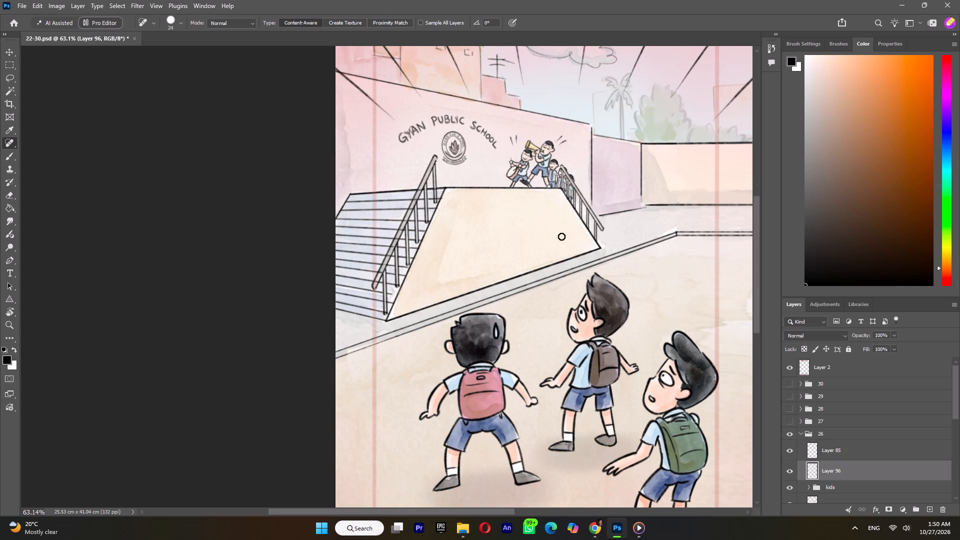
pyautogui.keyDown('alt'); pyautogui.scroll(-9, 561, 236); pyautogui.keyUp('alt')
pyautogui.click(785, 472)
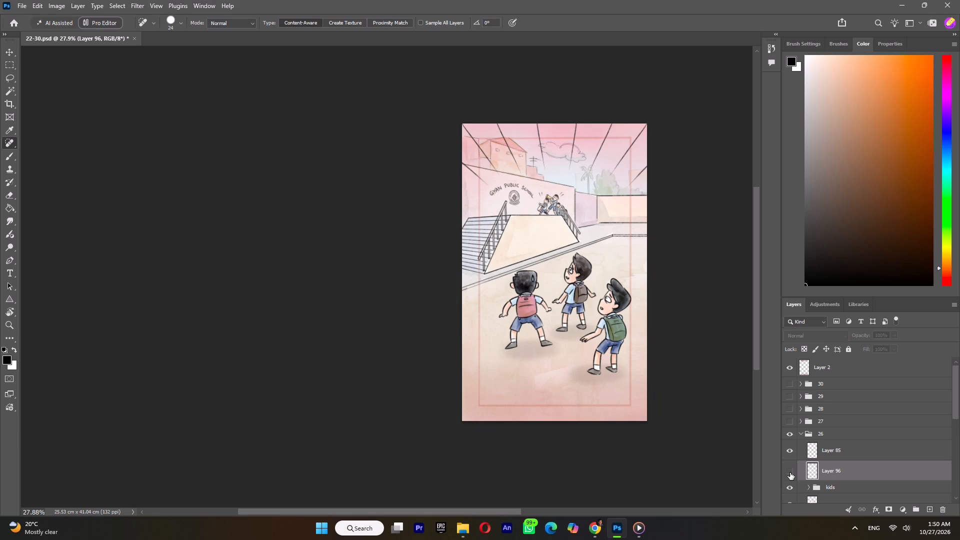
pyautogui.click(790, 472)
pyautogui.click(827, 474)
pyautogui.click(8, 49)
# Examine the kids group and its layers 3, 2, 1 and the topmost Layer 69 by toggling their visibility.
pyautogui.scroll(-4, 845, 457)
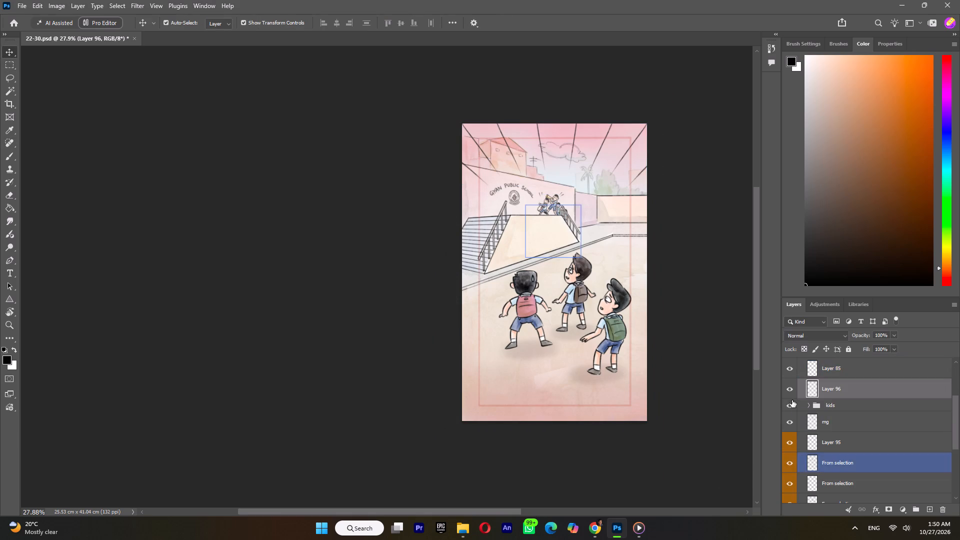
pyautogui.click(786, 401)
pyautogui.click(788, 403)
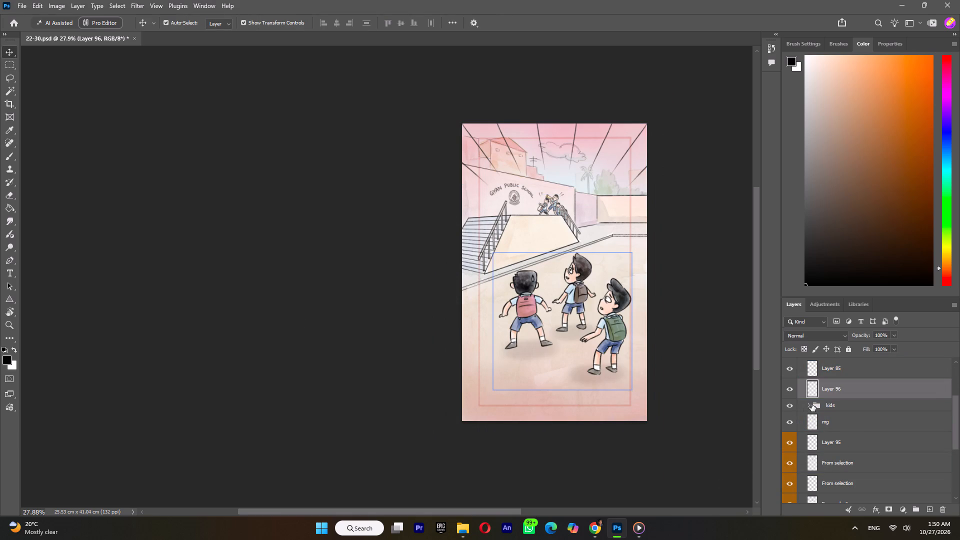
pyautogui.click(808, 407)
pyautogui.click(791, 419)
pyautogui.click(789, 422)
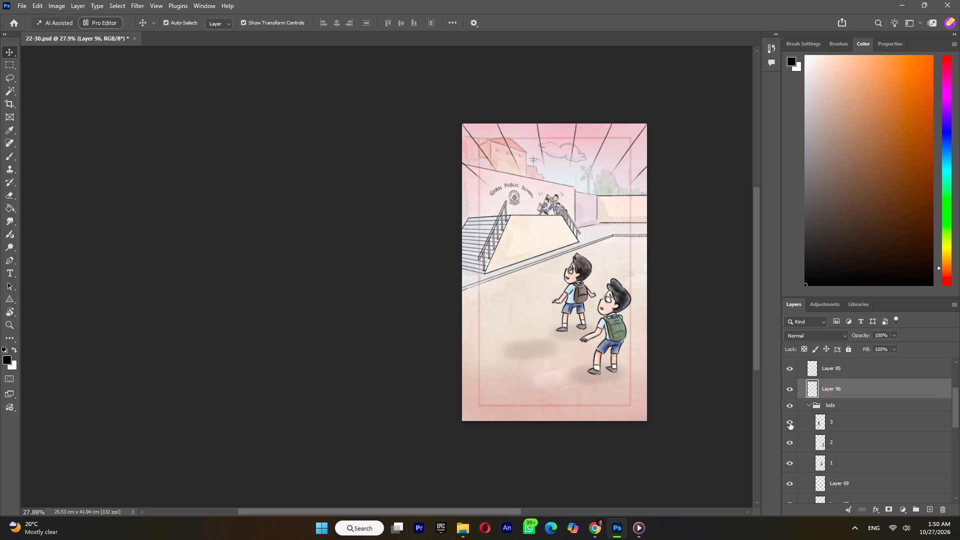
pyautogui.click(790, 445)
pyautogui.click(789, 445)
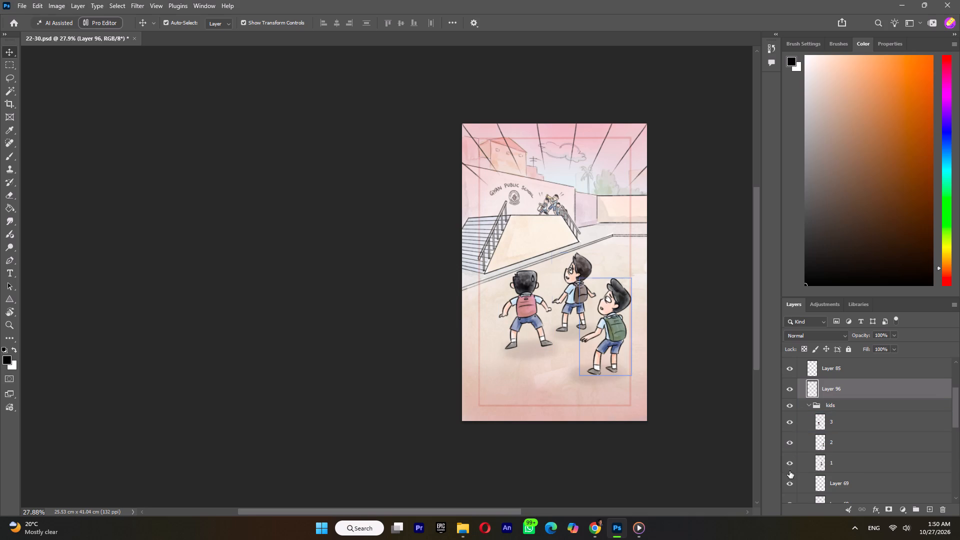
pyautogui.click(788, 464)
pyautogui.click(788, 464)
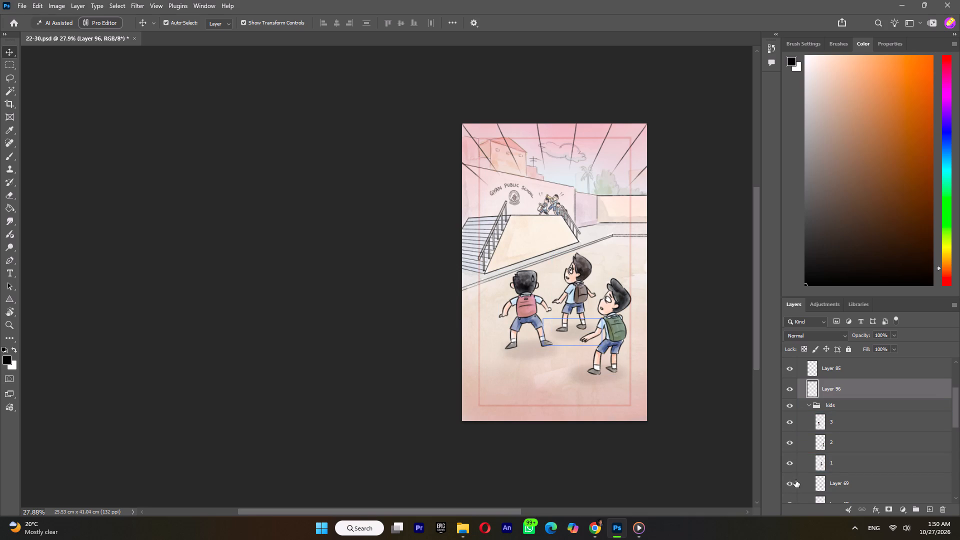
pyautogui.scroll(-2, 797, 474)
pyautogui.click(795, 446)
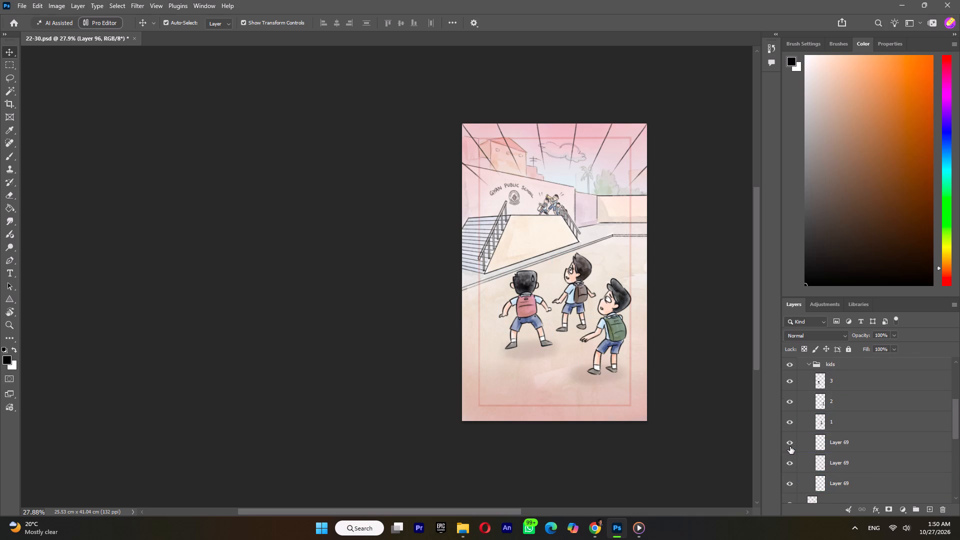
pyautogui.click(790, 446)
# Examine the mg, Layer 95 and upper From selection layers to identify which one holds the small trumpeter on the ramp.
pyautogui.scroll(-3, 805, 454)
pyautogui.click(790, 443)
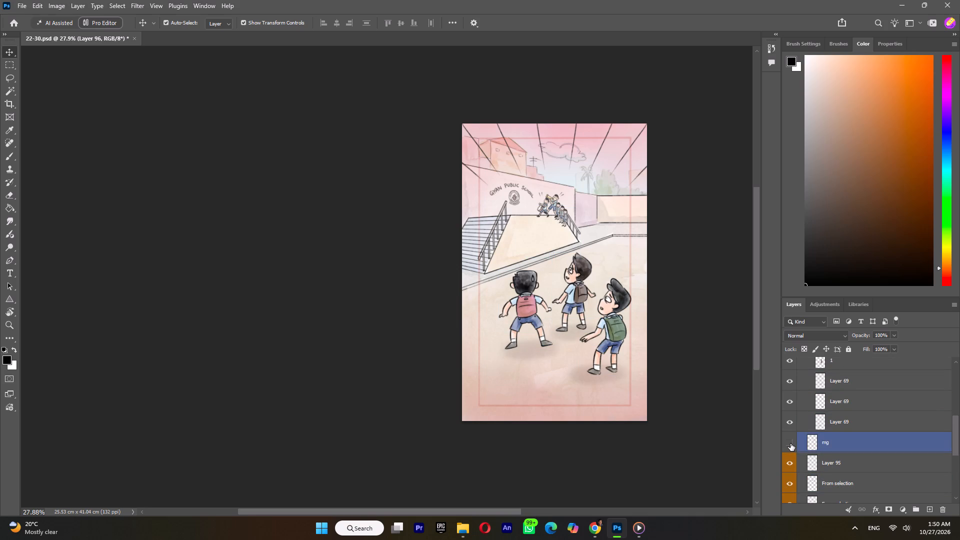
pyautogui.click(790, 443)
pyautogui.click(789, 465)
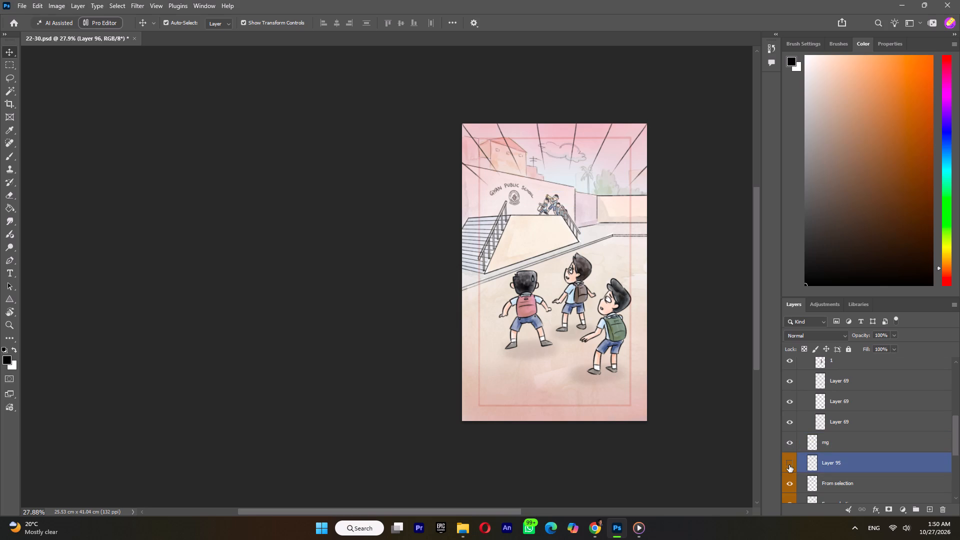
pyautogui.click(789, 465)
pyautogui.click(789, 486)
pyautogui.click(789, 486)
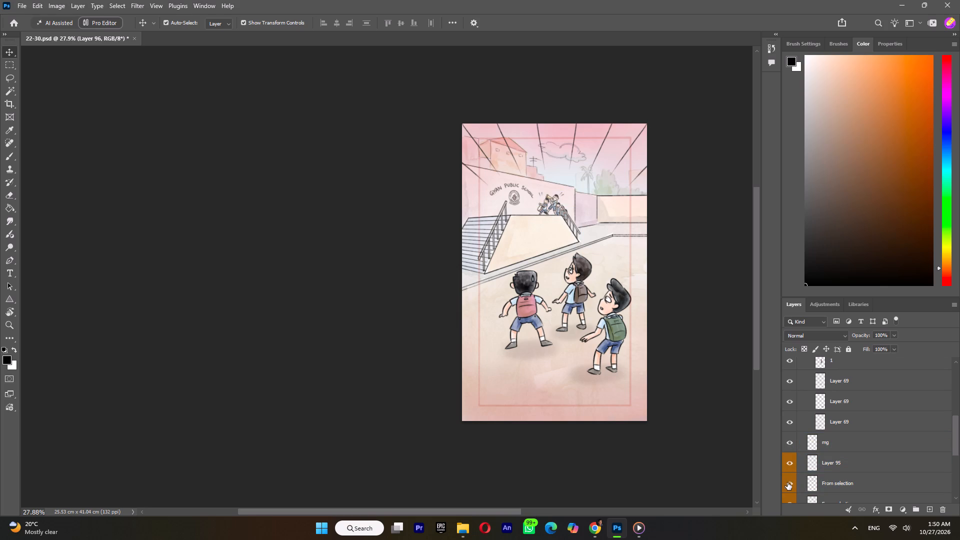
pyautogui.keyDown('alt'); pyautogui.scroll(2, 536, 186); pyautogui.keyUp('alt')
pyautogui.keyDown('alt'); pyautogui.scroll(10, 560, 223); pyautogui.keyUp('alt')
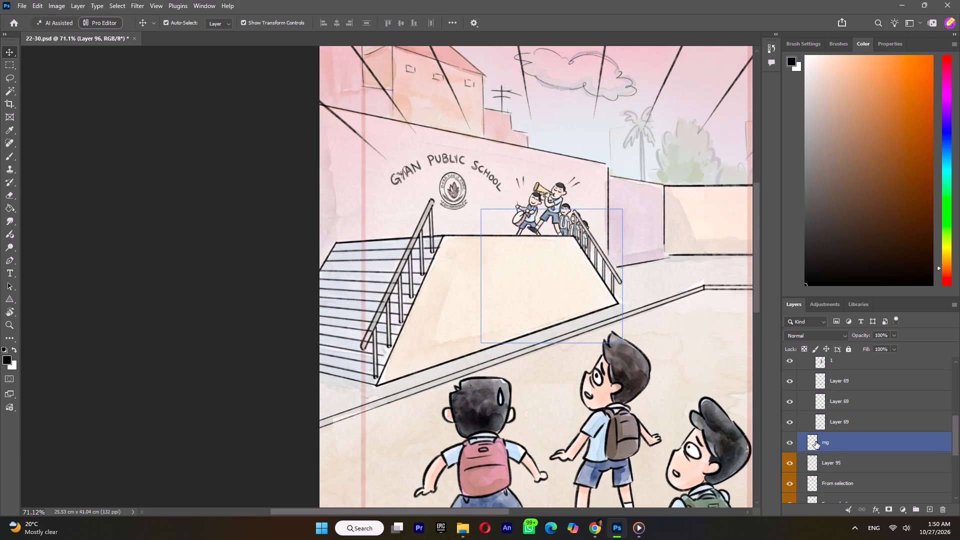
pyautogui.scroll(-4, 859, 453)
pyautogui.click(789, 402)
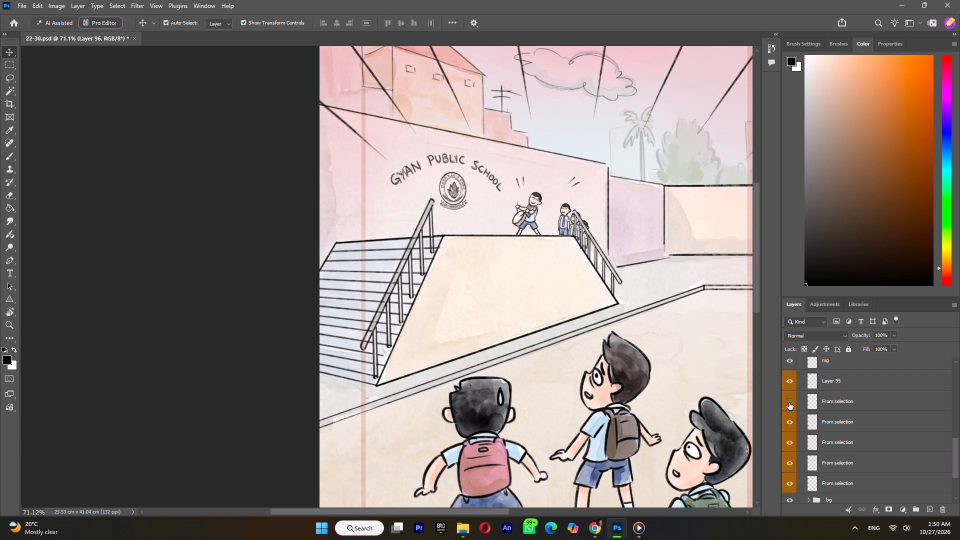
pyautogui.click(789, 402)
pyautogui.click(791, 422)
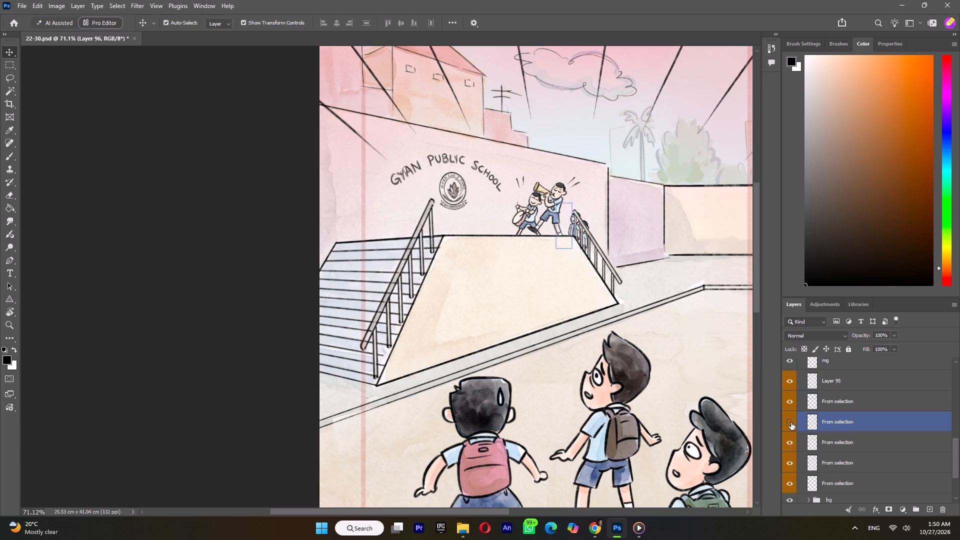
pyautogui.click(791, 422)
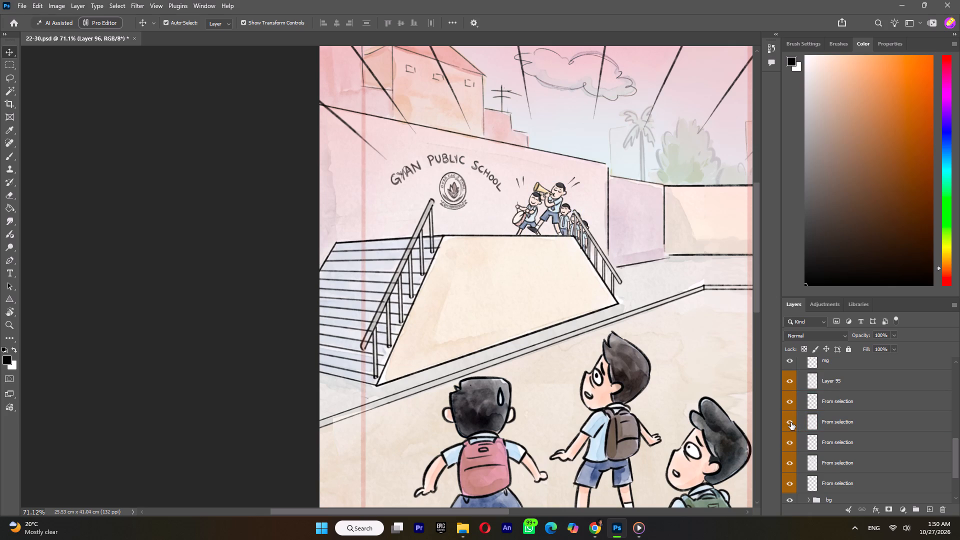
pyautogui.click(792, 405)
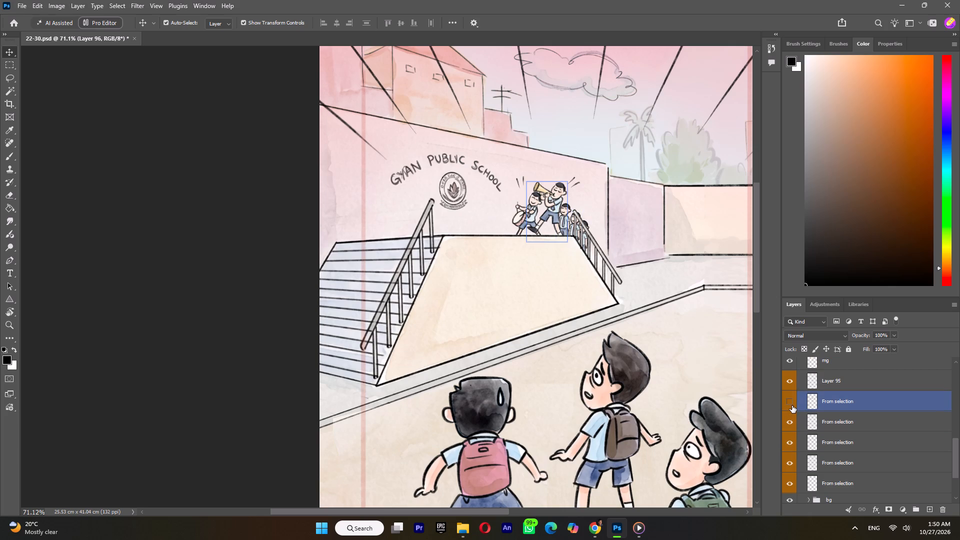
pyautogui.click(792, 405)
# Duplicate the small trumpeter's From selection layer as From selection copy.
pyautogui.click(828, 406)
pyautogui.rightClick(828, 406)
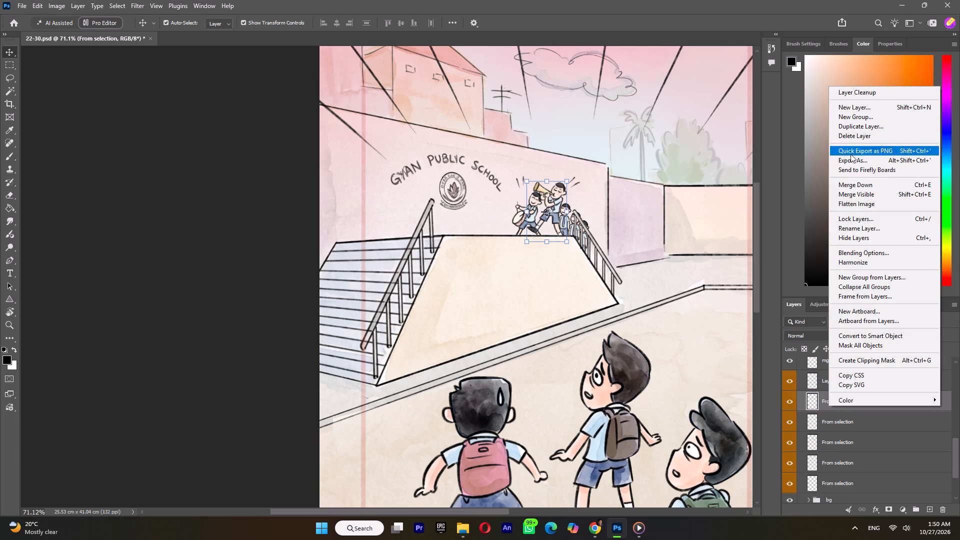
pyautogui.click(856, 125)
pyautogui.click(567, 149)
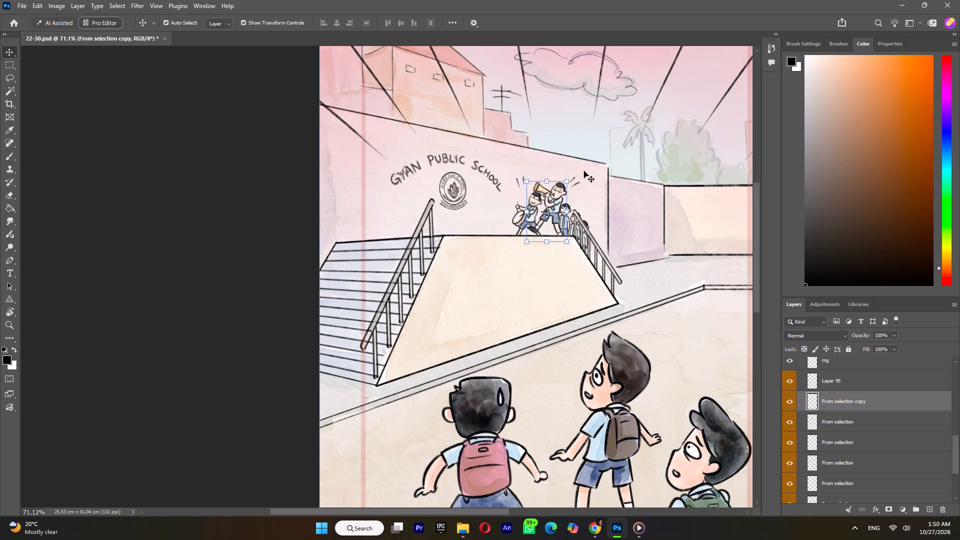
# Puppet-warp From selection copy, pinning the front foot, hips and chest, and bring the trumpeter's raised foot down and back to the ramp edge.
pyautogui.click(34, 4)
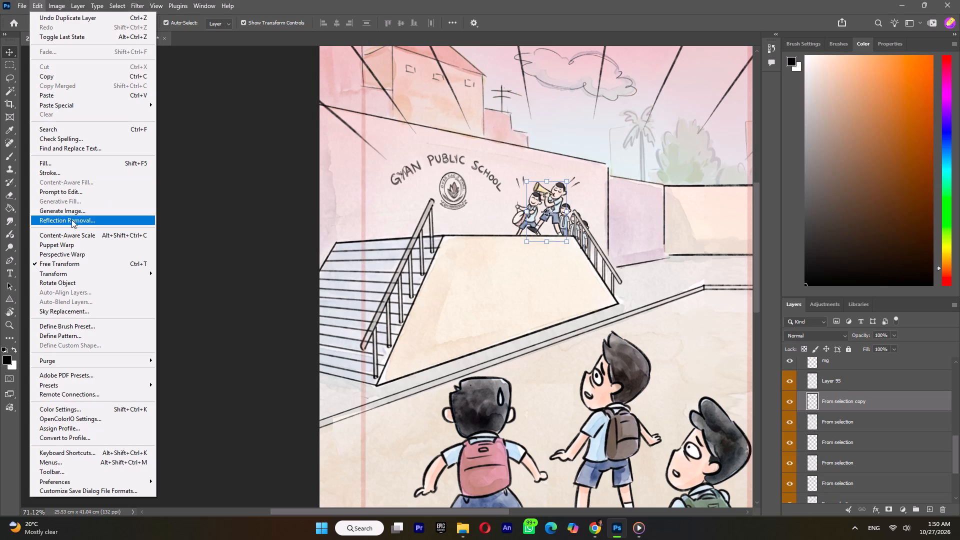
pyautogui.click(75, 247)
pyautogui.keyDown('alt'); pyautogui.scroll(3, 575, 224); pyautogui.keyUp('alt')
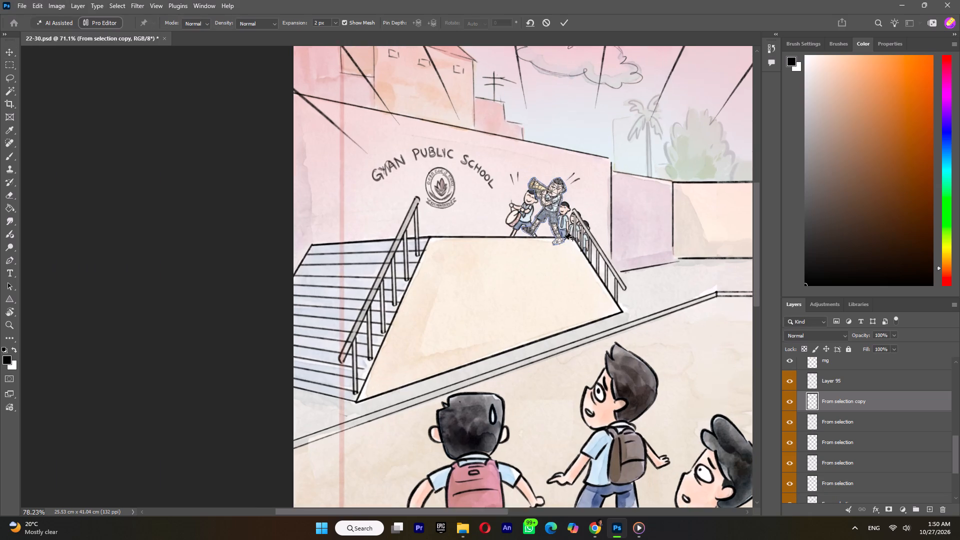
pyautogui.keyDown('alt'); pyautogui.scroll(9, 539, 219); pyautogui.keyUp('alt')
pyautogui.click(500, 239)
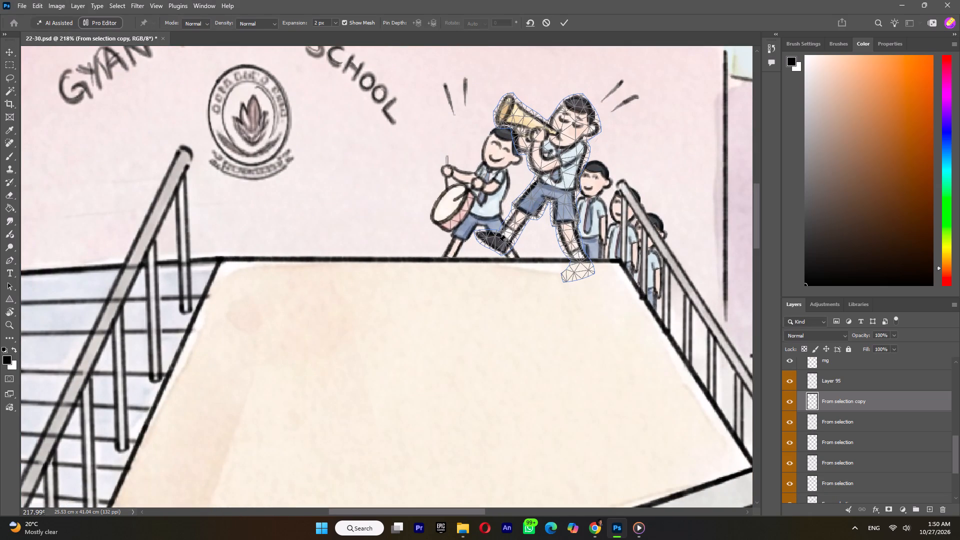
pyautogui.click(498, 242)
pyautogui.click(544, 188)
pyautogui.click(560, 191)
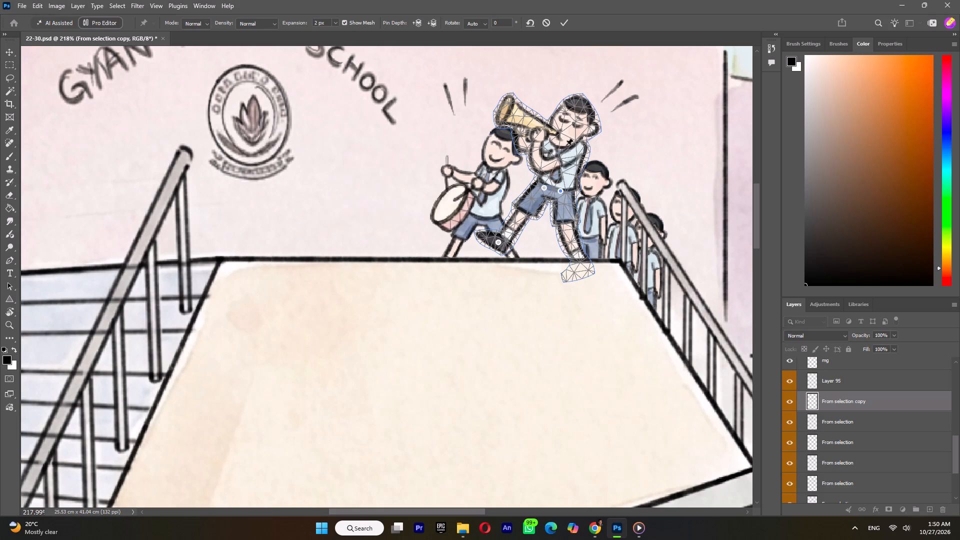
pyautogui.click(566, 146)
pyautogui.moveTo(498, 242); pyautogui.dragTo(532, 255)
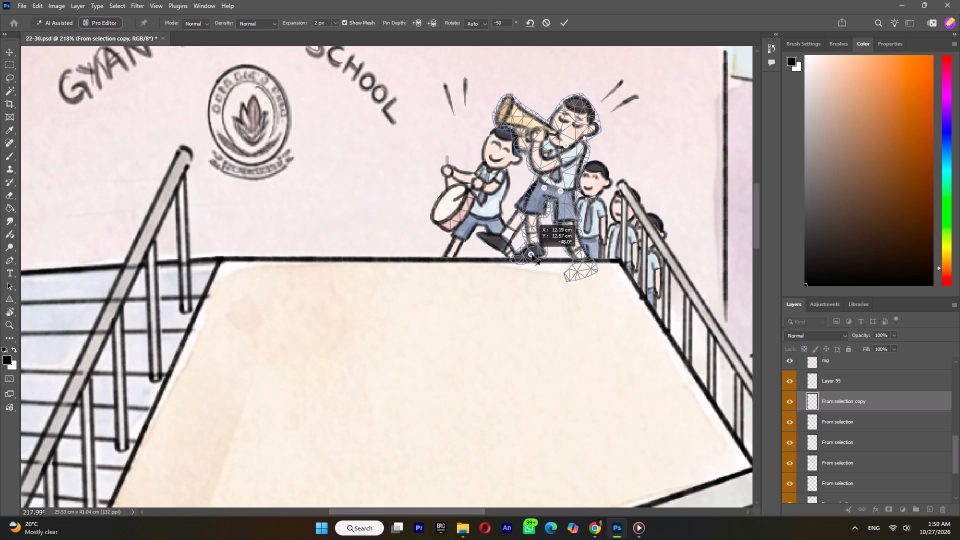
pyautogui.moveTo(532, 255); pyautogui.dragTo(531, 258)
# Pin the trumpeter's rear knee and foot, swing the knee inward with its pin depth forward, and lift the foot behind him.
pyautogui.click(568, 232)
pyautogui.moveTo(568, 232); pyautogui.dragTo(552, 233)
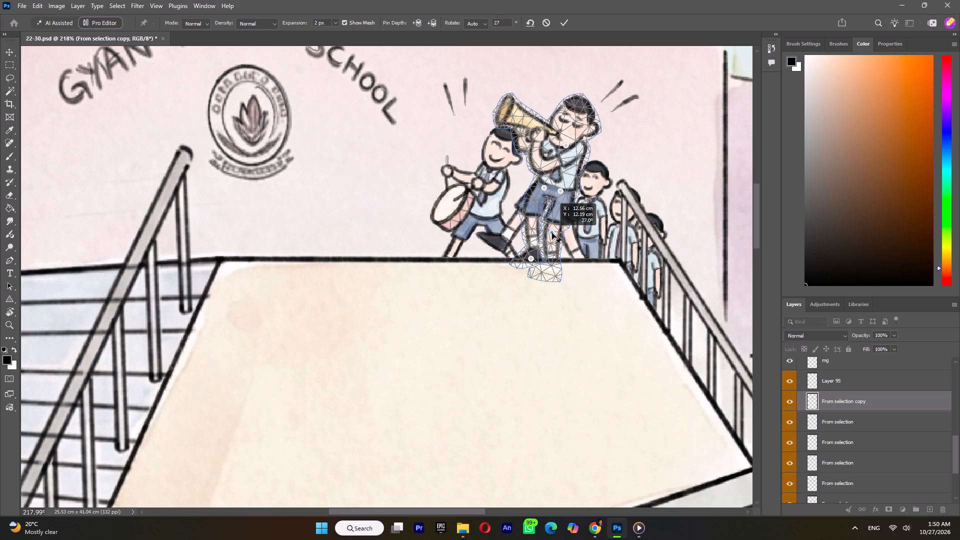
pyautogui.moveTo(552, 233); pyautogui.dragTo(552, 233)
pyautogui.click(417, 23)
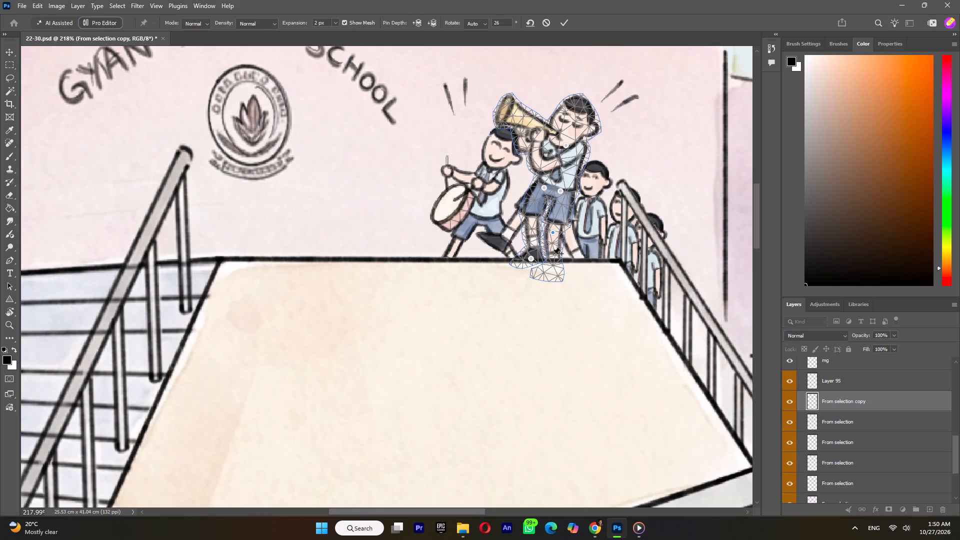
pyautogui.click(555, 271)
pyautogui.moveTo(554, 271); pyautogui.dragTo(576, 247)
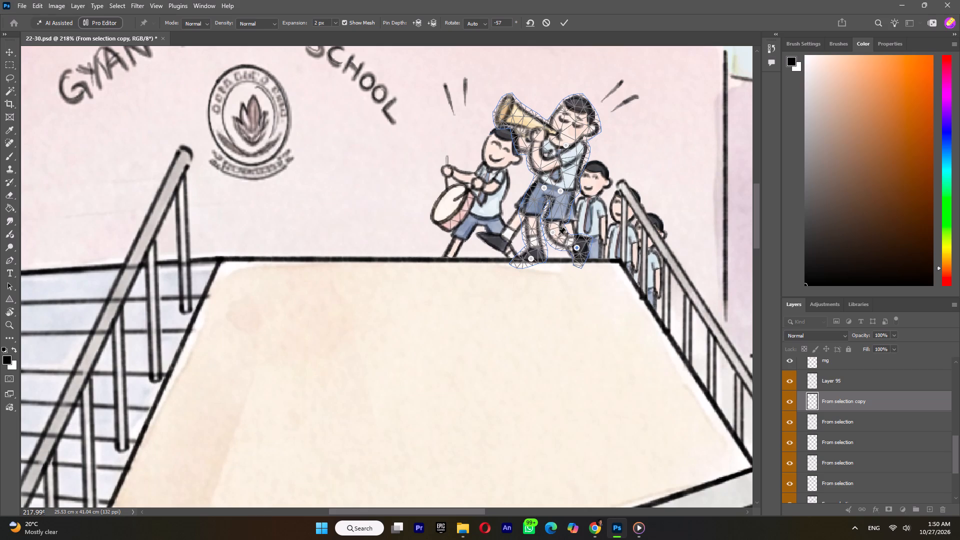
pyautogui.click(553, 232)
# Pin the trumpeter's front knee and nudge the knee and foot toward the rear leg so the front leg stands straighter.
pyautogui.click(532, 215)
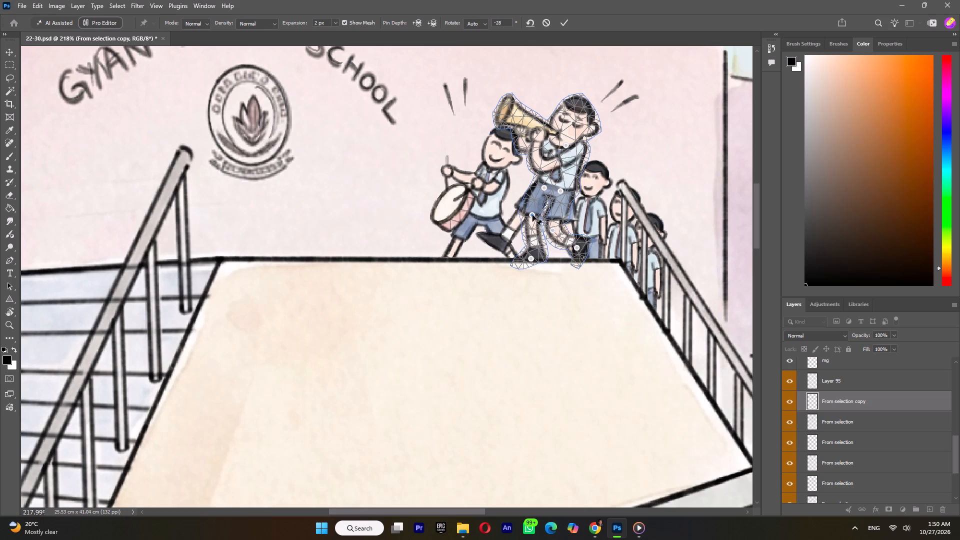
pyautogui.moveTo(532, 215); pyautogui.dragTo(539, 220)
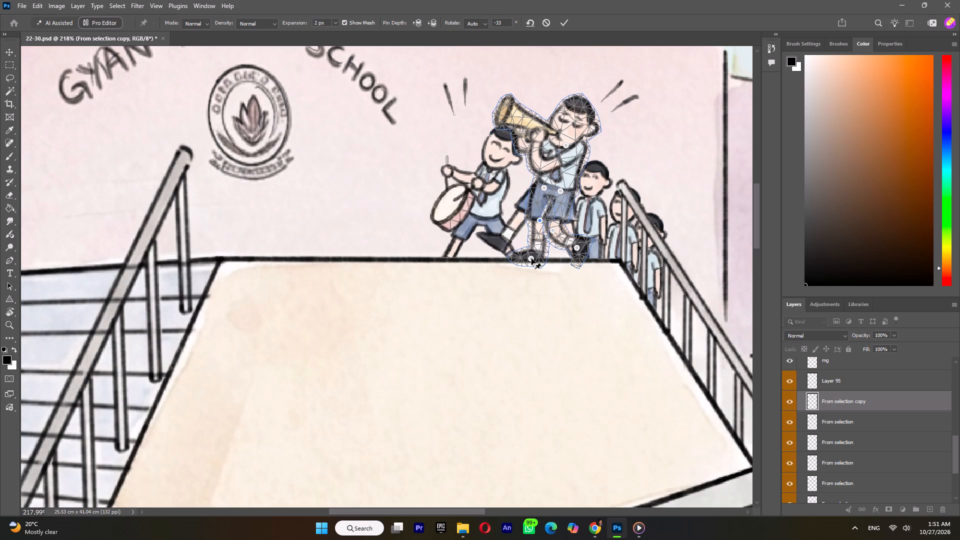
pyautogui.moveTo(531, 258); pyautogui.dragTo(537, 258)
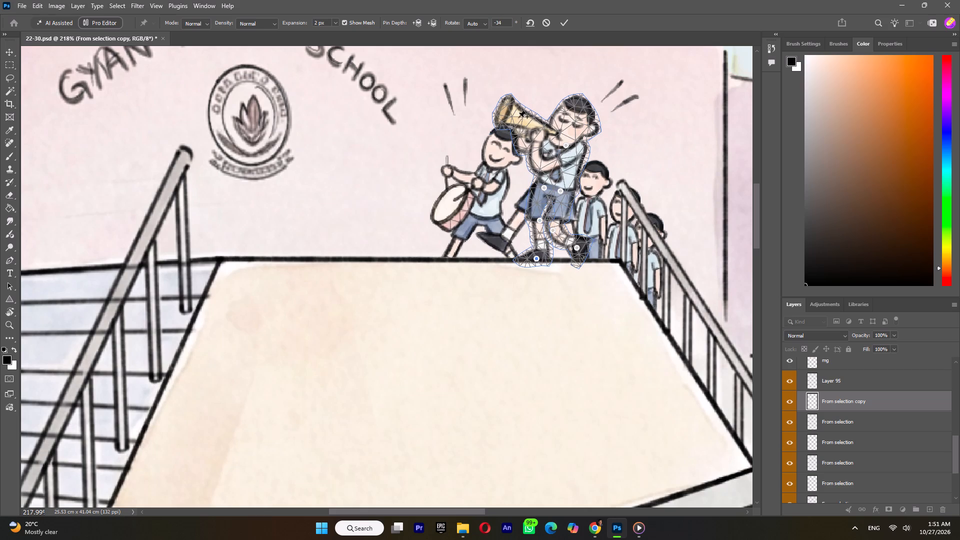
# Pin the trumpet's bell and the trumpeter's head, shift both slightly, and apply the puppet warp.
pyautogui.click(510, 116)
pyautogui.click(510, 116)
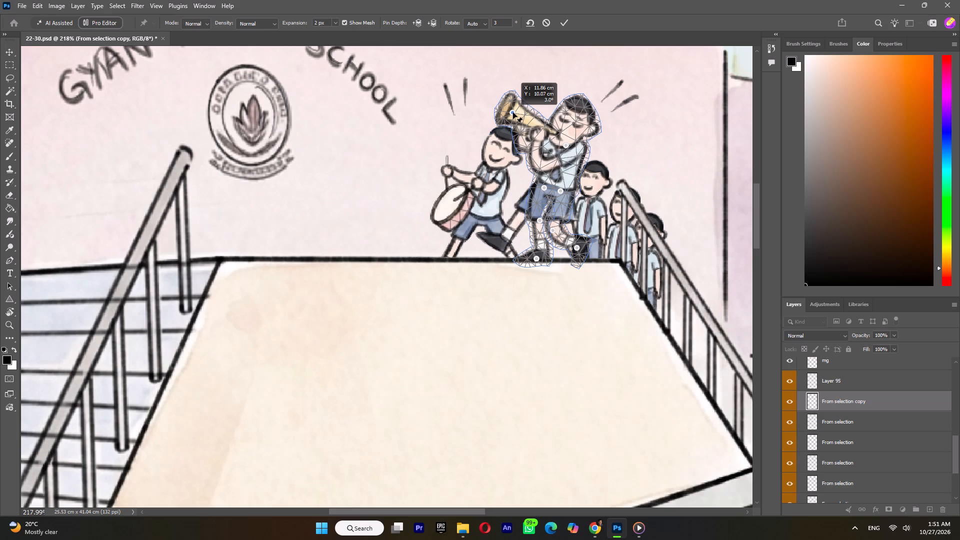
pyautogui.click(571, 115)
pyautogui.click(571, 116)
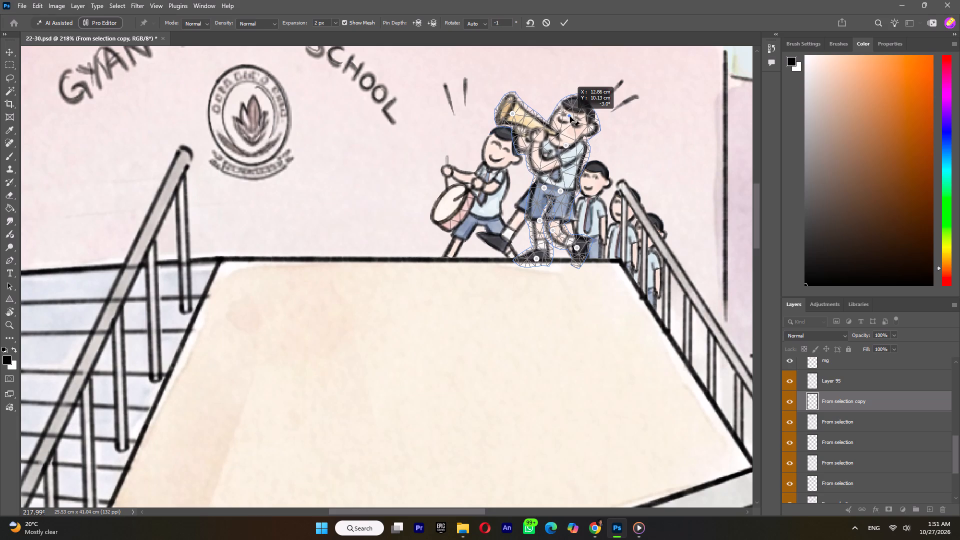
pyautogui.click(565, 24)
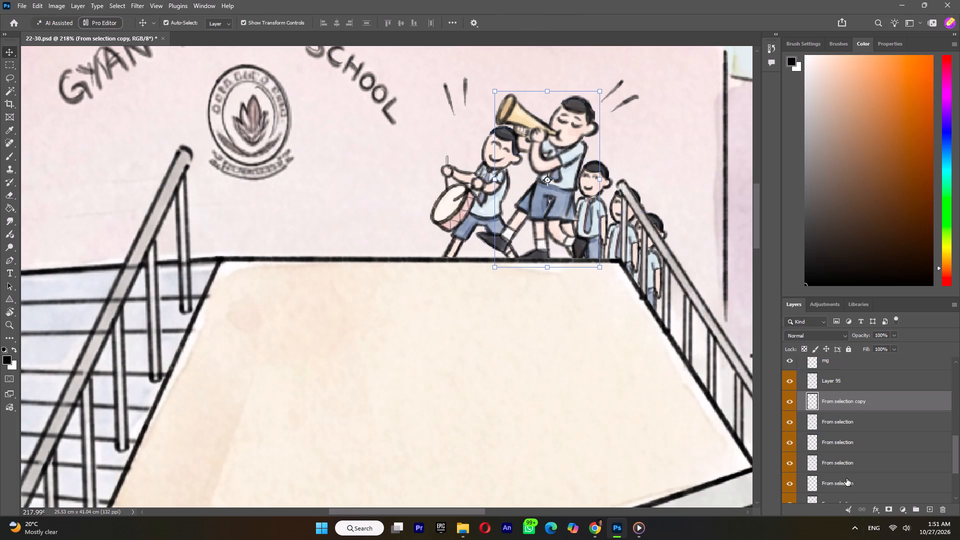
# Check the warped trumpeter against the original, and hide both From selection copy and the original trumpeter layer.
pyautogui.click(787, 403)
pyautogui.click(788, 402)
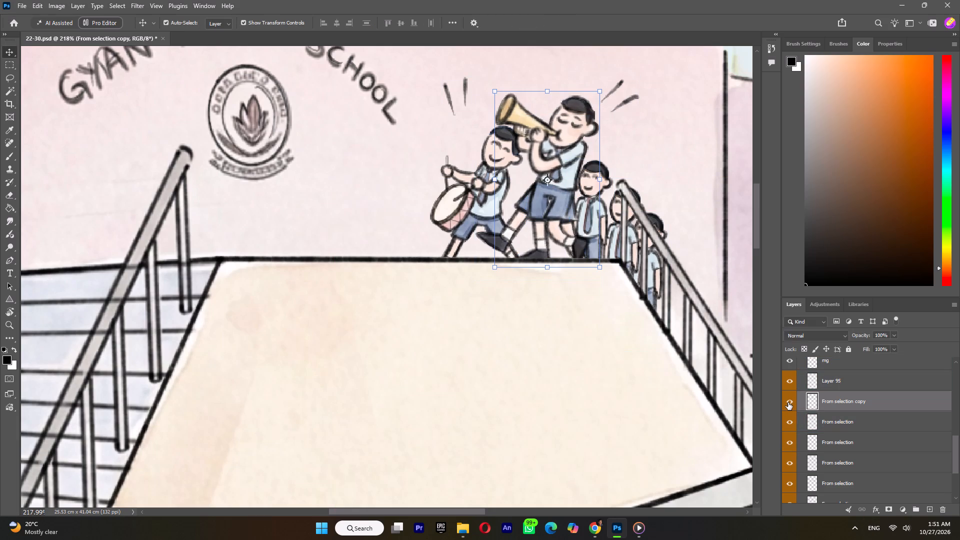
pyautogui.click(789, 400)
pyautogui.click(789, 420)
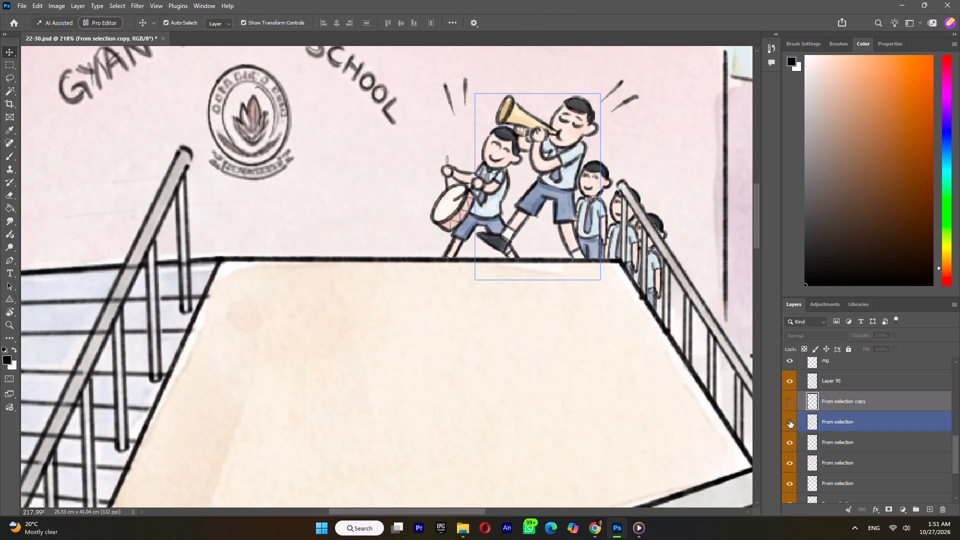
# Examine the remaining From selection layers, Layer 95 and mg by toggling their visibility to identify the figure each holds.
pyautogui.click(791, 444)
pyautogui.click(791, 444)
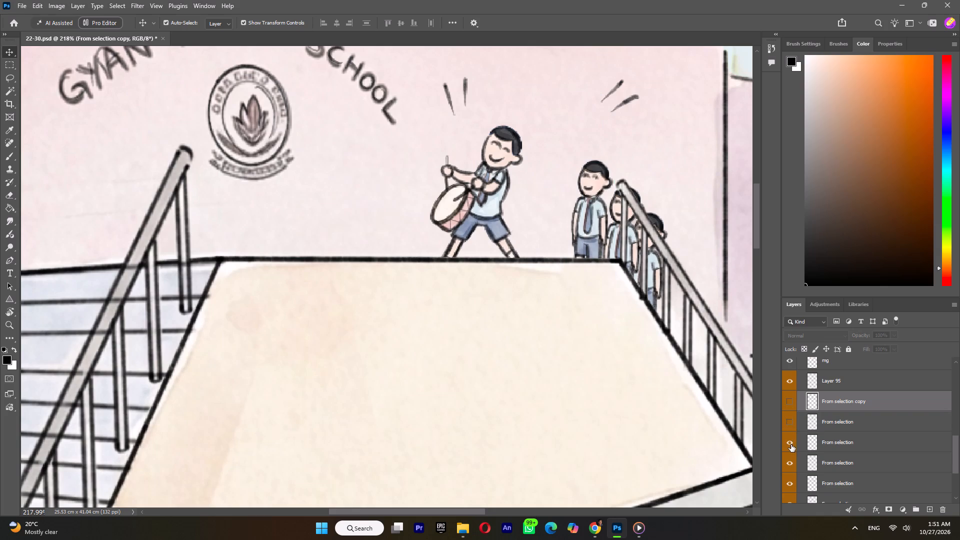
pyautogui.click(788, 462)
pyautogui.click(788, 466)
pyautogui.click(787, 486)
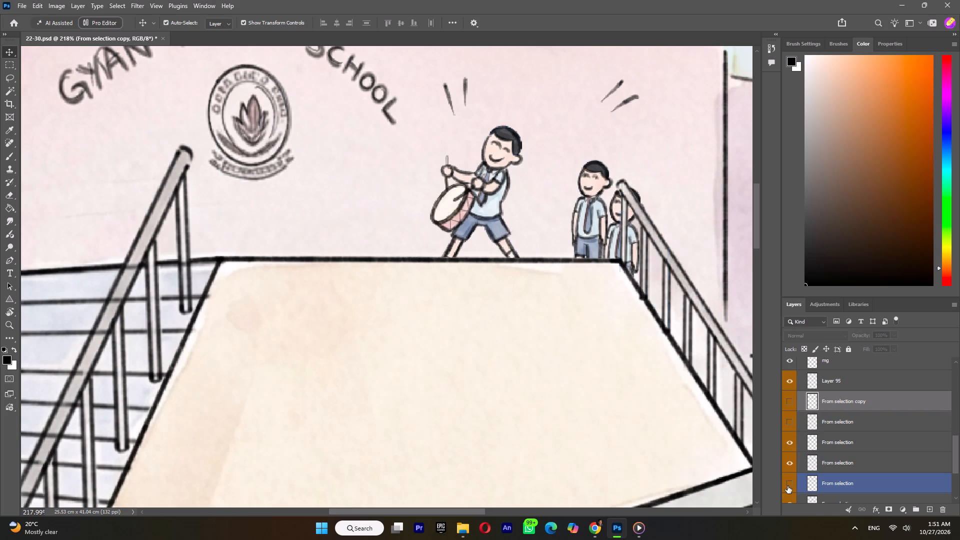
pyautogui.click(787, 485)
pyautogui.scroll(-4, 793, 482)
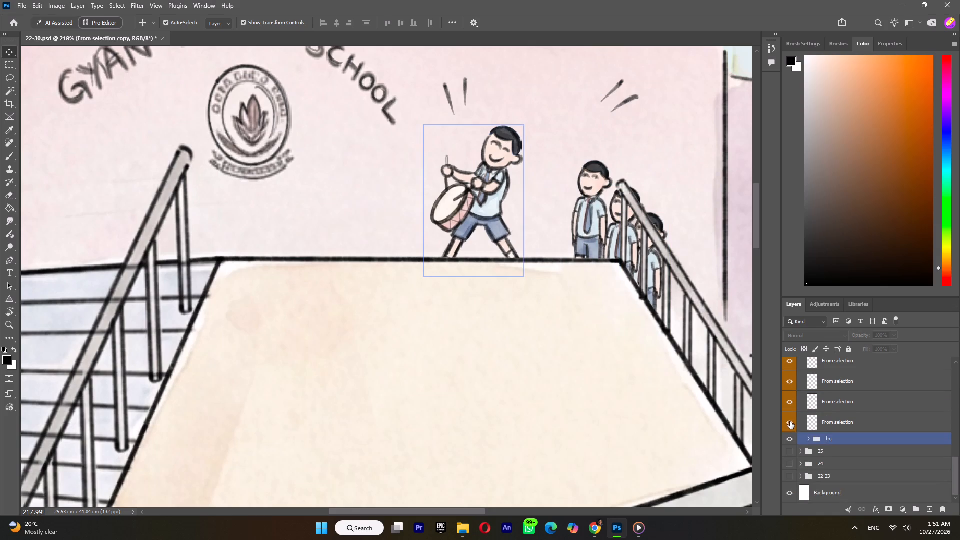
pyautogui.scroll(5, 790, 420)
pyautogui.click(786, 403)
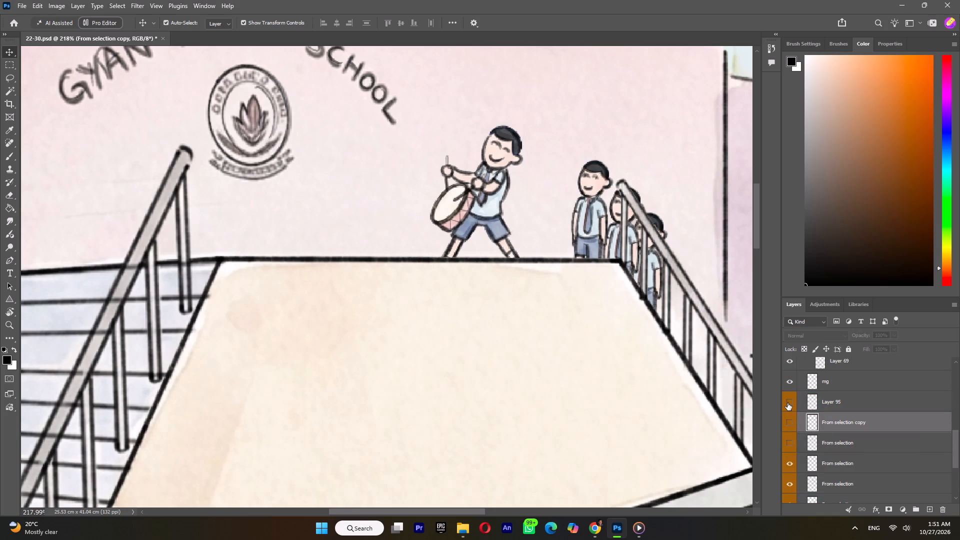
pyautogui.click(787, 403)
pyautogui.click(788, 388)
pyautogui.click(787, 383)
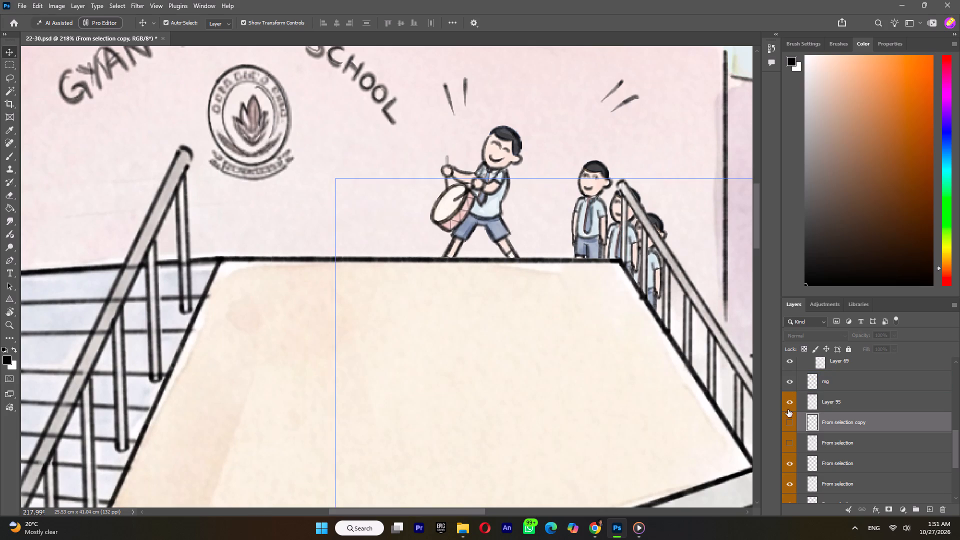
# Hide the From selection layers of the three children queued by the railing, keeping only the drummer's layer shown.
pyautogui.click(786, 470)
pyautogui.click(788, 467)
pyautogui.click(789, 488)
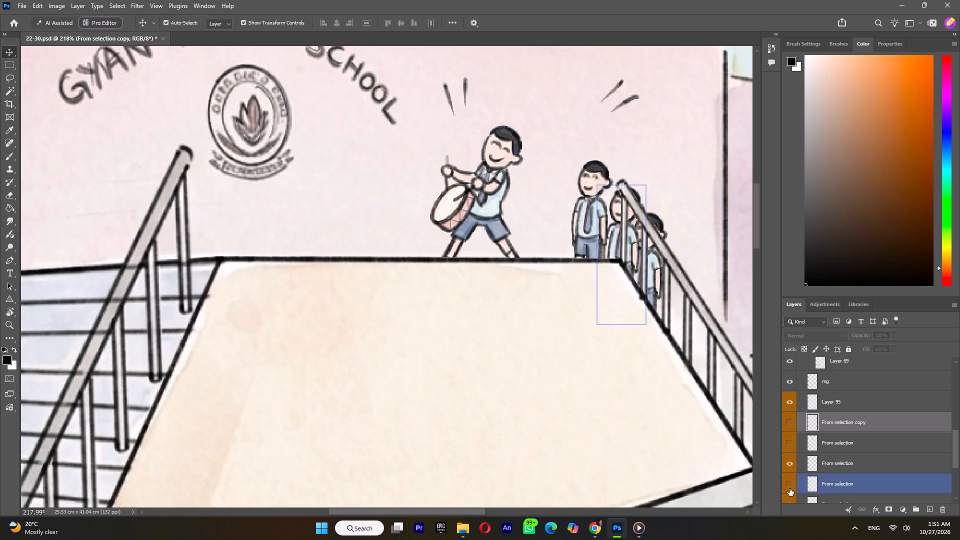
pyautogui.click(790, 463)
pyautogui.scroll(-3, 811, 458)
pyautogui.click(789, 443)
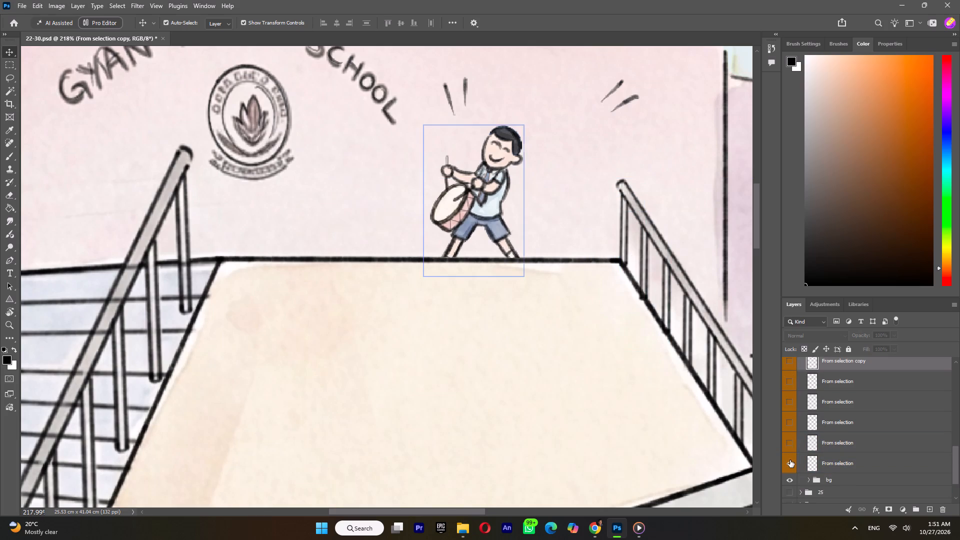
pyautogui.click(790, 462)
pyautogui.click(790, 462)
# Duplicate the drummer's From selection layer as From selection copy 2.
pyautogui.click(821, 461)
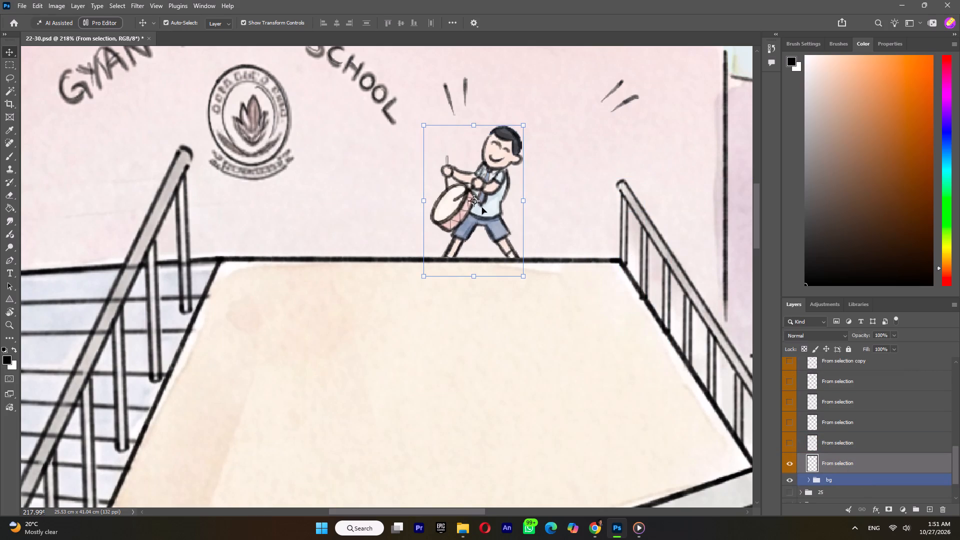
pyautogui.keyDown('alt'); pyautogui.scroll(2, 479, 199); pyautogui.keyUp('alt')
pyautogui.rightClick(835, 463)
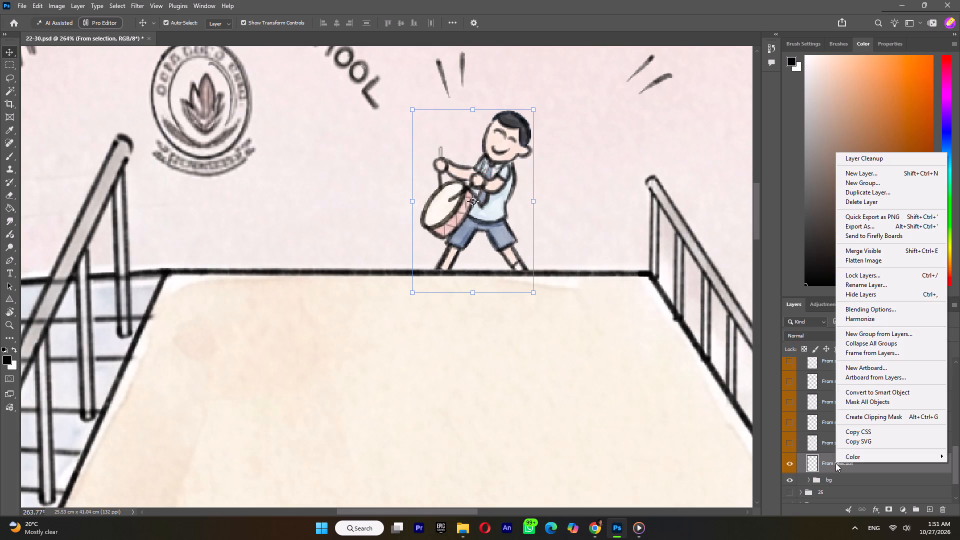
pyautogui.click(887, 190)
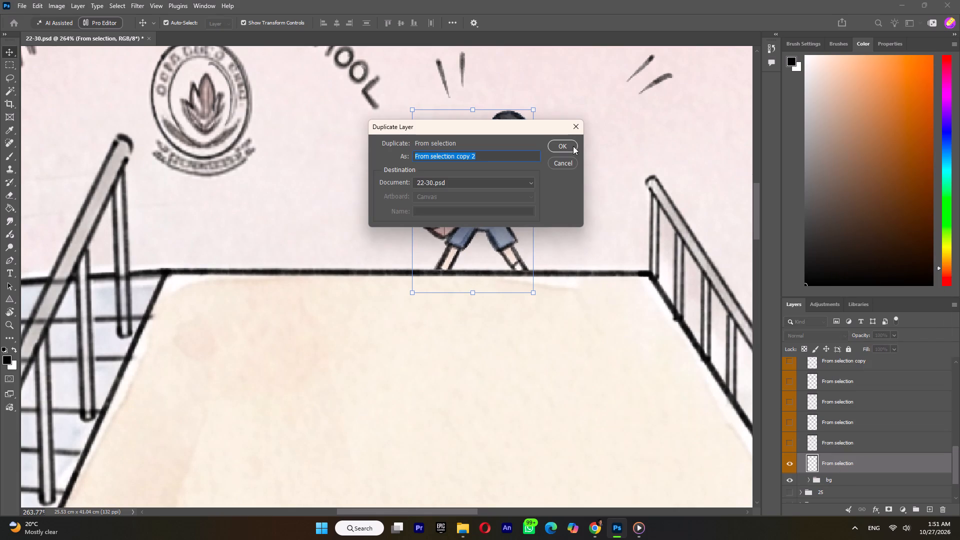
pyautogui.click(568, 145)
# Puppet-warp From selection copy 2 with pins on the drummer's hips and chest, tilting the head forward and raising the outer drumstick hand.
pyautogui.click(37, 6)
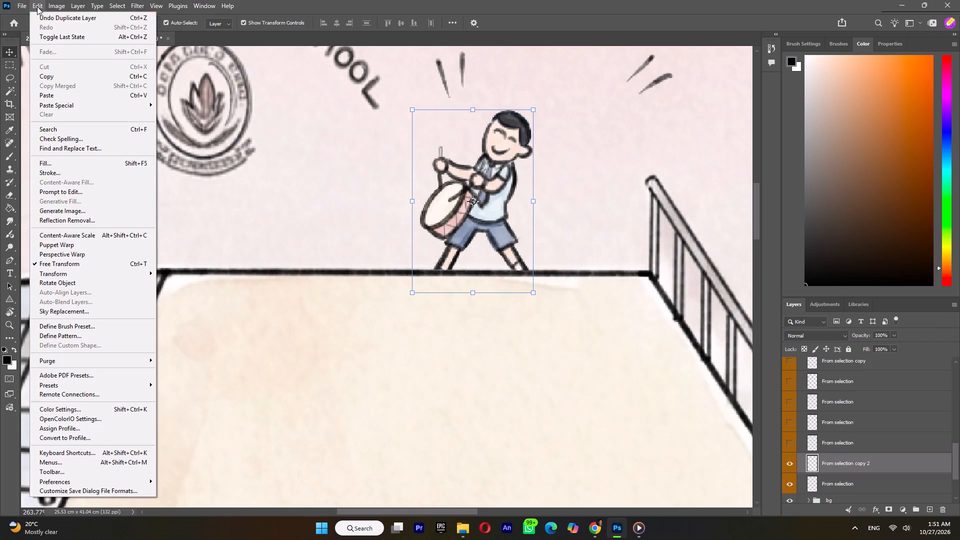
pyautogui.click(81, 246)
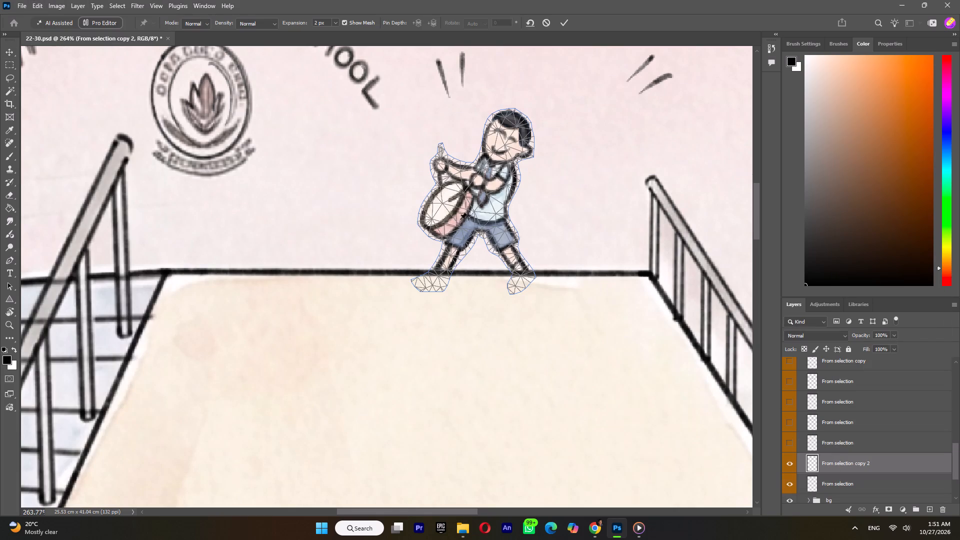
pyautogui.click(465, 221)
pyautogui.click(493, 220)
pyautogui.click(495, 168)
pyautogui.click(505, 139)
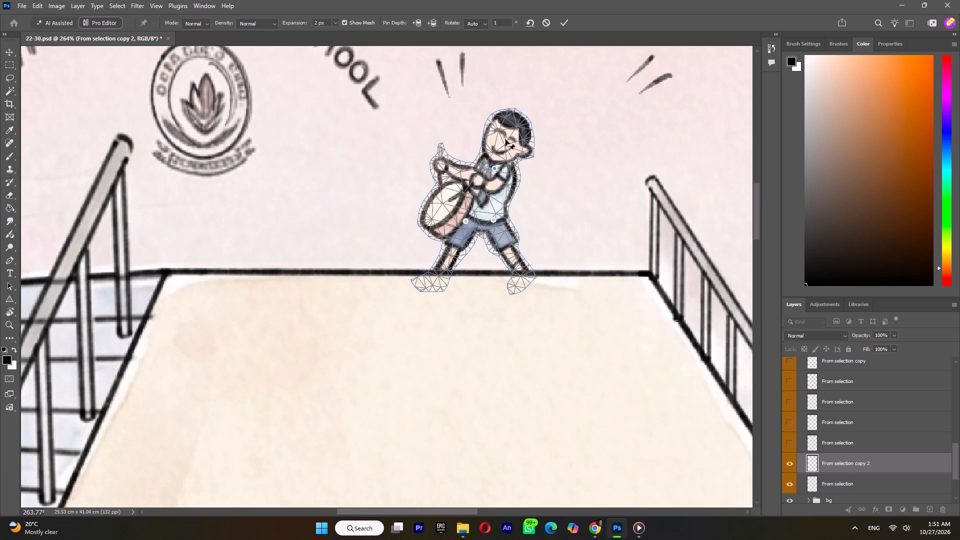
pyautogui.click(504, 138)
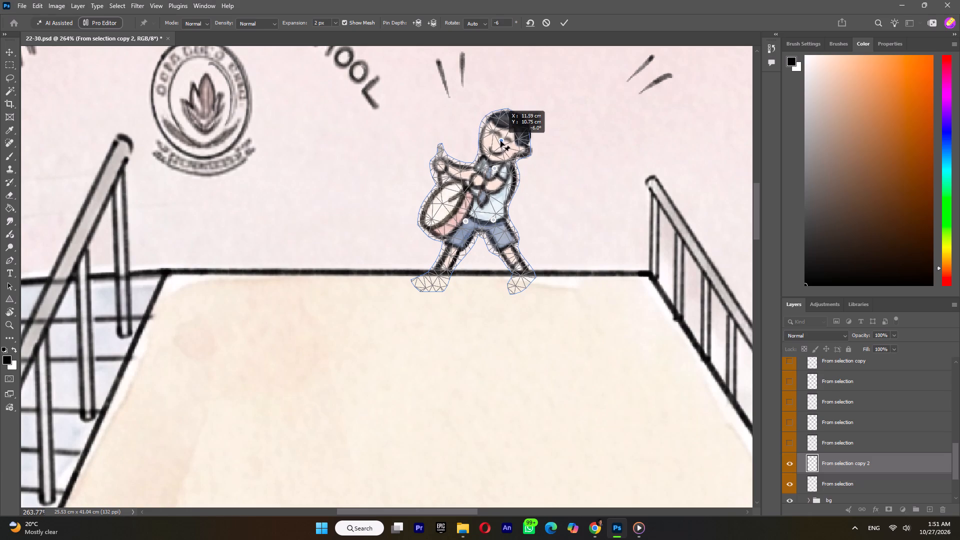
pyautogui.click(438, 166)
pyautogui.moveTo(438, 166); pyautogui.dragTo(442, 160)
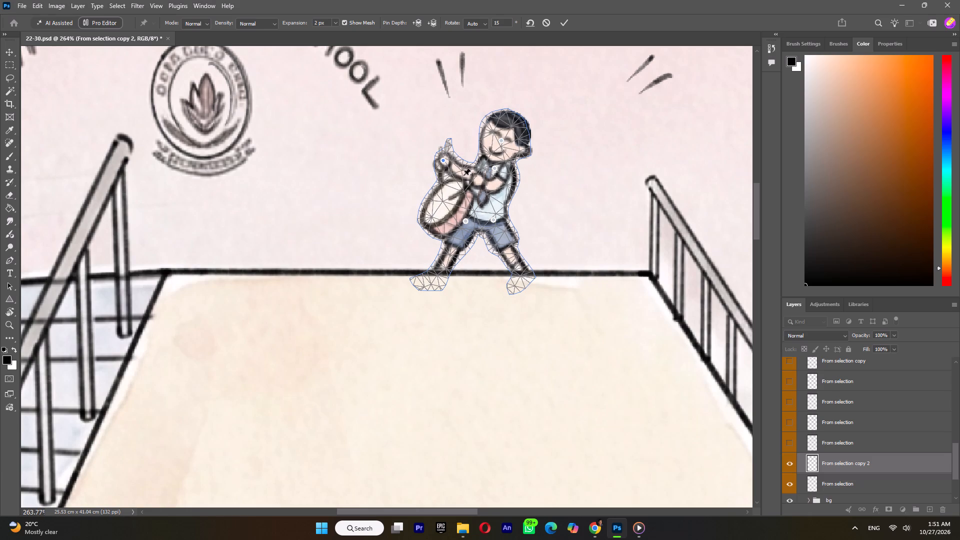
# Add pins at the drummer's near hand and on the drum, and shift the drum slightly upward.
pyautogui.moveTo(478, 181); pyautogui.dragTo(477, 186)
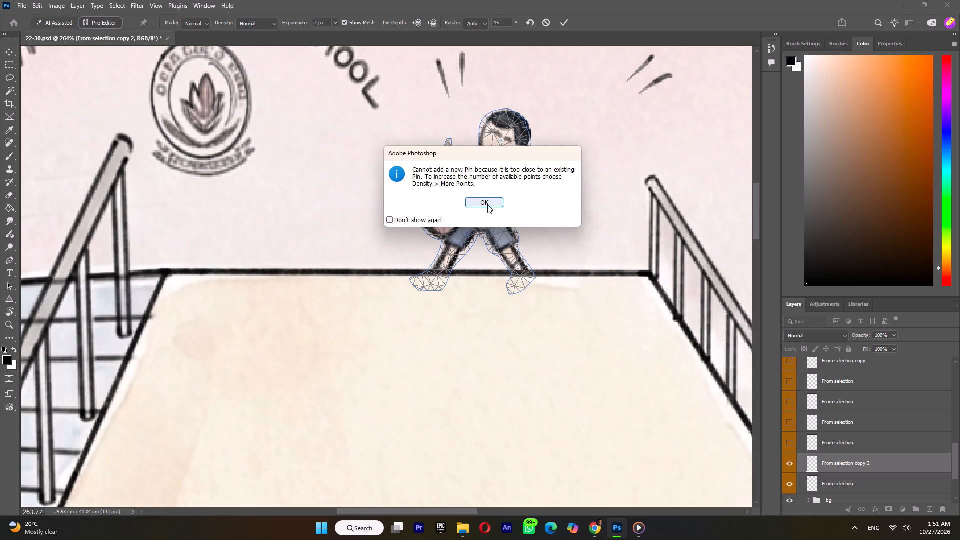
pyautogui.click(487, 203)
pyautogui.click(477, 177)
pyautogui.click(484, 199)
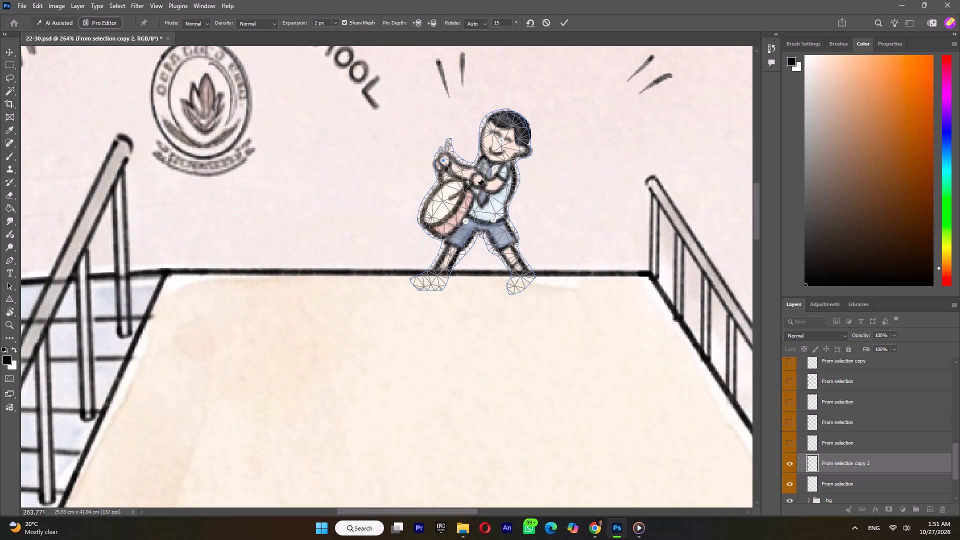
pyautogui.click(477, 186)
pyautogui.click(477, 186)
pyautogui.click(432, 214)
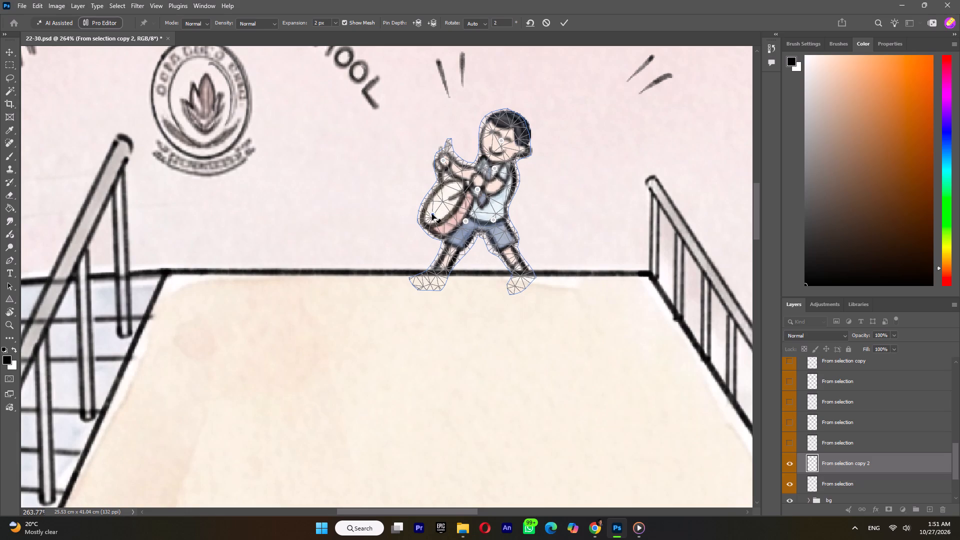
pyautogui.moveTo(432, 214); pyautogui.dragTo(431, 208)
# Pin the drummer's feet and lower legs in the puppet warp, bring both legs inward beneath the body, and apply the warp.
pyautogui.click(429, 271)
pyautogui.moveTo(430, 271); pyautogui.dragTo(453, 279)
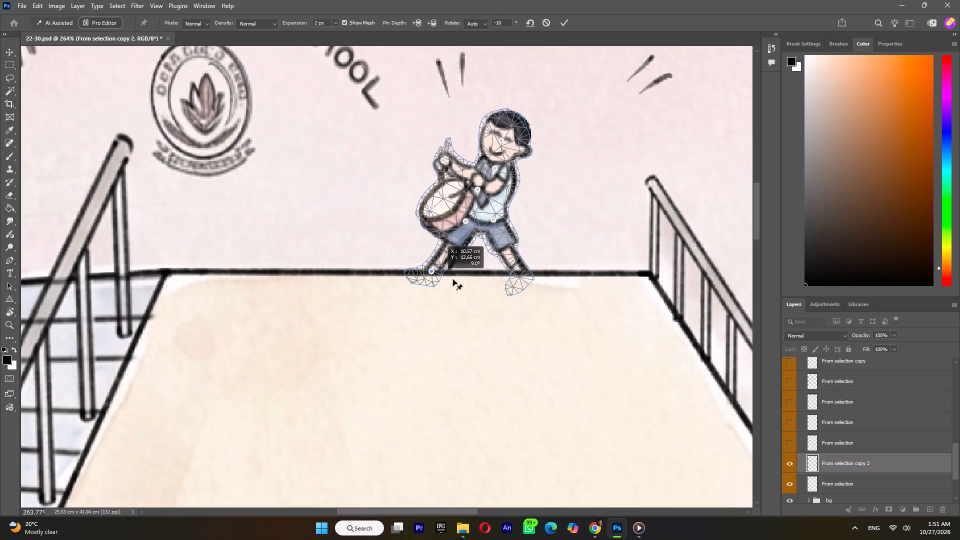
pyautogui.moveTo(453, 279); pyautogui.dragTo(470, 279)
pyautogui.click(520, 279)
pyautogui.moveTo(520, 279); pyautogui.dragTo(504, 285)
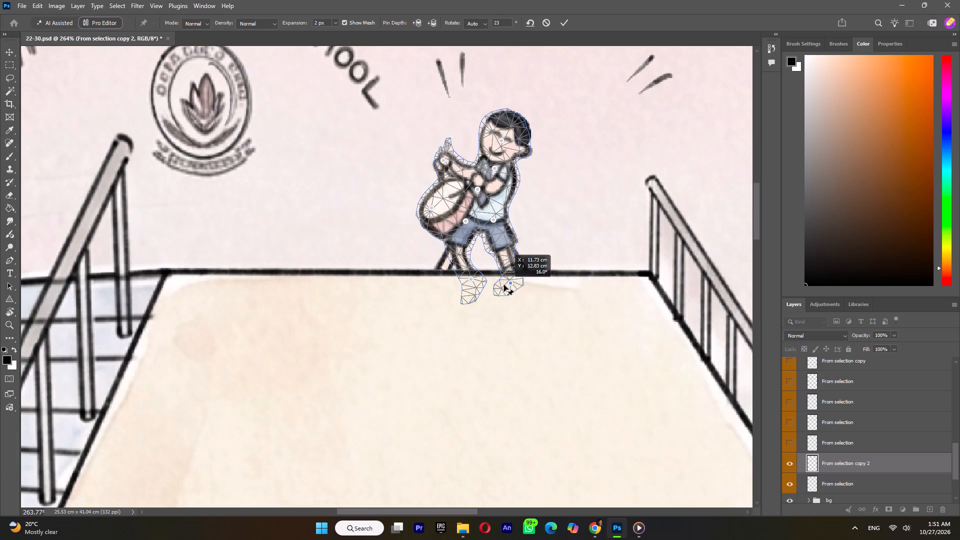
pyautogui.moveTo(504, 285); pyautogui.dragTo(494, 288)
pyautogui.moveTo(497, 256); pyautogui.dragTo(488, 258)
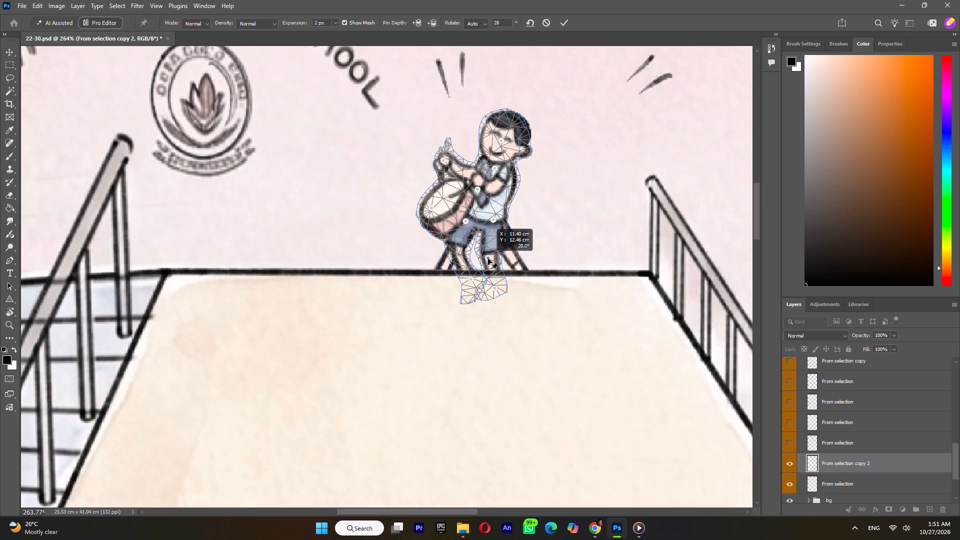
pyautogui.moveTo(488, 258); pyautogui.dragTo(489, 259)
pyautogui.click(457, 247)
pyautogui.moveTo(457, 247); pyautogui.dragTo(462, 250)
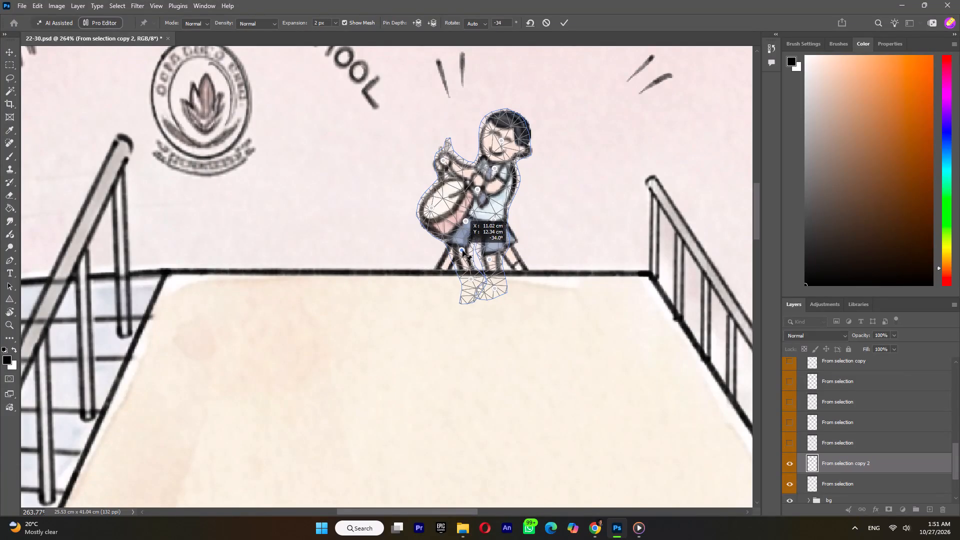
pyautogui.moveTo(462, 250); pyautogui.dragTo(464, 254)
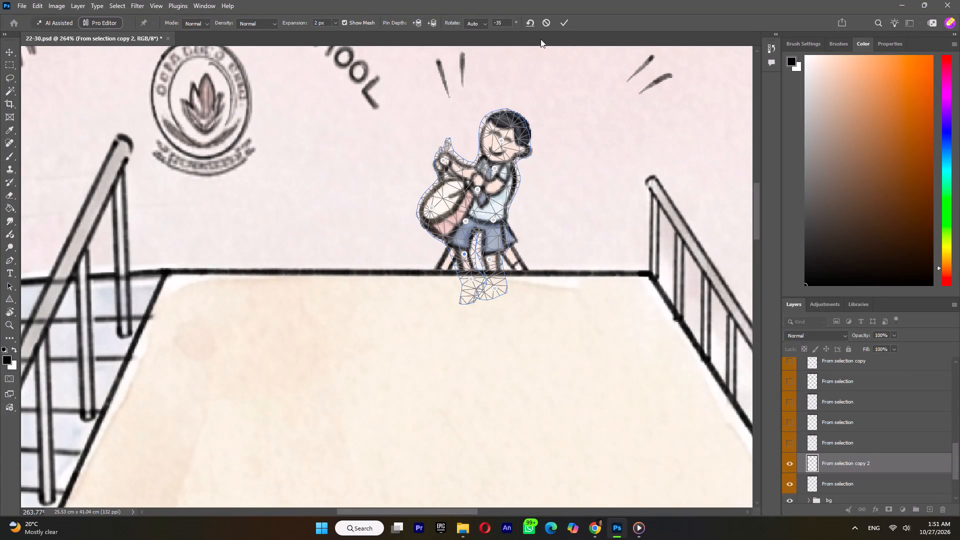
pyautogui.click(561, 22)
# Toggle the visibility of From selection copy 2 to compare the drummer's warped pose with the original.
pyautogui.click(788, 462)
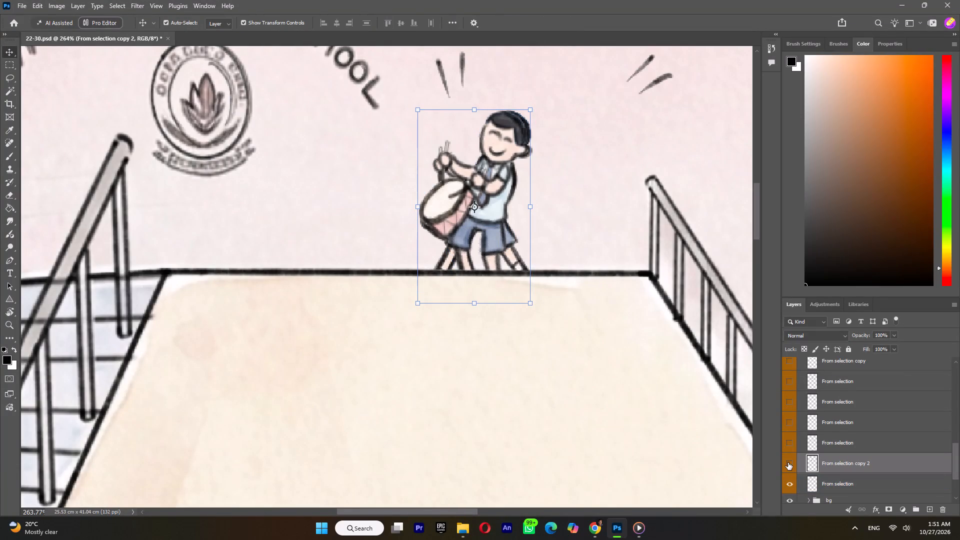
pyautogui.click(788, 462)
pyautogui.click(788, 462)
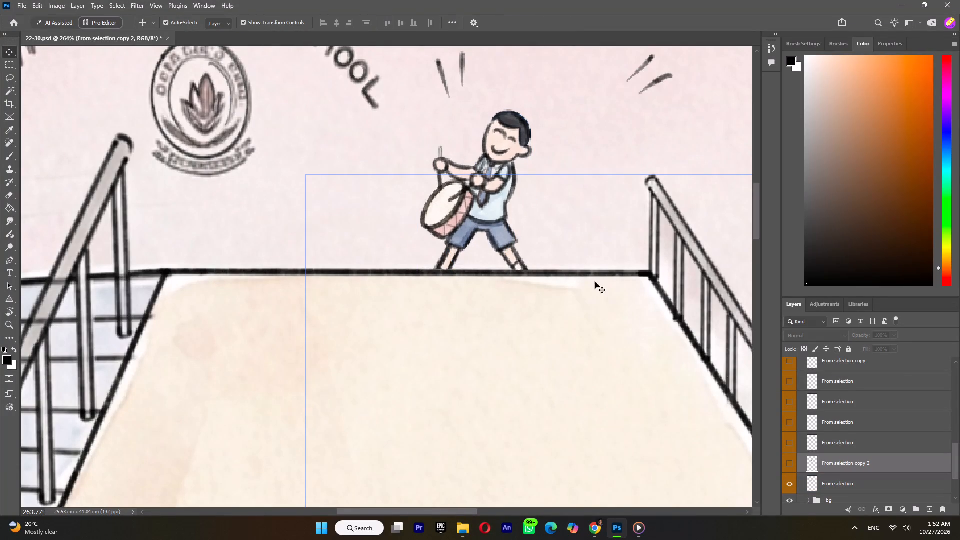
# Show all the hidden marching band From selection layers, including both copies.
pyautogui.keyDown('ctrl'); pyautogui.scroll(-4, 543, 199); pyautogui.keyUp('ctrl')
pyautogui.keyDown('alt'); pyautogui.scroll(-9, 540, 239); pyautogui.keyUp('alt')
pyautogui.scroll(2, 843, 449)
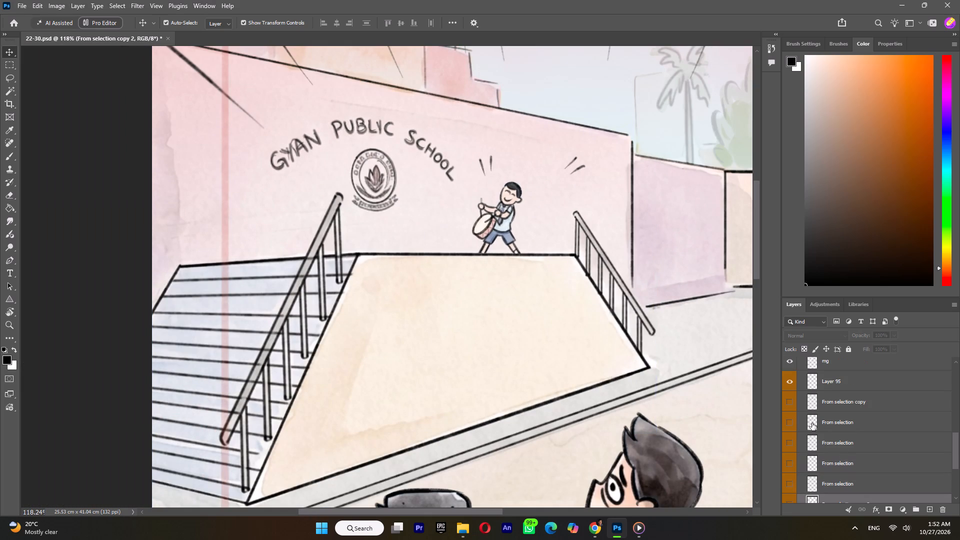
pyautogui.moveTo(791, 399); pyautogui.dragTo(791, 495)
pyautogui.scroll(-4, 815, 458)
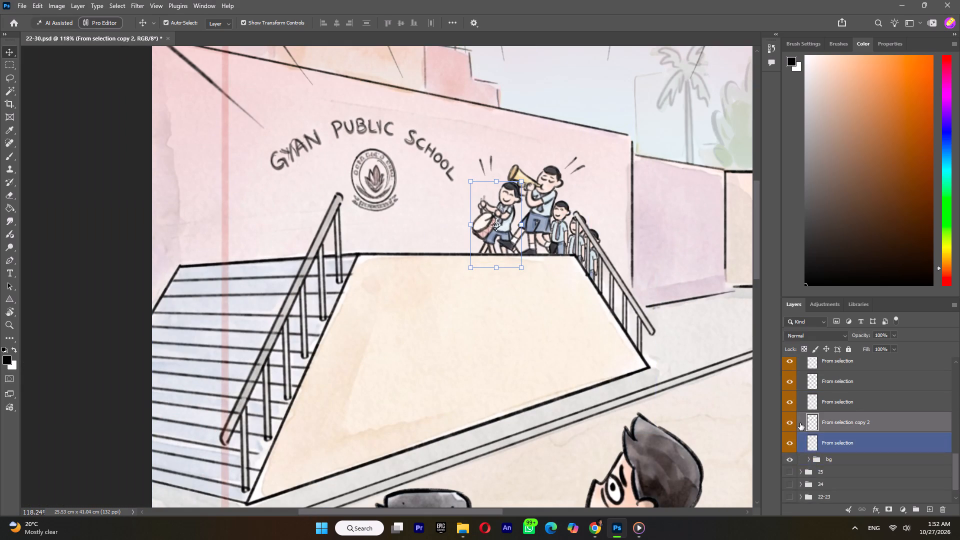
# Check what the bg group inside group 26 contains and merge the group into a single bg layer.
pyautogui.scroll(7, 800, 423)
pyautogui.scroll(-8, 802, 442)
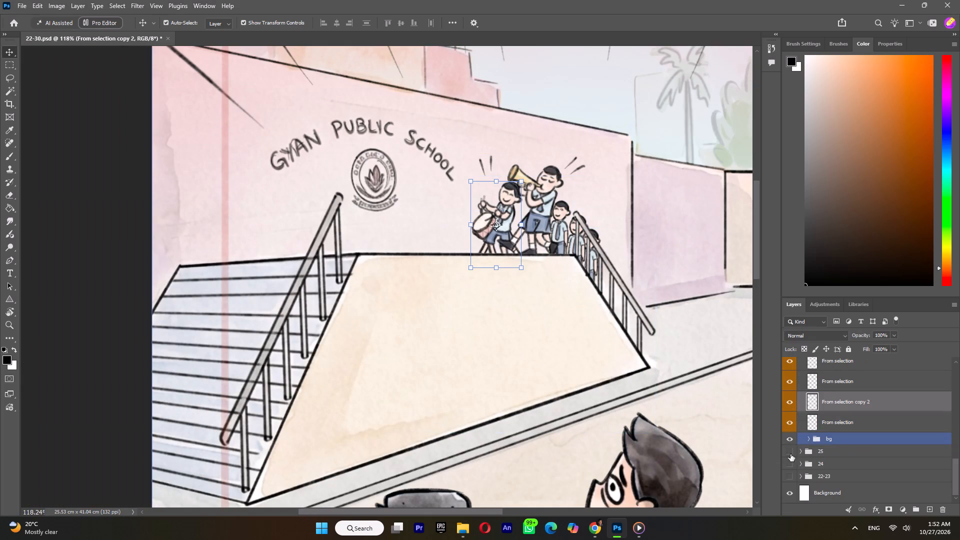
pyautogui.click(789, 437)
pyautogui.click(789, 439)
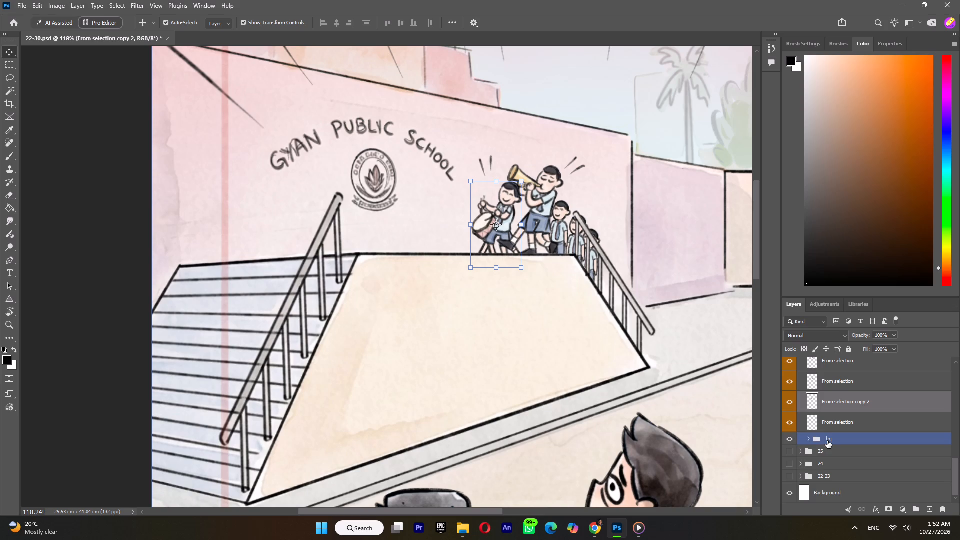
pyautogui.click(826, 441)
pyautogui.rightClick(826, 441)
pyautogui.click(870, 246)
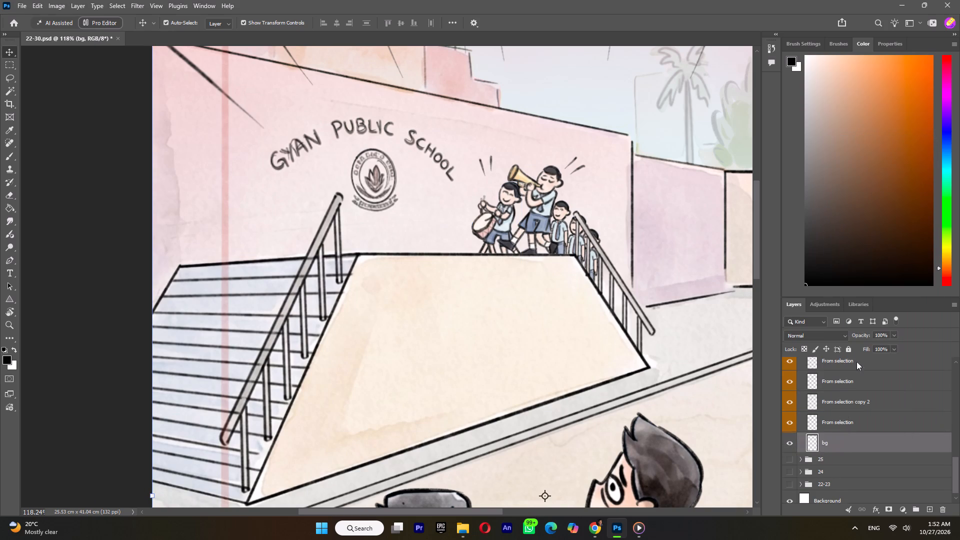
# Duplicate layer 3 in the kids group, the boy with the red backpack, as 3 copy.
pyautogui.scroll(7, 809, 452)
pyautogui.scroll(2, 794, 411)
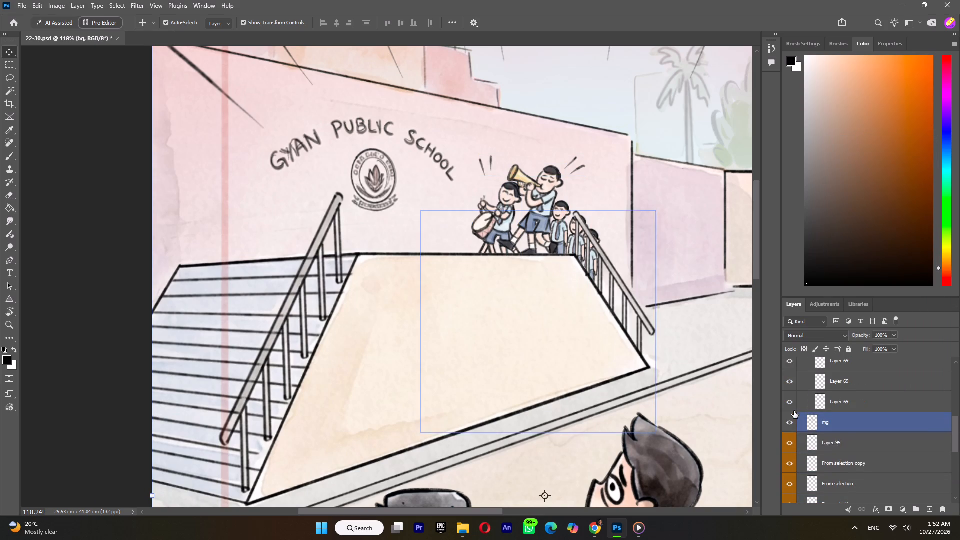
pyautogui.scroll(2, 794, 411)
pyautogui.scroll(1, 838, 388)
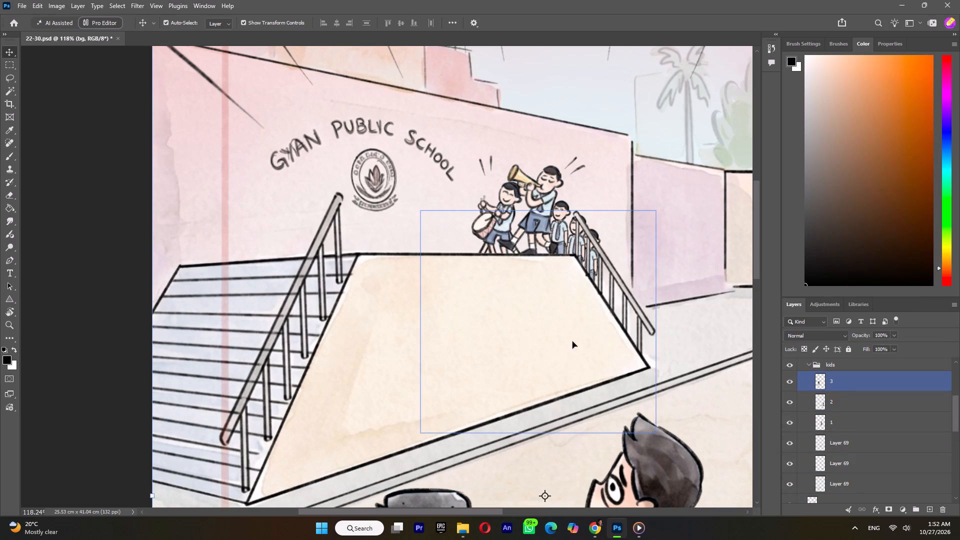
pyautogui.keyDown('ctrl'); pyautogui.scroll(-5, 565, 305); pyautogui.keyUp('ctrl')
pyautogui.scroll(10, 826, 425)
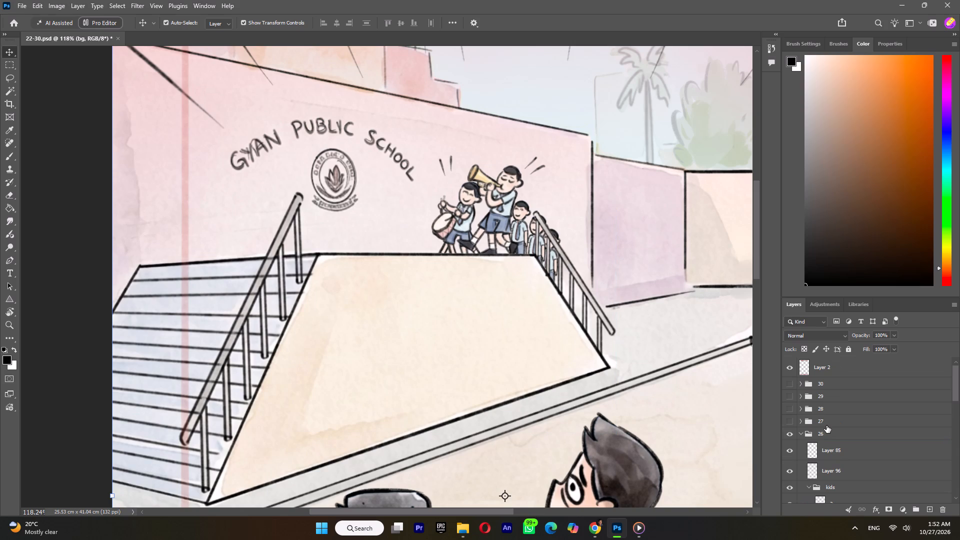
pyautogui.scroll(-20, 399, 249)
pyautogui.scroll(-8, 399, 249)
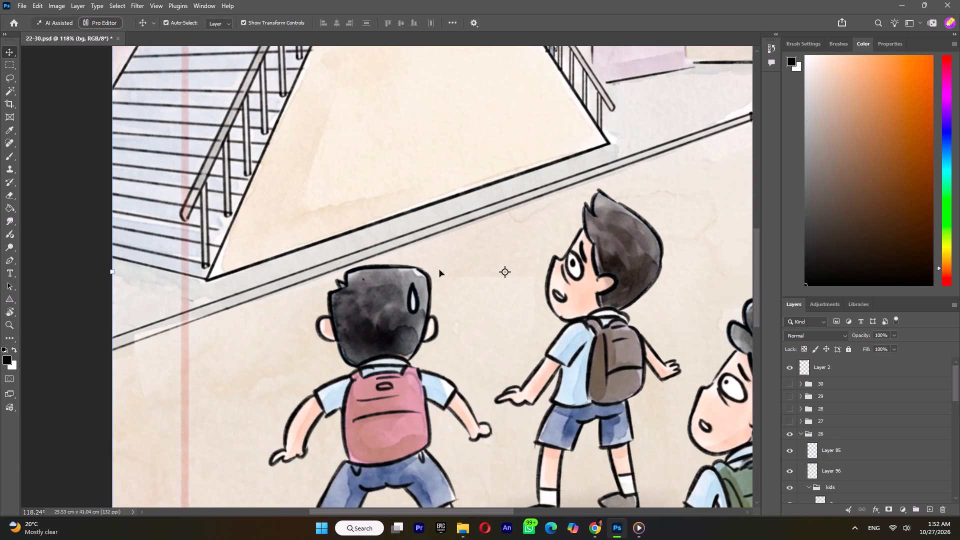
pyautogui.keyDown('alt'); pyautogui.scroll(-5, 597, 335); pyautogui.keyUp('alt')
pyautogui.scroll(-3, 872, 457)
pyautogui.click(828, 443)
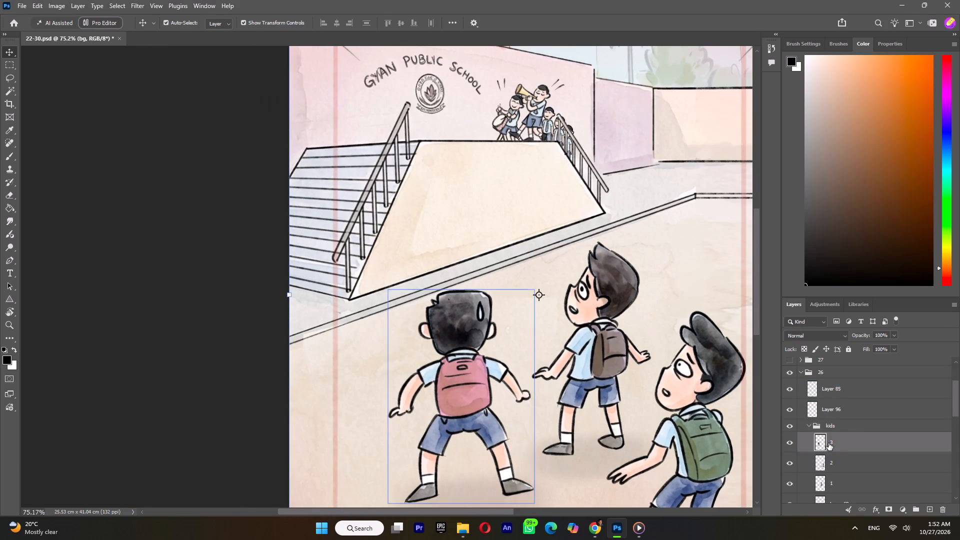
pyautogui.rightClick(828, 443)
pyautogui.click(880, 161)
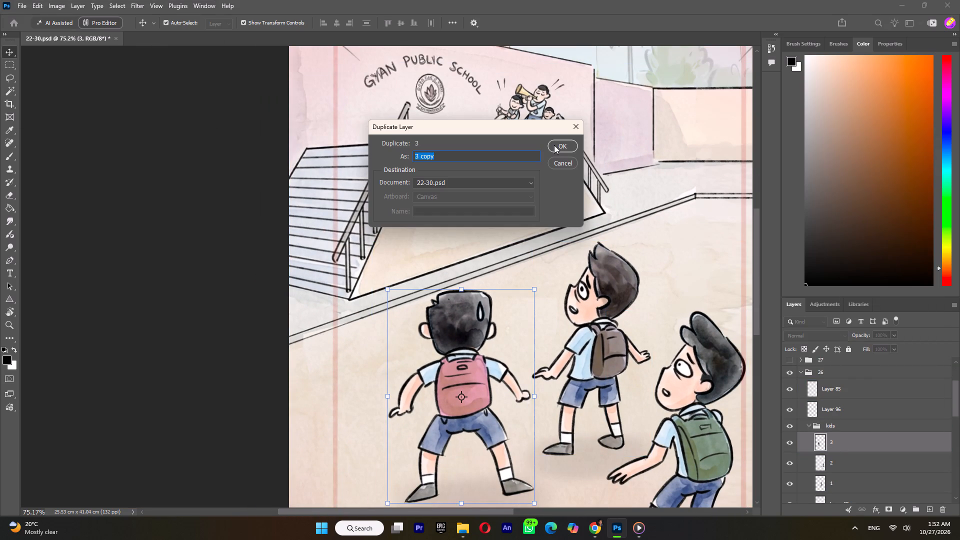
pyautogui.click(554, 144)
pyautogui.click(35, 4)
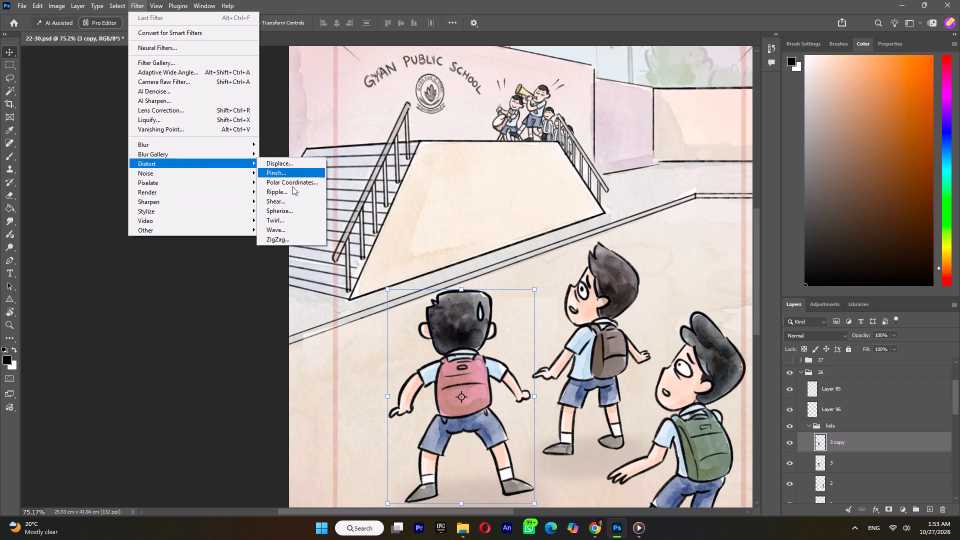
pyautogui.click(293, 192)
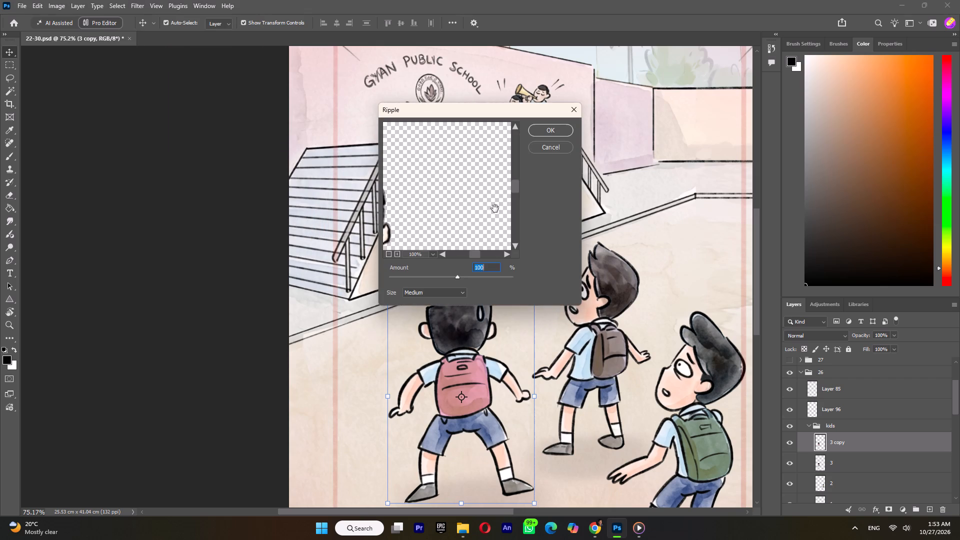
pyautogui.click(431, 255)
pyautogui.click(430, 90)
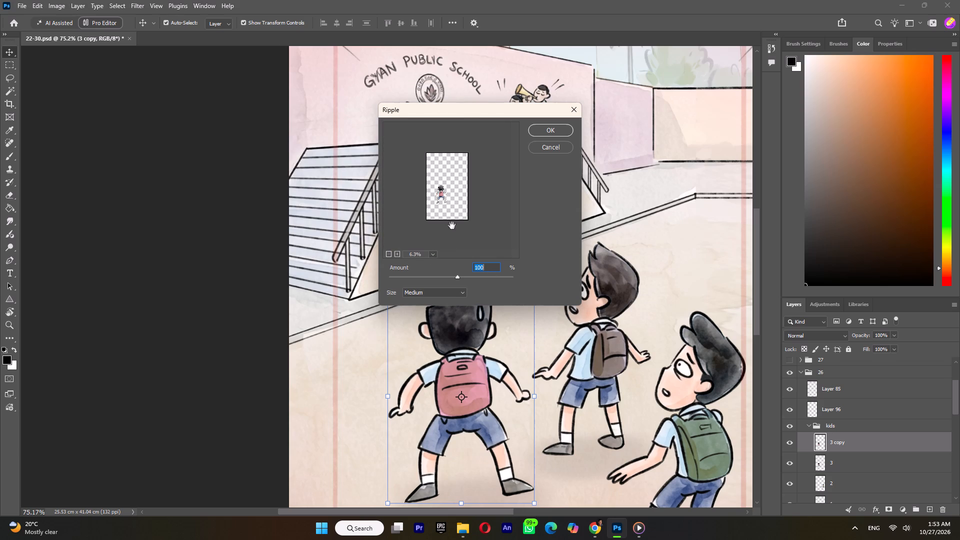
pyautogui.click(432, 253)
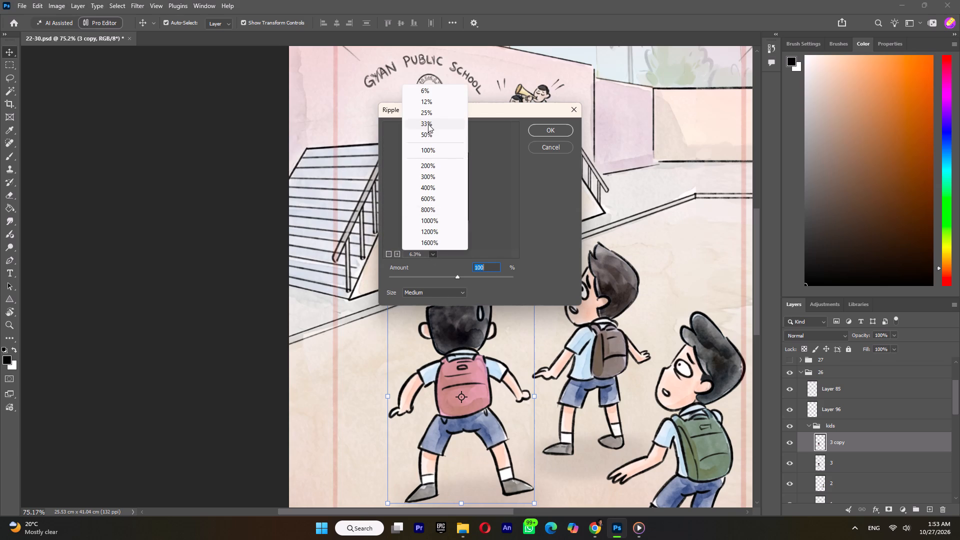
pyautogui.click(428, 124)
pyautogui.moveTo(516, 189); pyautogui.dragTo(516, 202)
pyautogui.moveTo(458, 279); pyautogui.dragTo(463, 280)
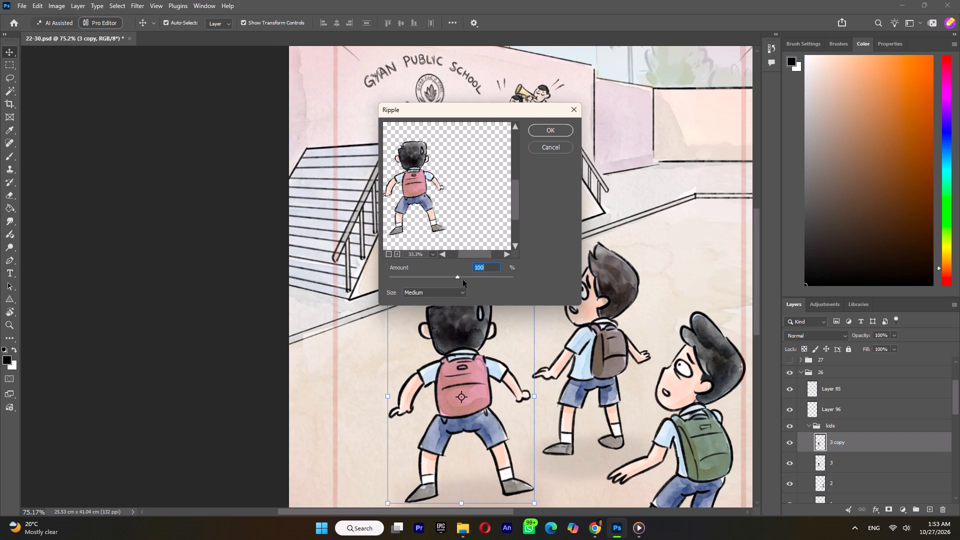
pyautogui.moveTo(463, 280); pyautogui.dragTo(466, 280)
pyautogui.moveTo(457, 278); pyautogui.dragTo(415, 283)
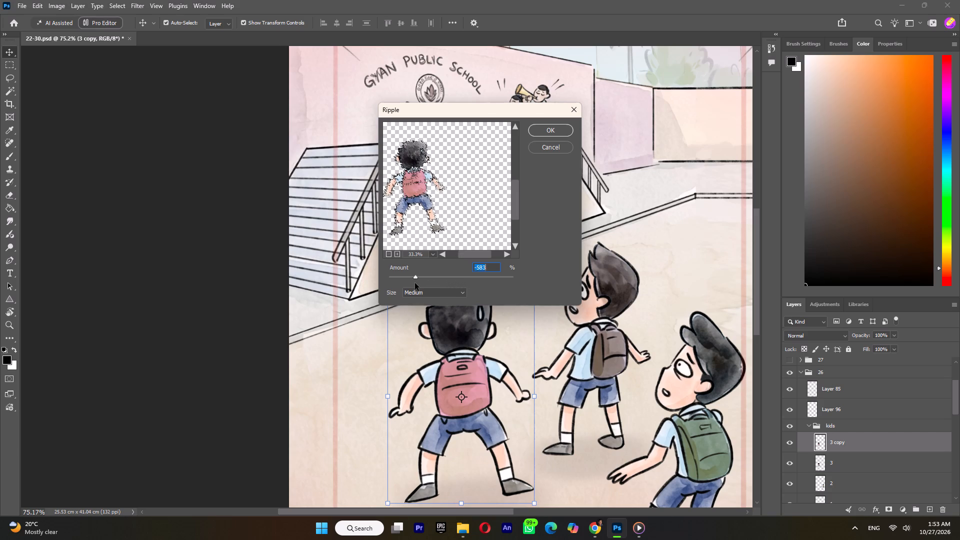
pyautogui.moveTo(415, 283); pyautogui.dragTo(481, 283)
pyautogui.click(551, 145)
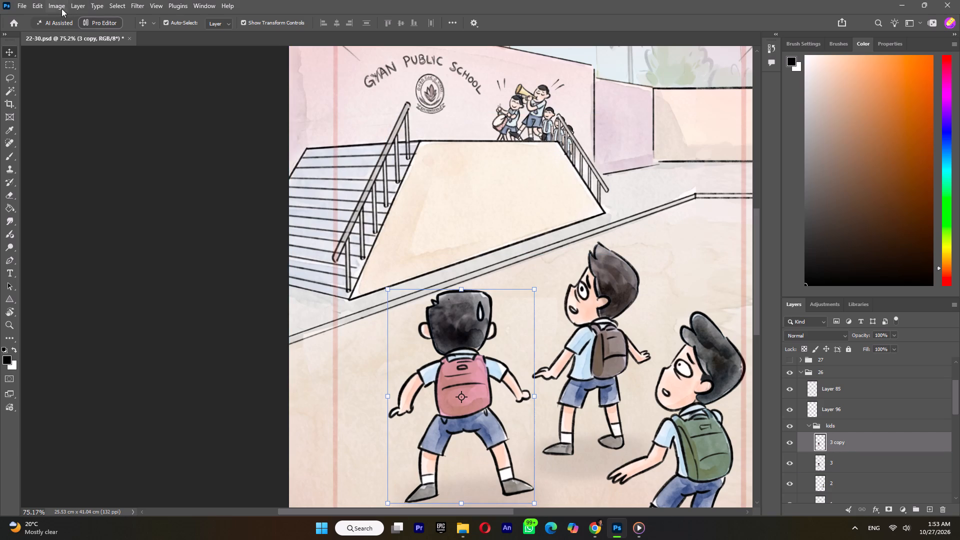
# Start a Puppet Warp on 3 copy and place pins on both shoes, the waist and the back of the neck.
pyautogui.click(33, 5)
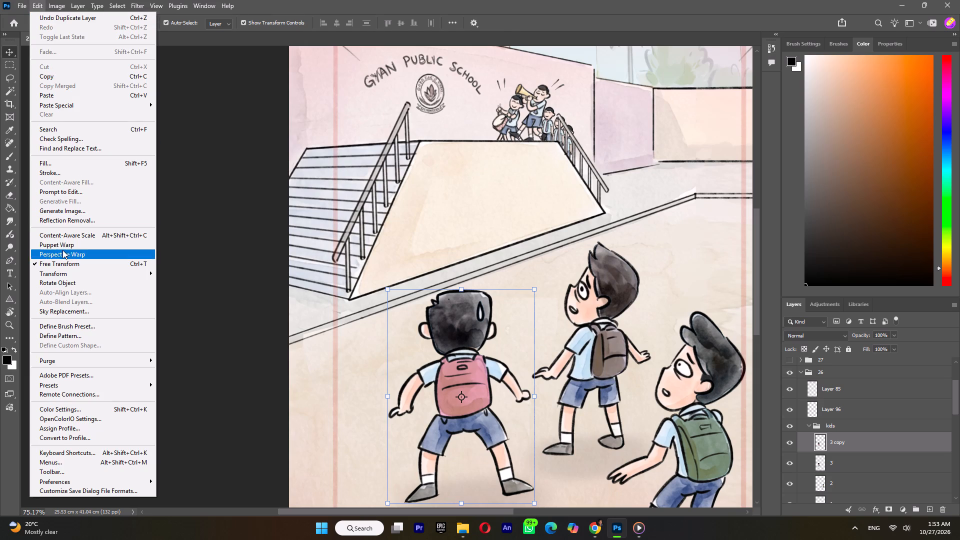
pyautogui.click(64, 244)
pyautogui.scroll(-3, 458, 375)
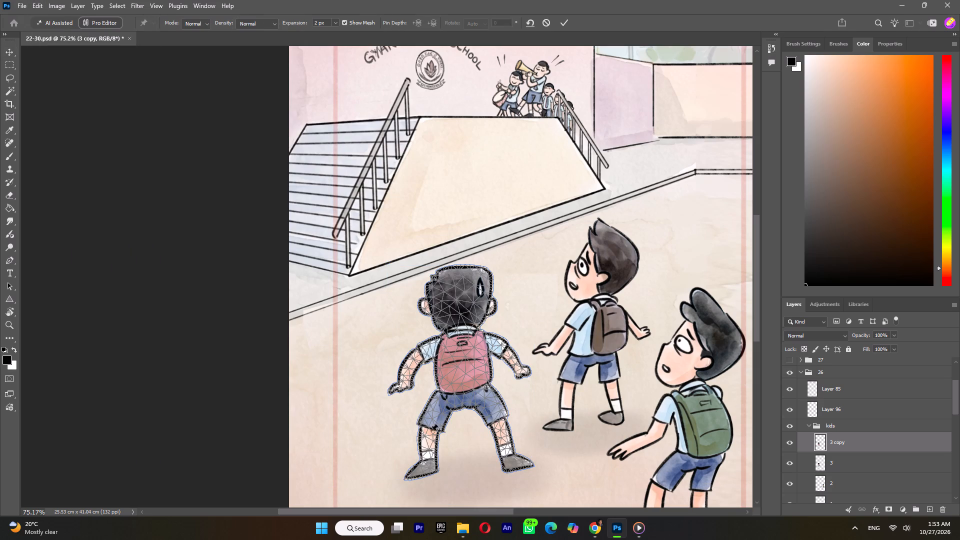
pyautogui.click(426, 472)
pyautogui.click(514, 468)
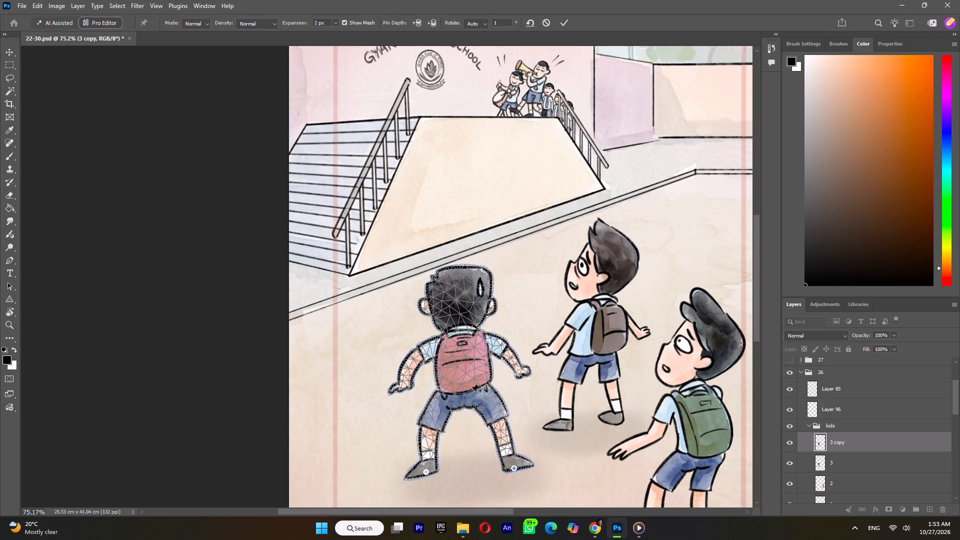
pyautogui.click(462, 392)
pyautogui.click(459, 332)
# Add puppet-warp pins on both of the boy's legs just below the shorts, keeping the waist pin in place.
pyautogui.keyDown('alt'); pyautogui.scroll(11, 463, 387); pyautogui.keyUp('alt')
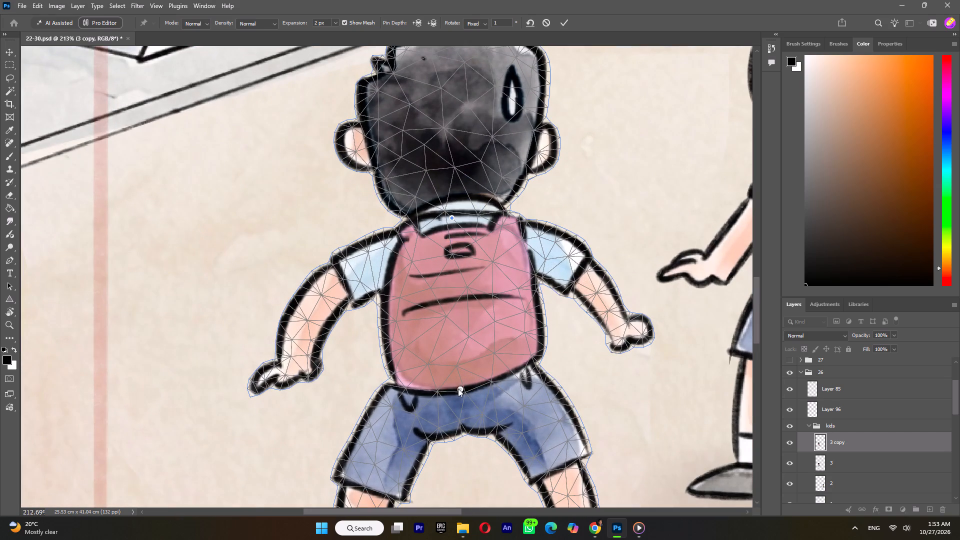
pyautogui.click(460, 389)
pyautogui.click(460, 388)
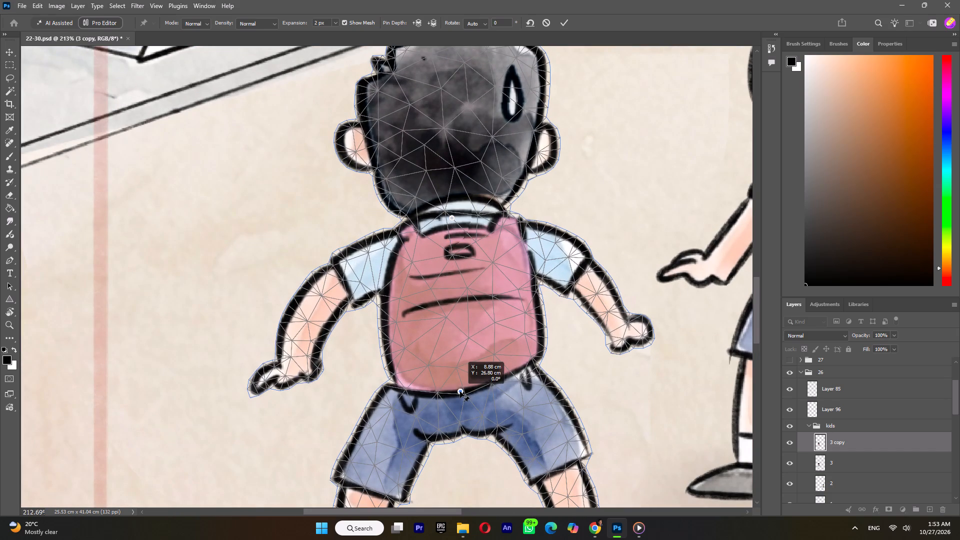
pyautogui.scroll(-7, 380, 432)
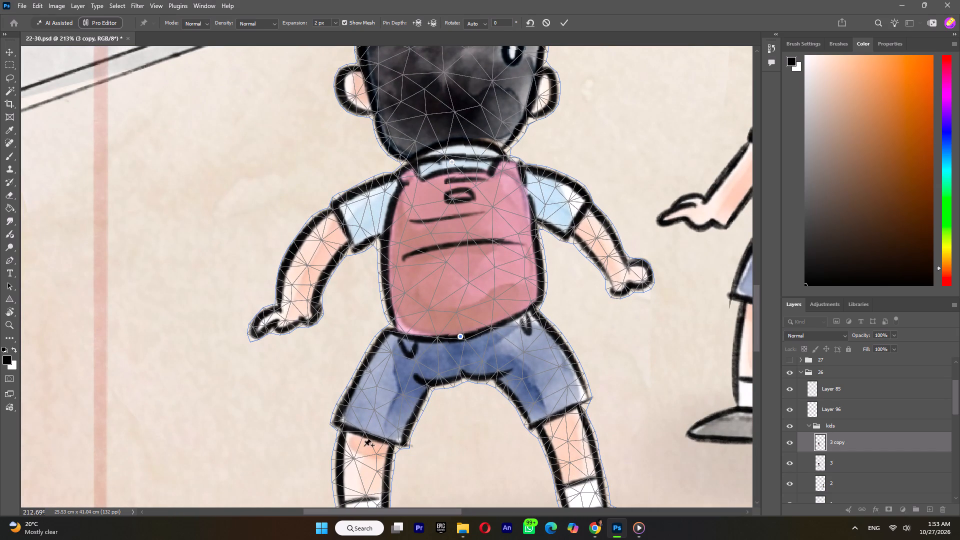
pyautogui.click(361, 448)
pyautogui.click(362, 448)
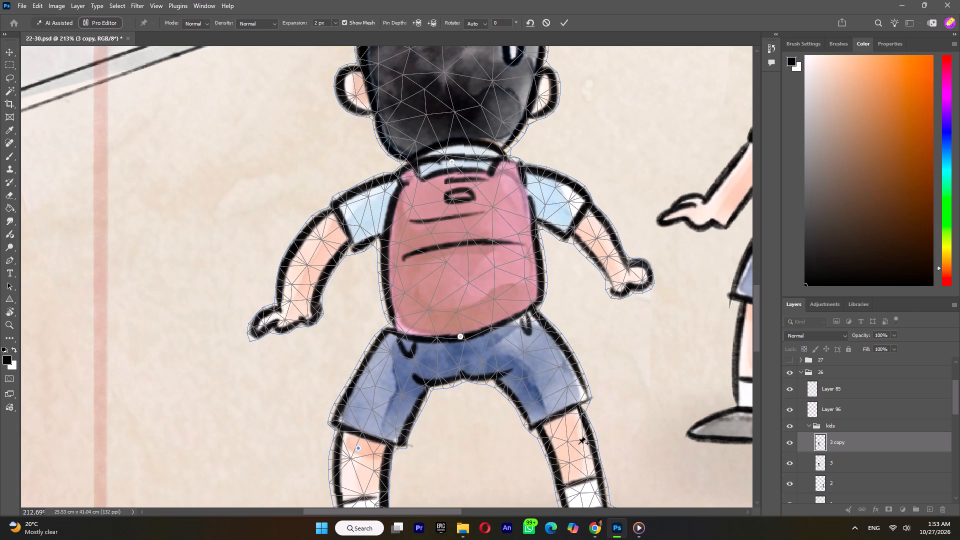
pyautogui.click(578, 444)
pyautogui.click(577, 444)
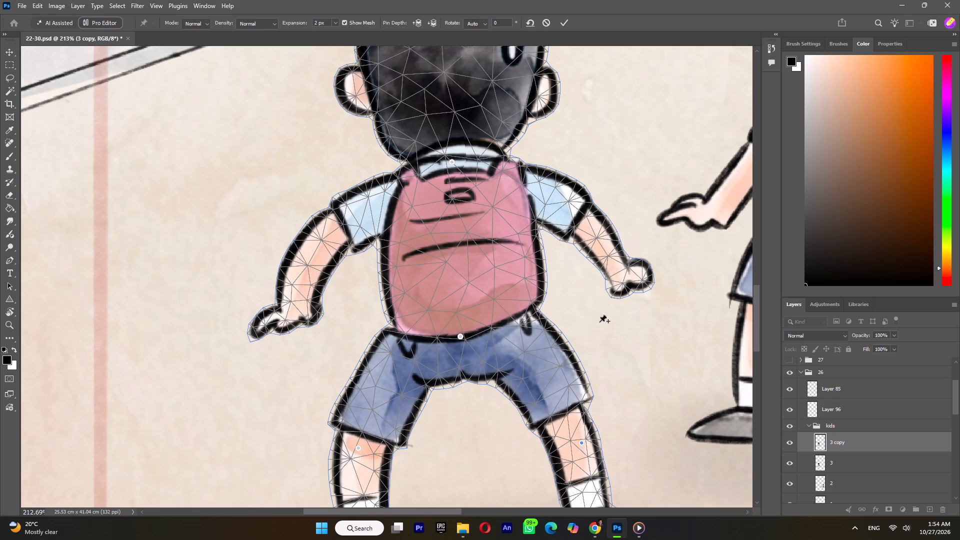
# Pin both of the boy's hands on 3 copy and shift each hand slightly outward from the body.
pyautogui.click(622, 280)
pyautogui.moveTo(622, 280); pyautogui.dragTo(628, 276)
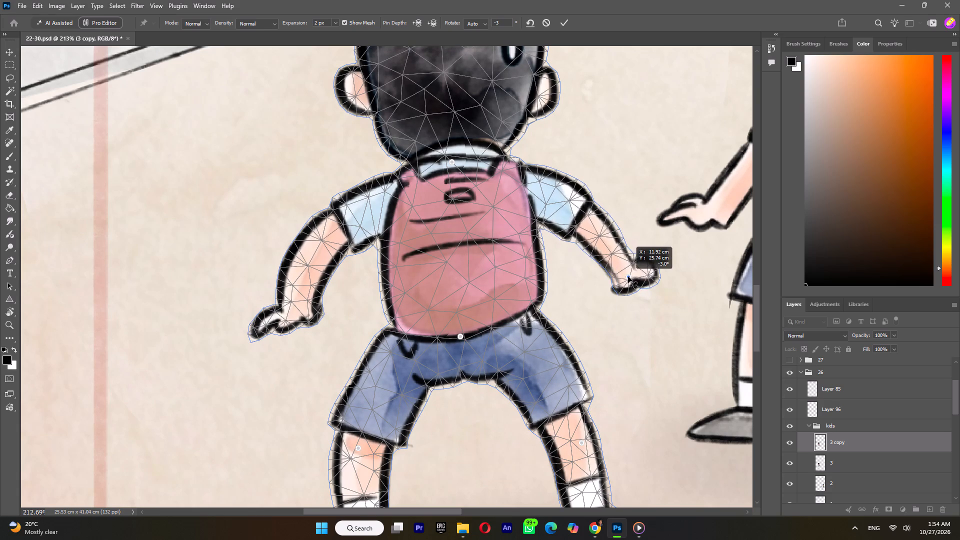
pyautogui.moveTo(628, 276); pyautogui.dragTo(627, 277)
pyautogui.click(292, 313)
pyautogui.moveTo(291, 313); pyautogui.dragTo(290, 313)
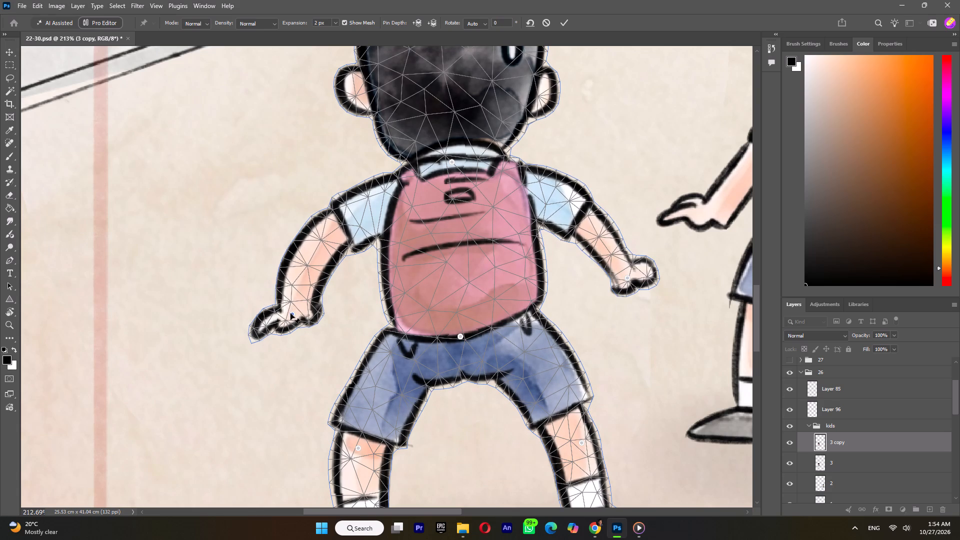
pyautogui.moveTo(290, 313); pyautogui.dragTo(286, 313)
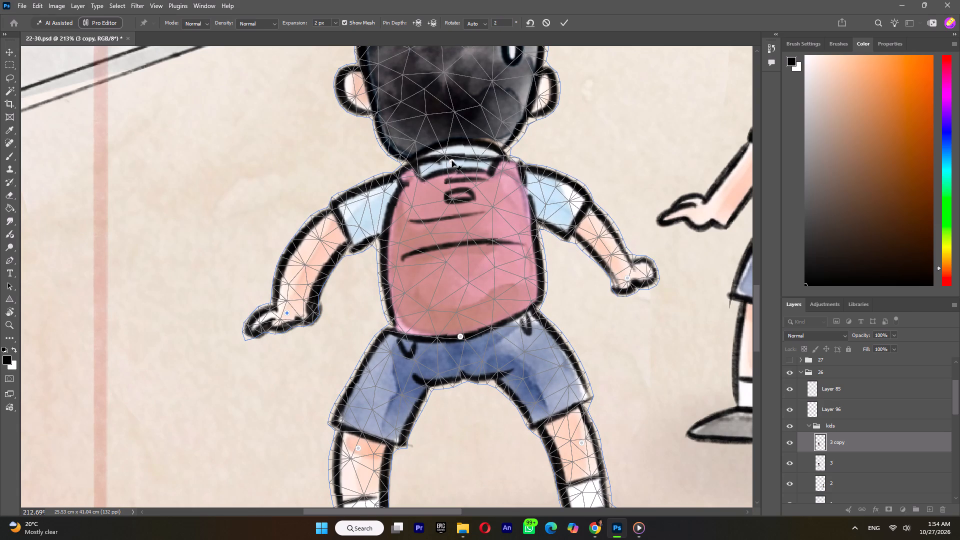
# Pin the back of the boy's head, lower the head slightly toward the collar, and apply the Puppet Warp on 3 copy.
pyautogui.click(452, 161)
pyautogui.scroll(4, 477, 226)
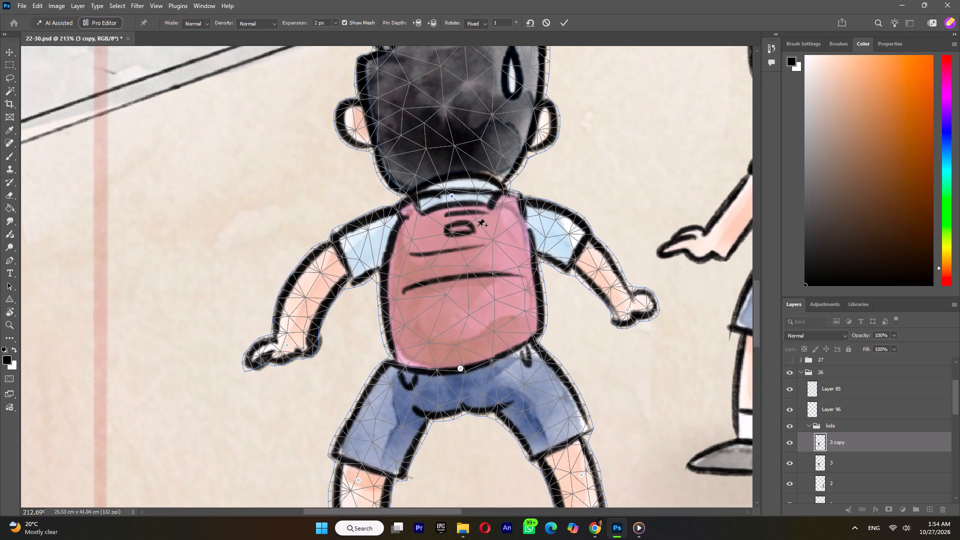
pyautogui.scroll(11, 477, 226)
pyautogui.click(452, 145)
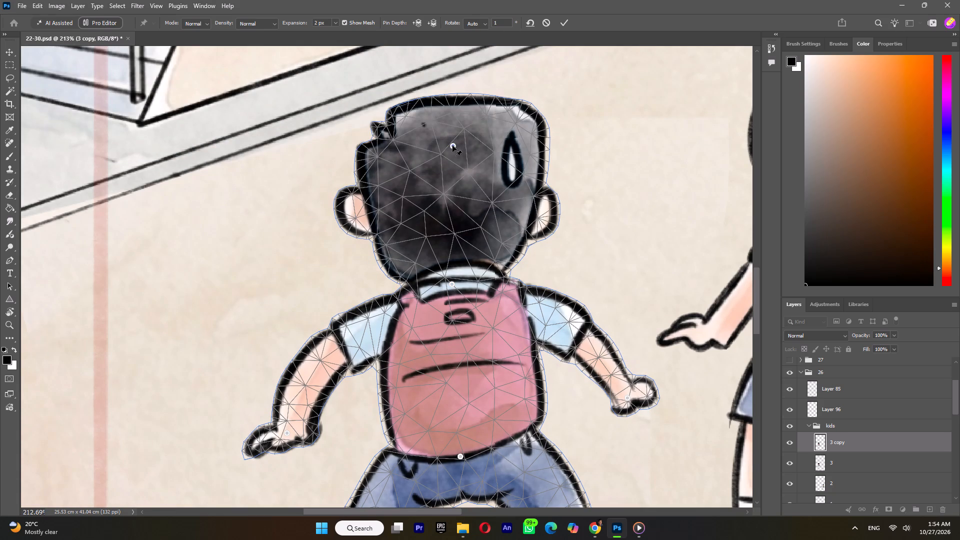
pyautogui.click(452, 145)
pyautogui.click(563, 19)
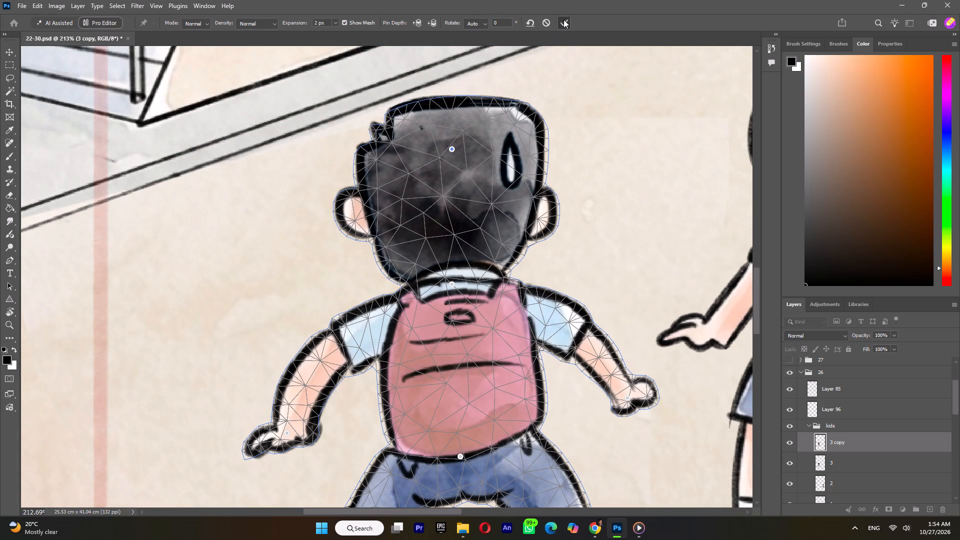
# Compare the warped pose of the red-backpack boy with the original and leave 3 copy hidden.
pyautogui.keyDown('alt'); pyautogui.scroll(-15, 567, 230); pyautogui.keyUp('alt')
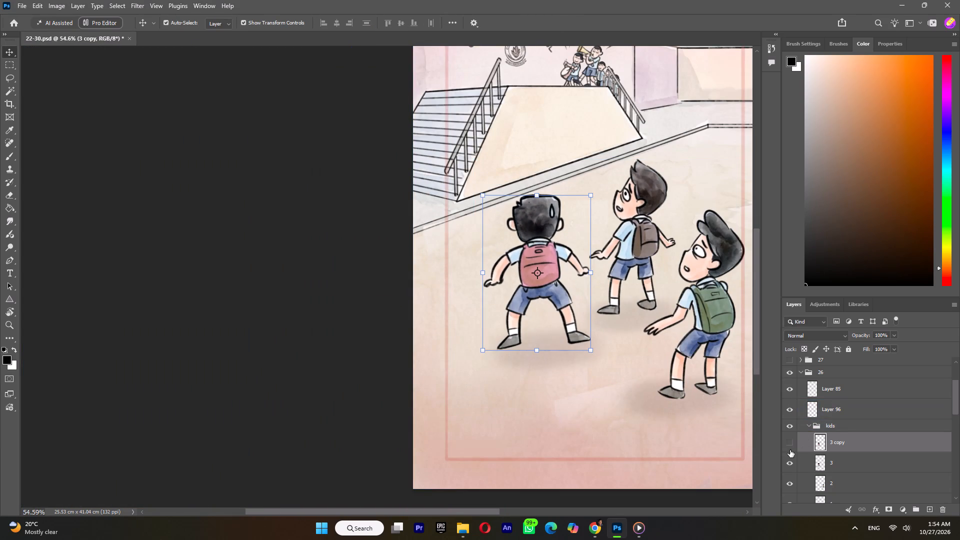
pyautogui.click(790, 450)
pyautogui.click(790, 447)
pyautogui.click(790, 447)
pyautogui.click(790, 447)
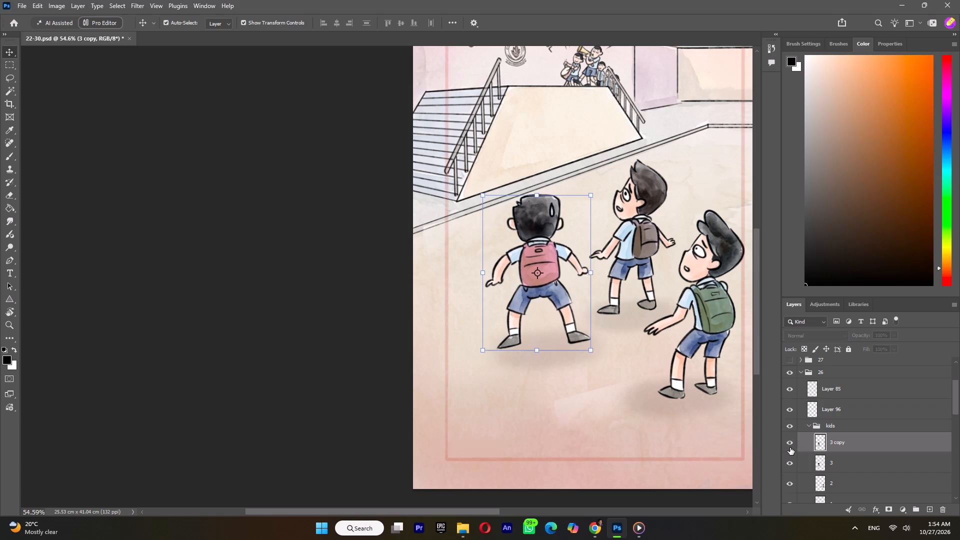
pyautogui.click(790, 447)
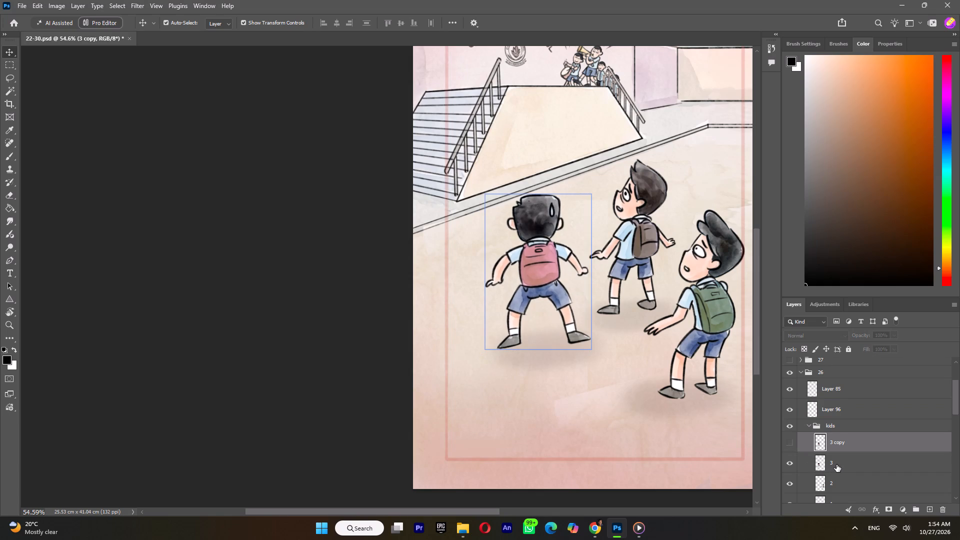
# Duplicate layer 2 in the kids group, the boy with the green backpack, as 2 copy.
pyautogui.scroll(-3, 836, 466)
pyautogui.click(841, 426)
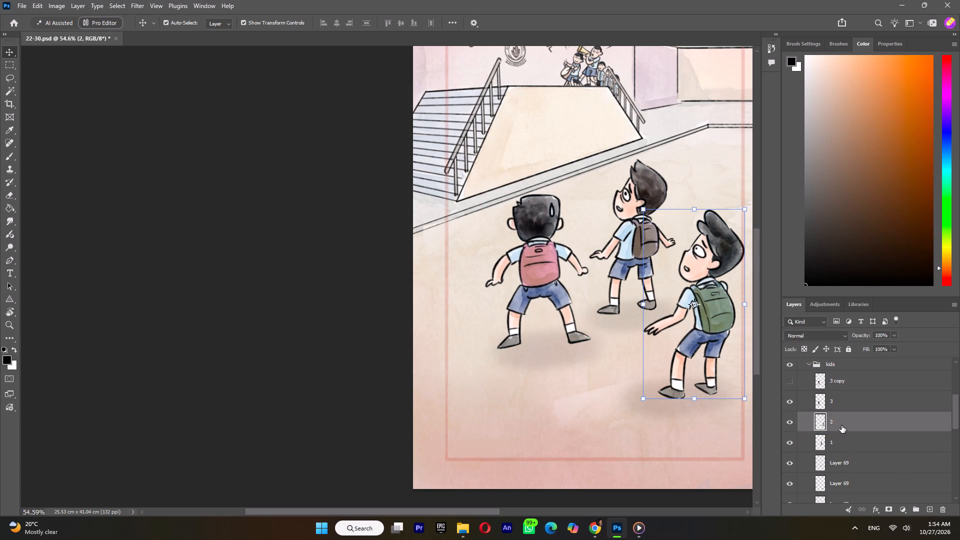
pyautogui.rightClick(849, 425)
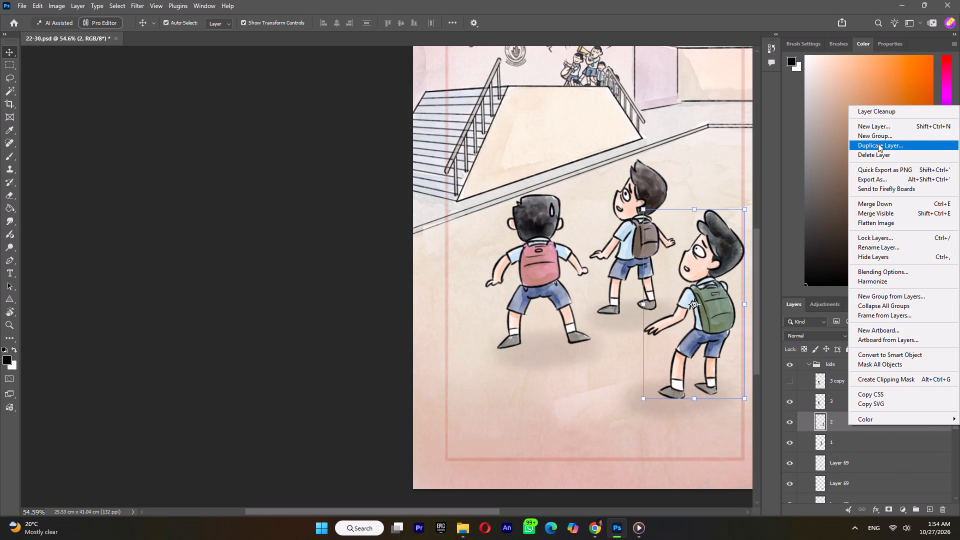
pyautogui.click(878, 143)
pyautogui.click(565, 147)
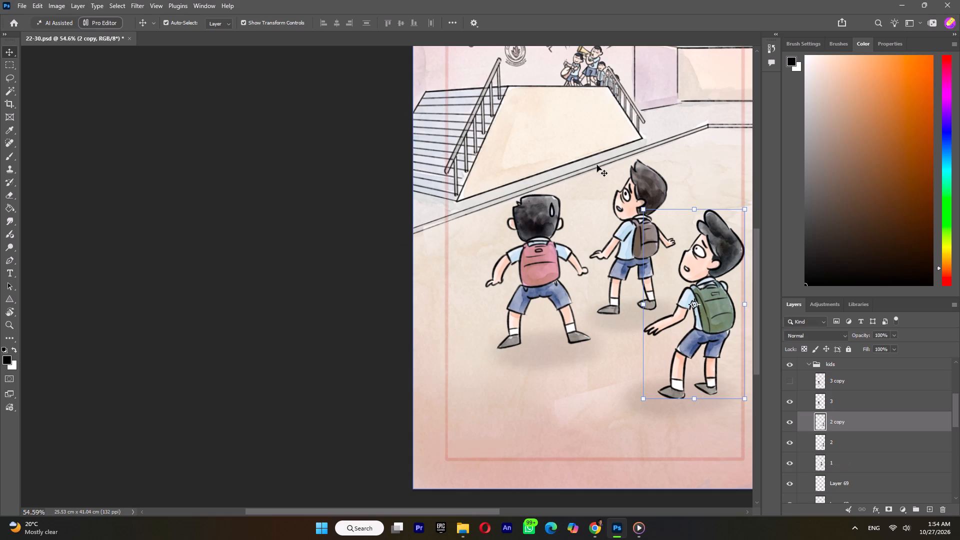
# Start a Puppet Warp on 2 copy and place pins on both shoes, the waist and the back of the neck.
pyautogui.click(38, 6)
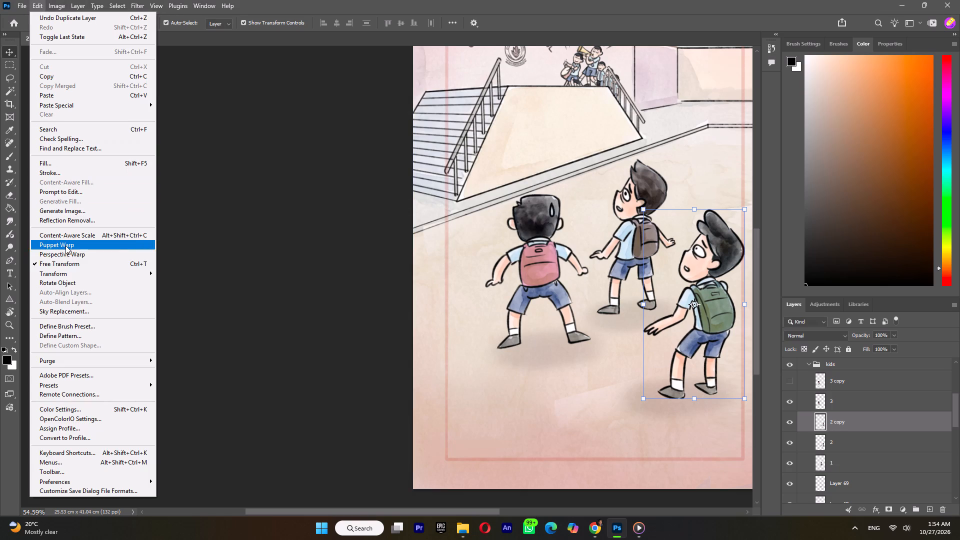
pyautogui.click(65, 245)
pyautogui.click(672, 398)
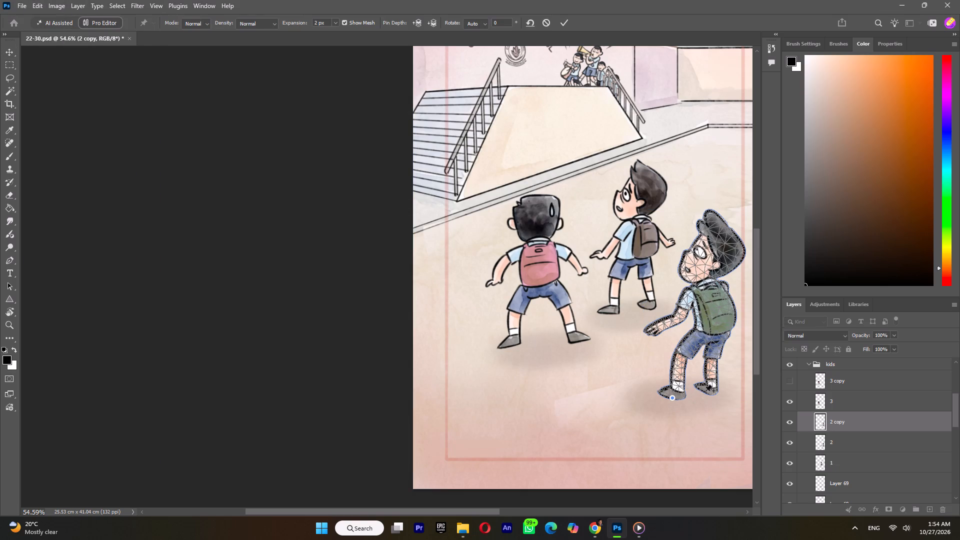
pyautogui.click(708, 392)
pyautogui.click(711, 327)
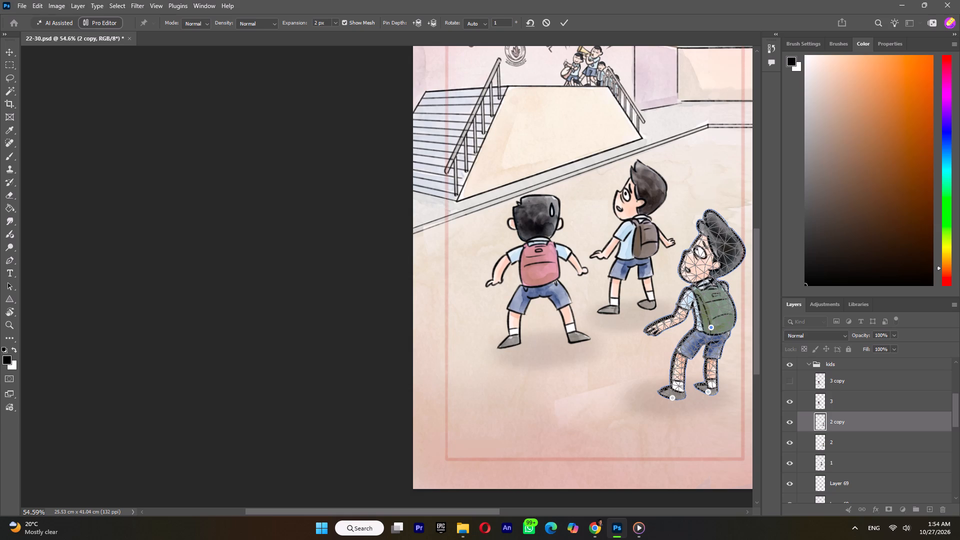
pyautogui.click(707, 284)
# Pin the boy's face beside the eye and his hair above the forehead, tilting the head slightly forward and down.
pyautogui.click(706, 252)
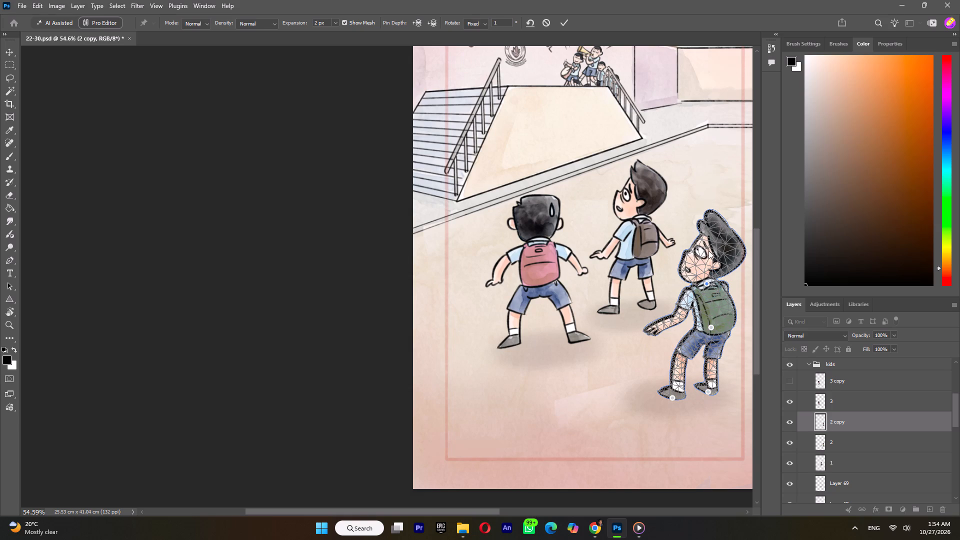
pyautogui.click(707, 252)
pyautogui.click(707, 252)
pyautogui.keyDown('alt'); pyautogui.scroll(8, 713, 245); pyautogui.keyUp('alt')
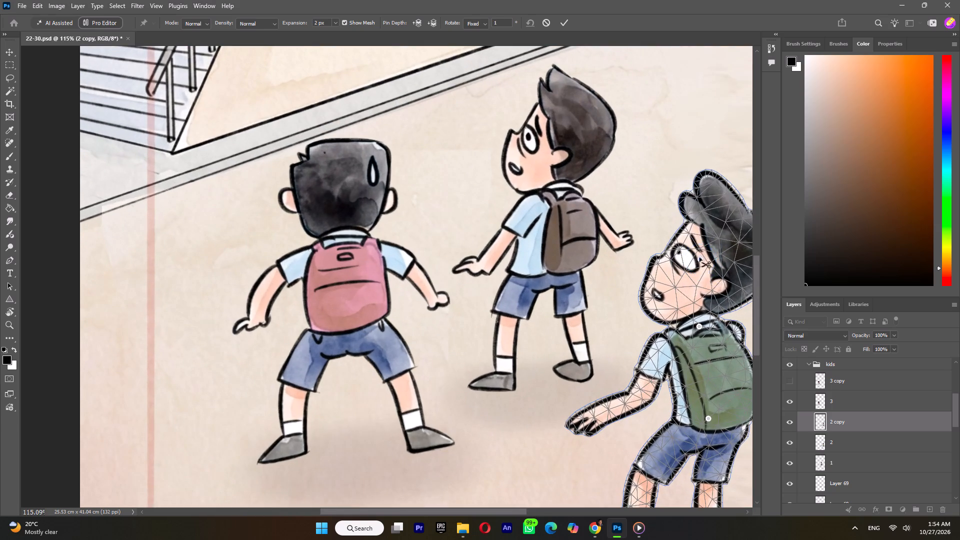
pyautogui.keyDown('alt'); pyautogui.scroll(8, 702, 258); pyautogui.keyUp('alt')
pyautogui.moveTo(698, 260); pyautogui.dragTo(695, 265)
pyautogui.moveTo(699, 260); pyautogui.dragTo(696, 264)
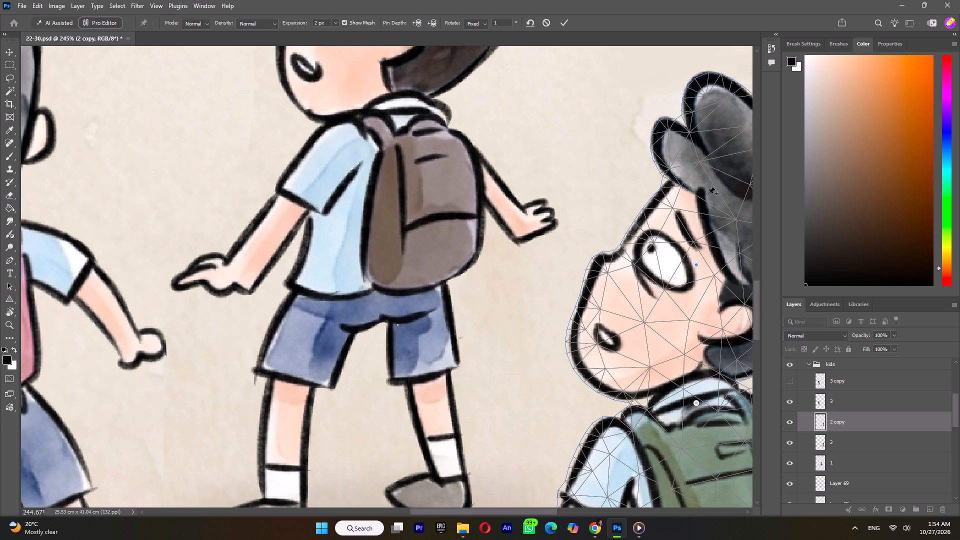
pyautogui.click(708, 180)
pyautogui.moveTo(708, 180); pyautogui.dragTo(702, 183)
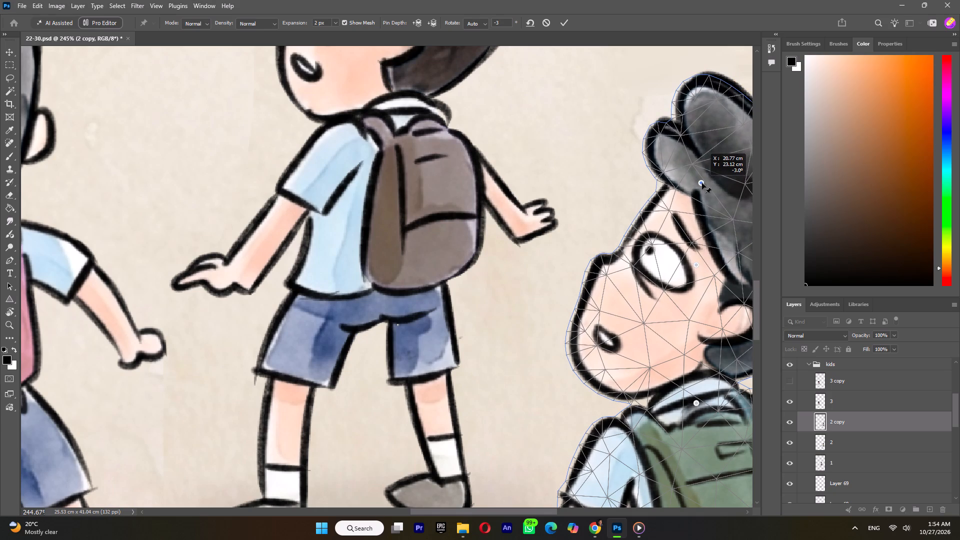
pyautogui.moveTo(702, 183); pyautogui.dragTo(701, 183)
# Nudge the neck pin slightly toward the backpack, then pin the boy's outstretched hand and raise it slightly.
pyautogui.scroll(-20, 703, 179)
pyautogui.scroll(-4, 703, 179)
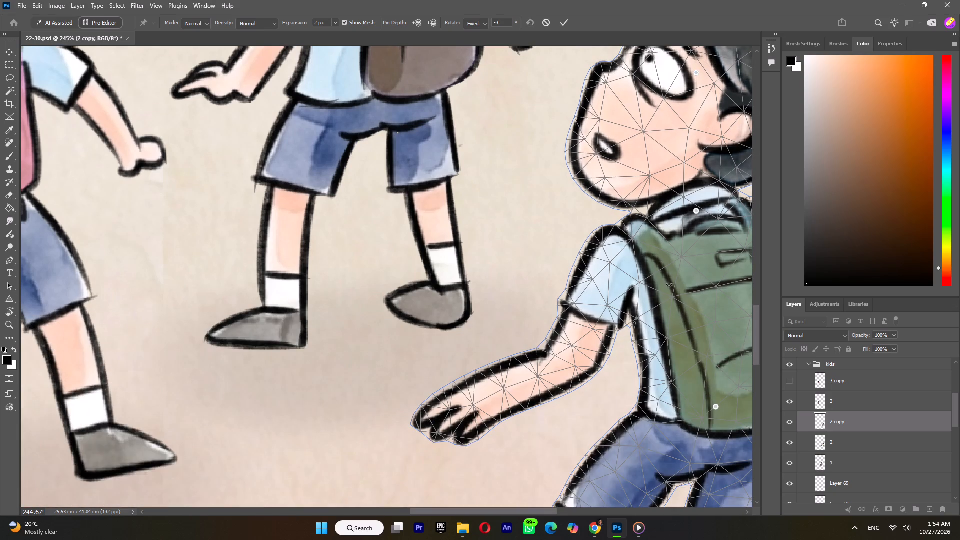
pyautogui.keyDown('alt'); pyautogui.scroll(-6, 669, 284); pyautogui.keyUp('alt')
pyautogui.keyDown('alt'); pyautogui.scroll(4, 679, 263); pyautogui.keyUp('alt')
pyautogui.click(687, 231)
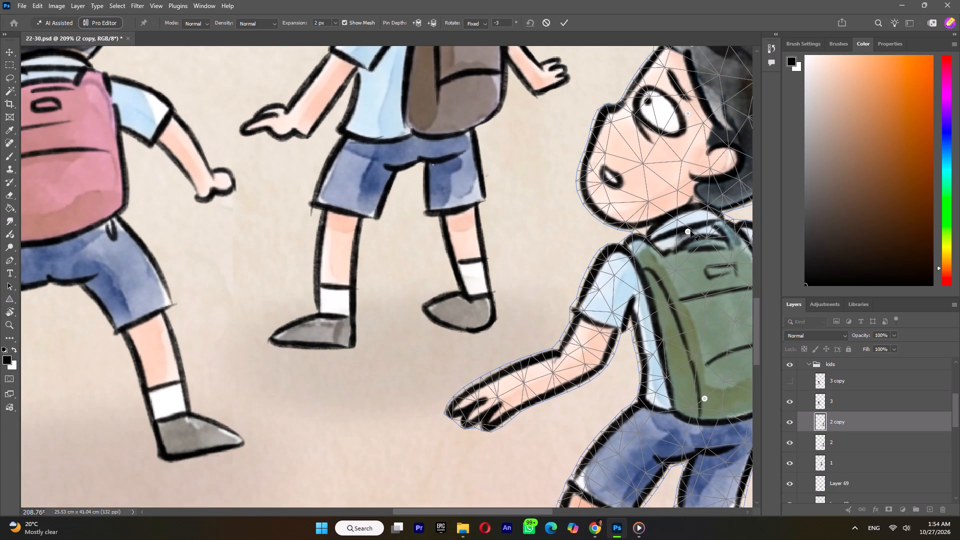
pyautogui.click(688, 231)
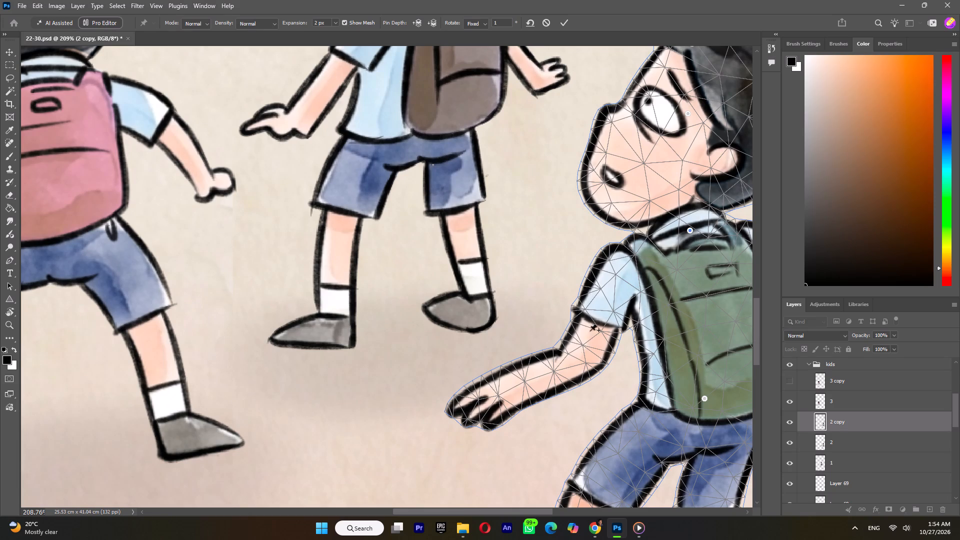
pyautogui.click(485, 401)
pyautogui.moveTo(485, 401); pyautogui.dragTo(484, 388)
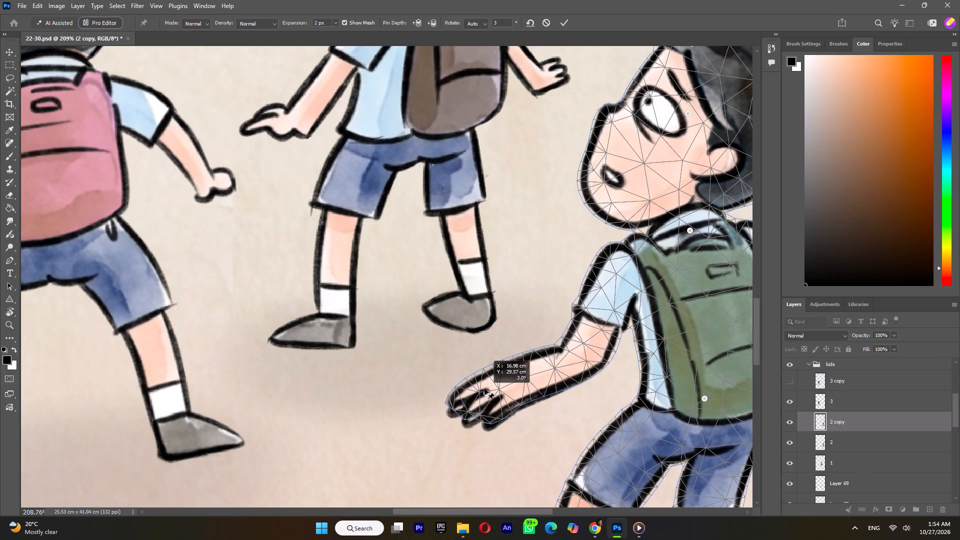
pyautogui.moveTo(484, 388); pyautogui.dragTo(482, 386)
# Pin both legs just below the shorts, shift them slightly forward, and apply the Puppet Warp on 2 copy.
pyautogui.scroll(-20, 539, 282)
pyautogui.scroll(-1, 539, 282)
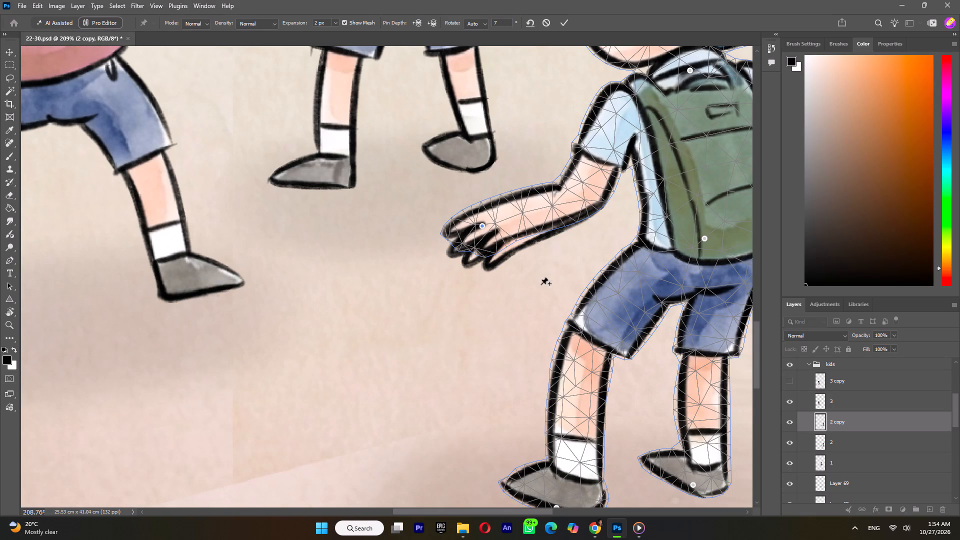
pyautogui.click(584, 349)
pyautogui.moveTo(583, 350); pyautogui.dragTo(576, 350)
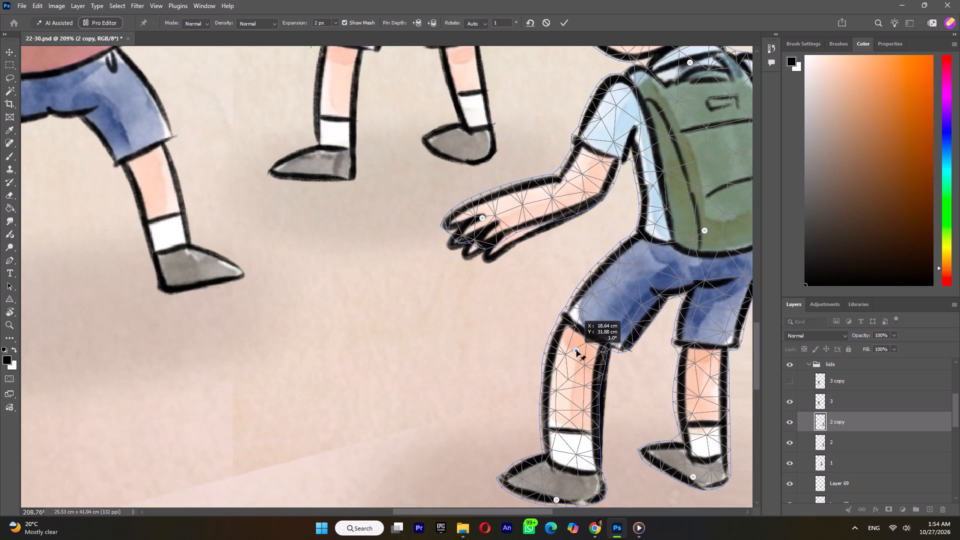
pyautogui.moveTo(576, 350); pyautogui.dragTo(577, 350)
pyautogui.click(701, 367)
pyautogui.moveTo(701, 367); pyautogui.dragTo(696, 367)
pyautogui.keyDown('alt'); pyautogui.scroll(-10, 574, 361); pyautogui.keyUp('alt')
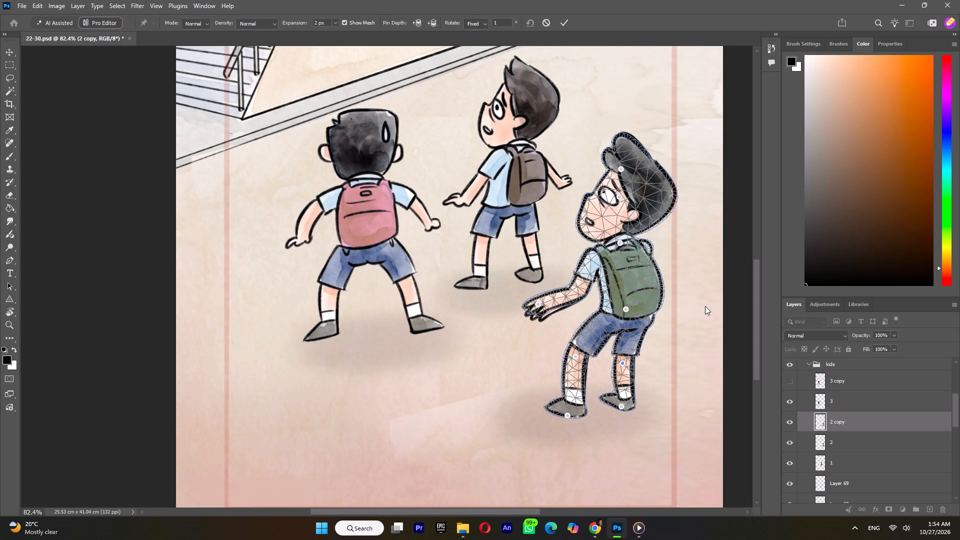
pyautogui.click(562, 20)
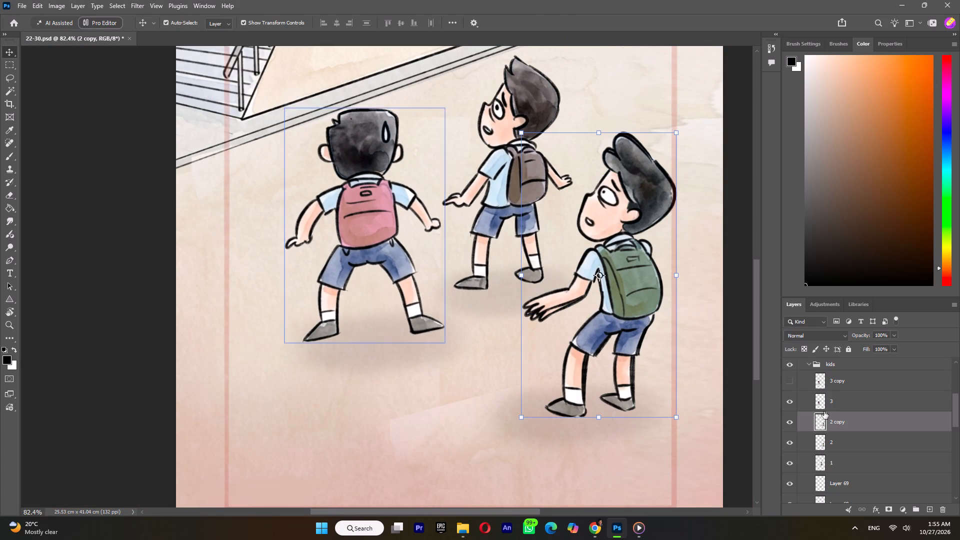
# Compare the warped pose of the green-backpack boy with the original and leave 2 copy hidden.
pyautogui.click(789, 425)
pyautogui.click(789, 425)
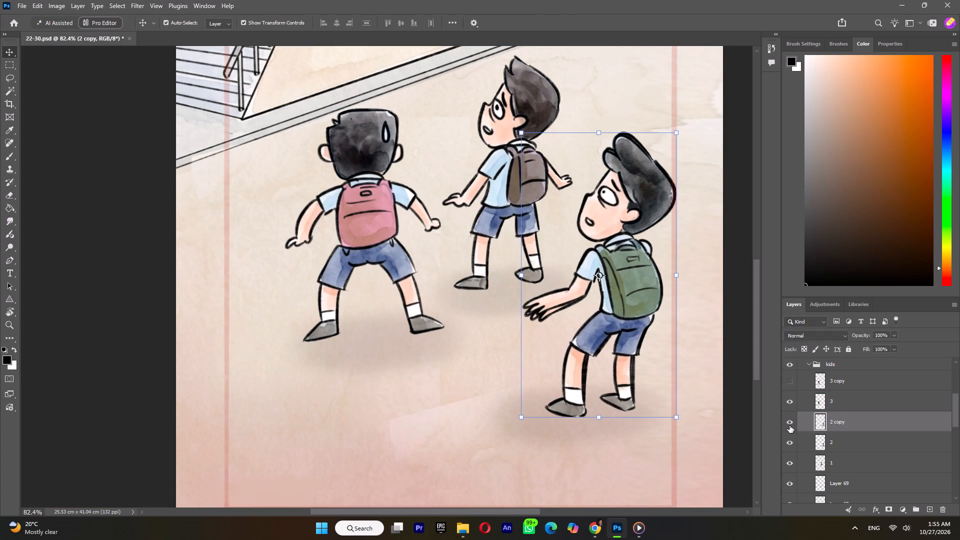
pyautogui.click(789, 425)
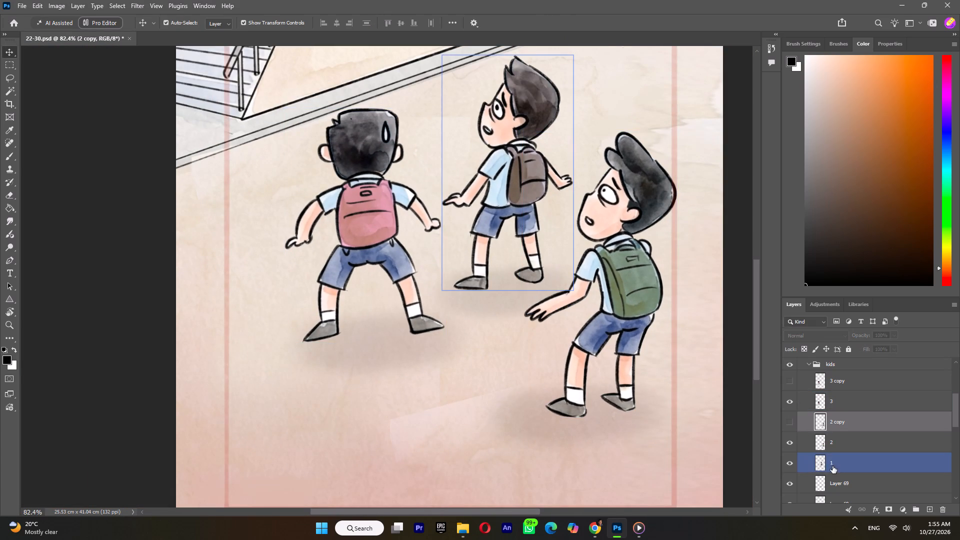
# Duplicate layer 1 in the kids group, the boy with the brown backpack, as 1 copy.
pyautogui.click(789, 463)
pyautogui.click(789, 463)
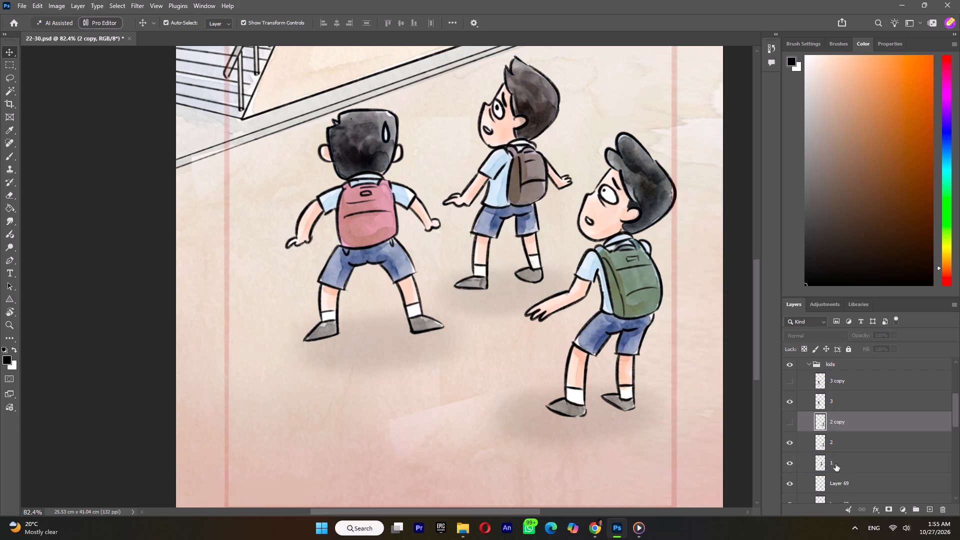
pyautogui.click(837, 464)
pyautogui.rightClick(837, 464)
pyautogui.click(864, 184)
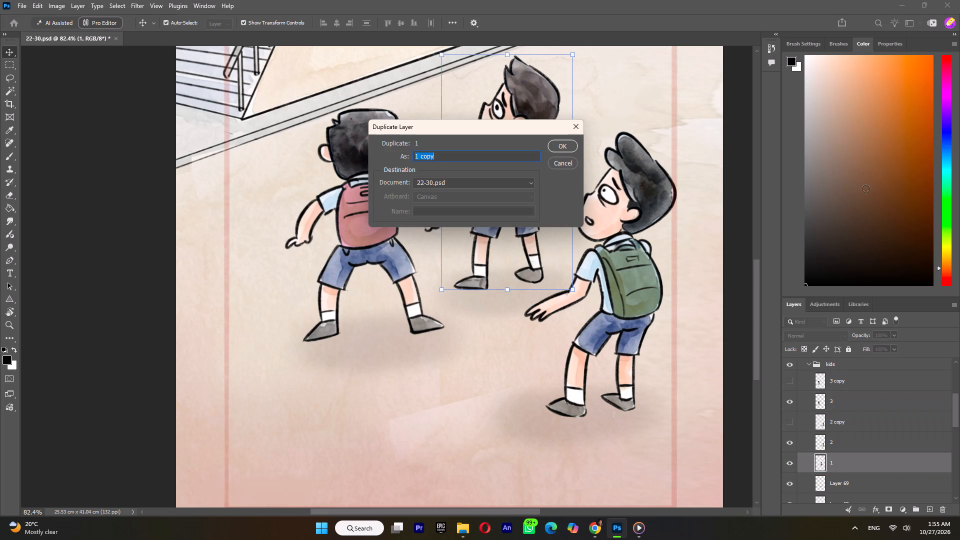
pyautogui.click(562, 144)
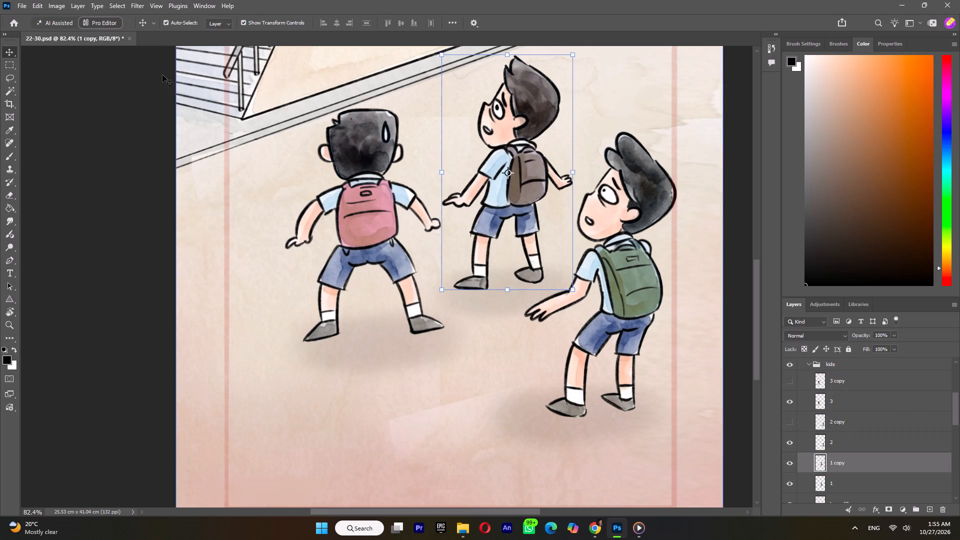
# Start Puppet Warp on 1 copy and anchor the brown-backpack boy with pins on both shoes and across his waist.
pyautogui.click(39, 3)
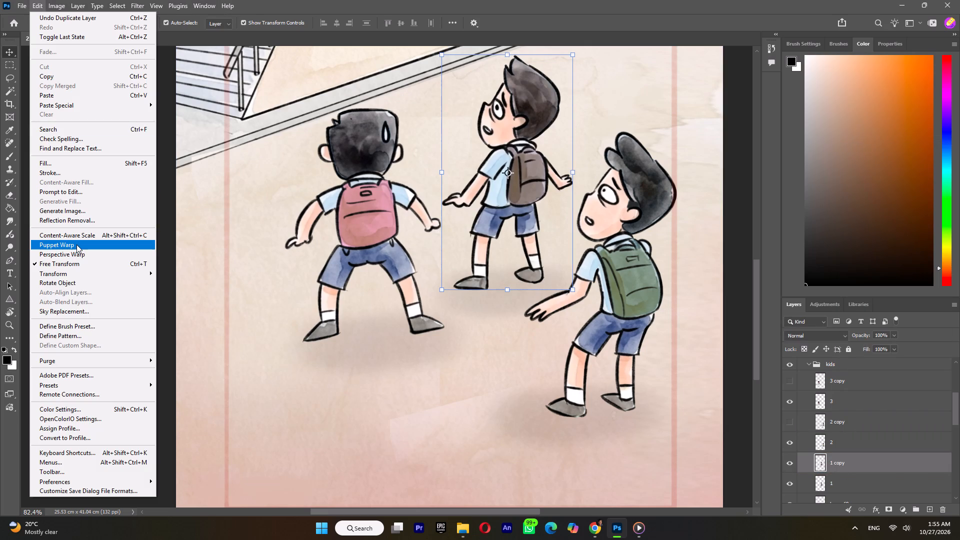
pyautogui.click(76, 244)
pyautogui.click(457, 287)
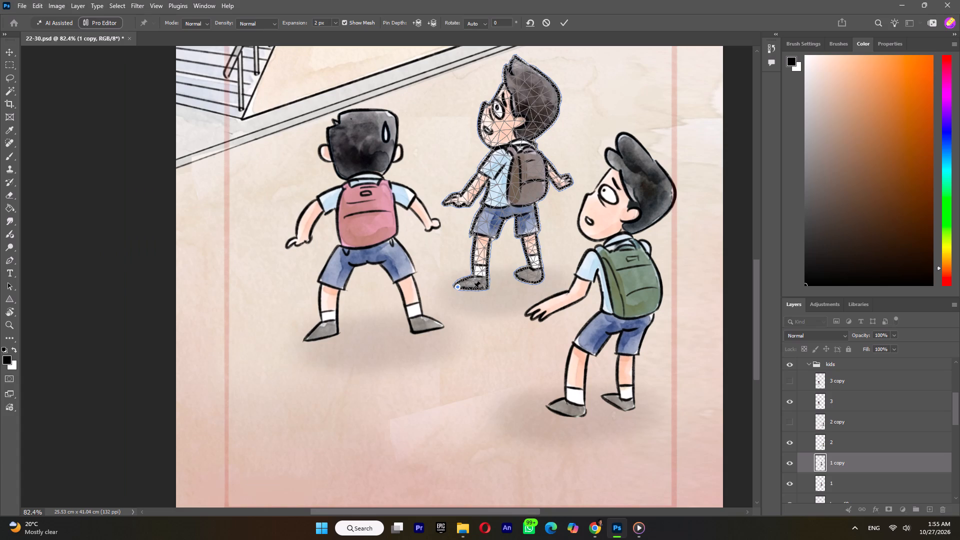
pyautogui.click(476, 288)
pyautogui.click(517, 275)
pyautogui.click(533, 280)
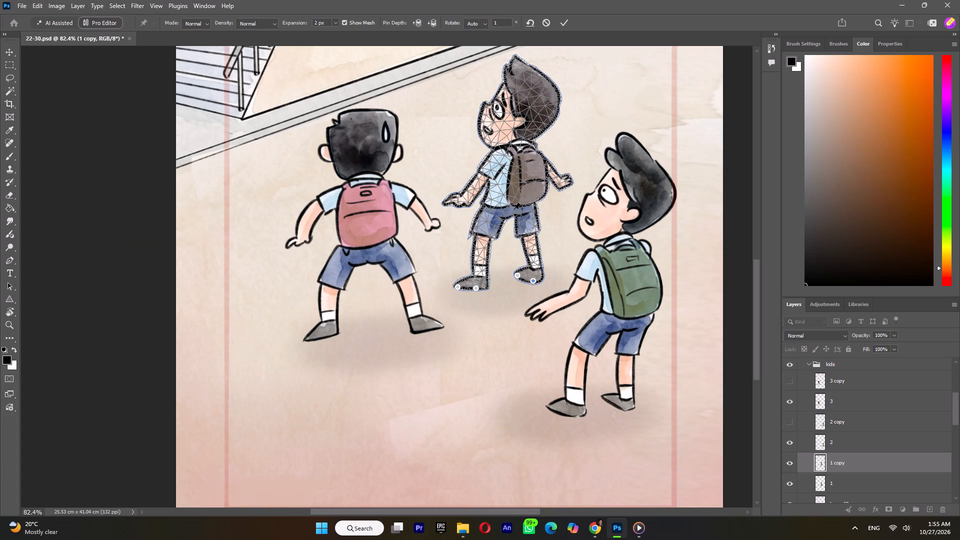
pyautogui.click(511, 205)
pyautogui.click(494, 208)
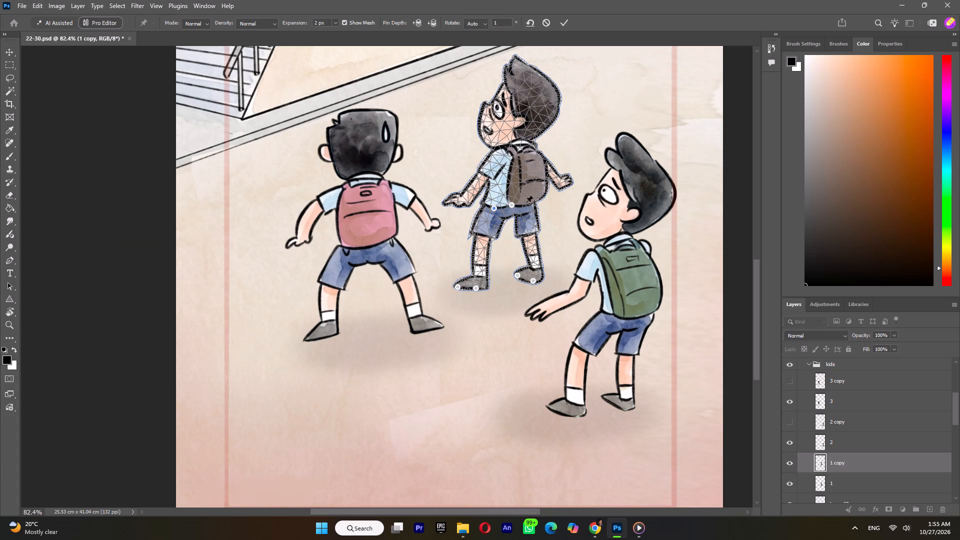
pyautogui.click(526, 202)
# Pin both of the boy's legs just below the shorts and shift them slightly.
pyautogui.click(479, 244)
pyautogui.click(479, 244)
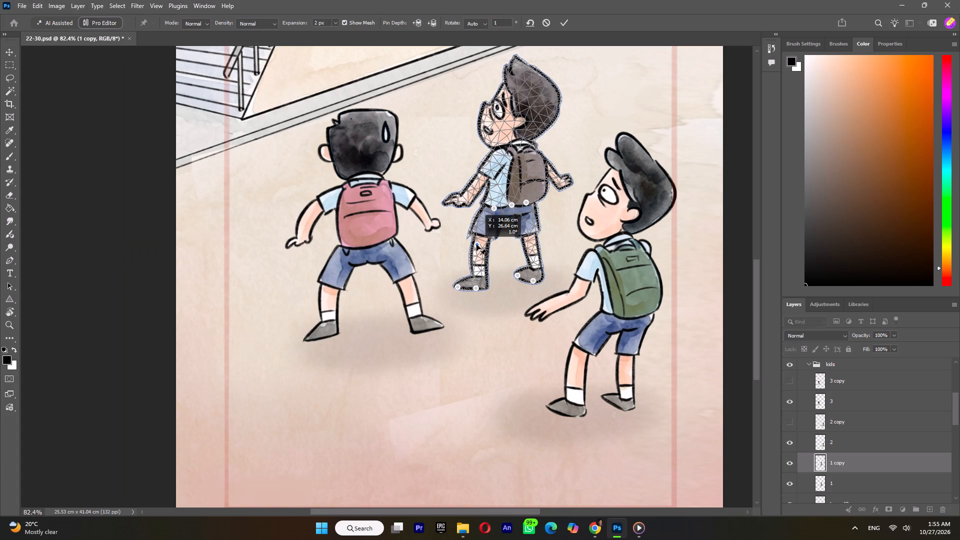
pyautogui.click(529, 243)
pyautogui.click(529, 243)
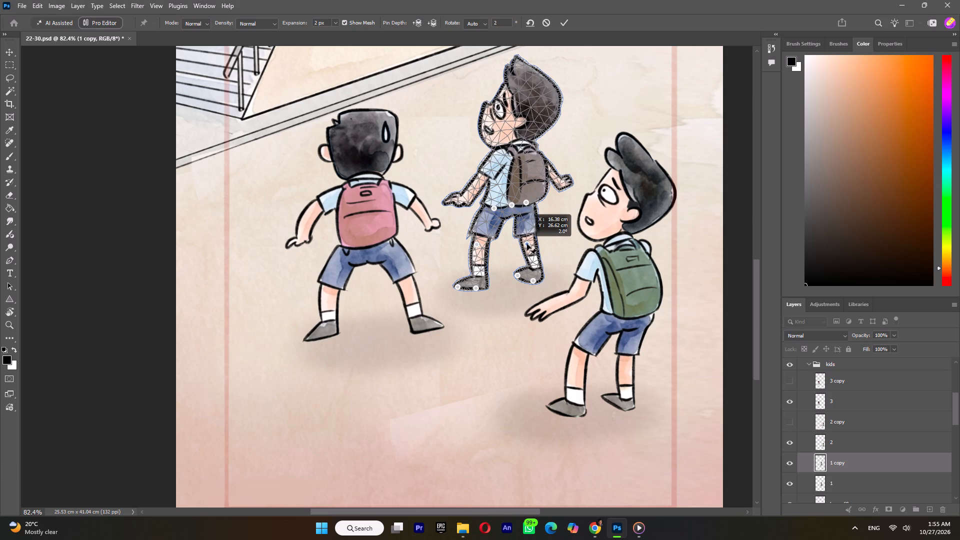
# Pin the boy's neck and head, nudge the head slightly down and toward his face, and rotate it about -4°.
pyautogui.click(514, 148)
pyautogui.click(521, 98)
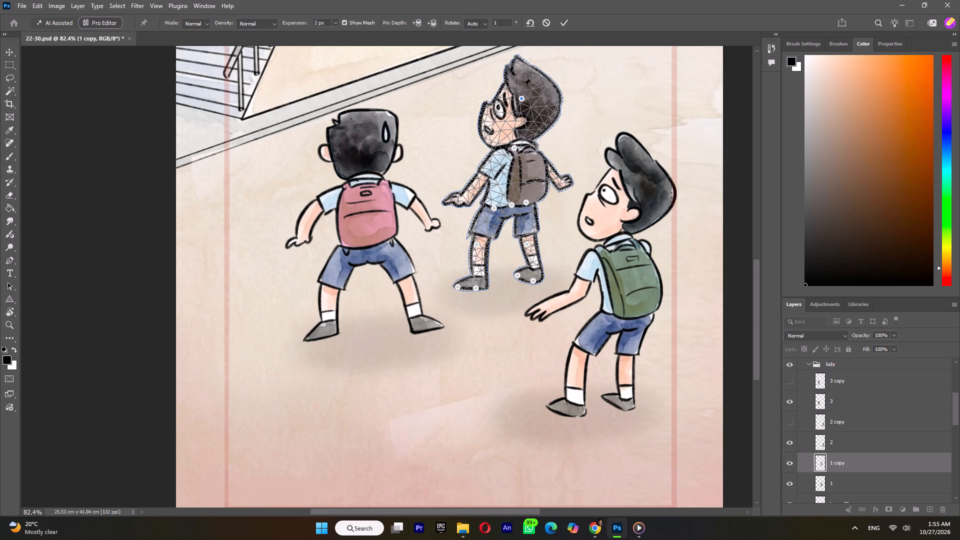
pyautogui.keyDown('alt'); pyautogui.scroll(8, 523, 74); pyautogui.keyUp('alt')
pyautogui.moveTo(520, 124); pyautogui.dragTo(518, 128)
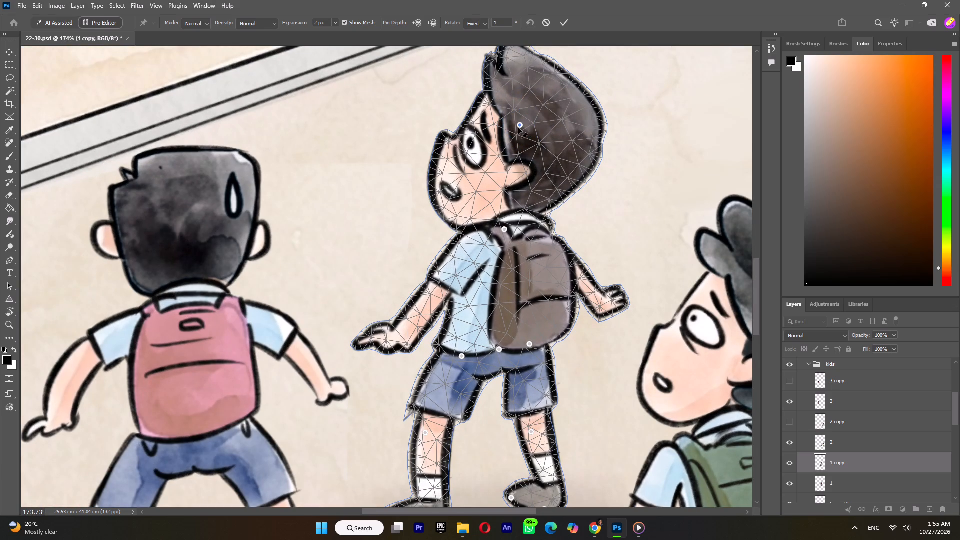
pyautogui.moveTo(518, 128); pyautogui.dragTo(518, 129)
pyautogui.click(520, 126)
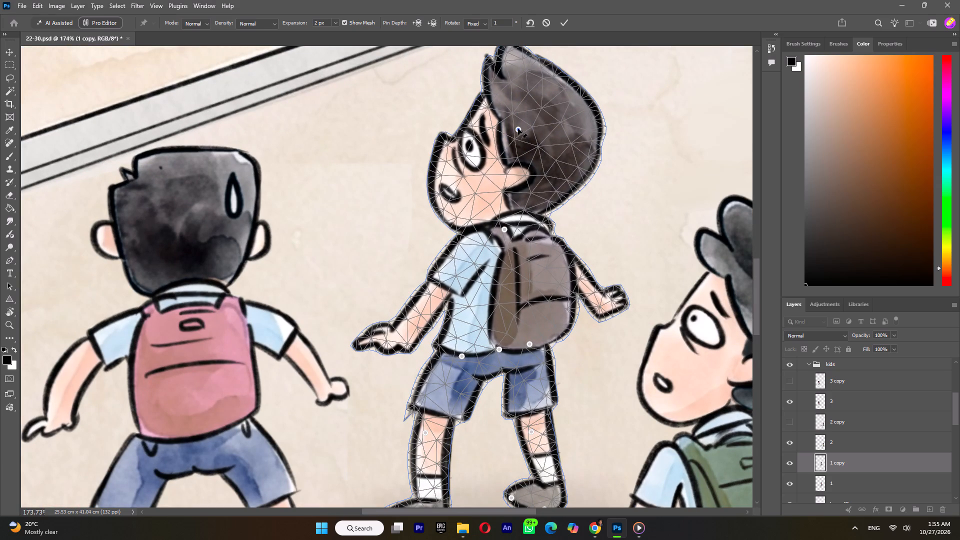
pyautogui.keyDown('alt'); pyautogui.click(524, 122); pyautogui.keyUp('alt')
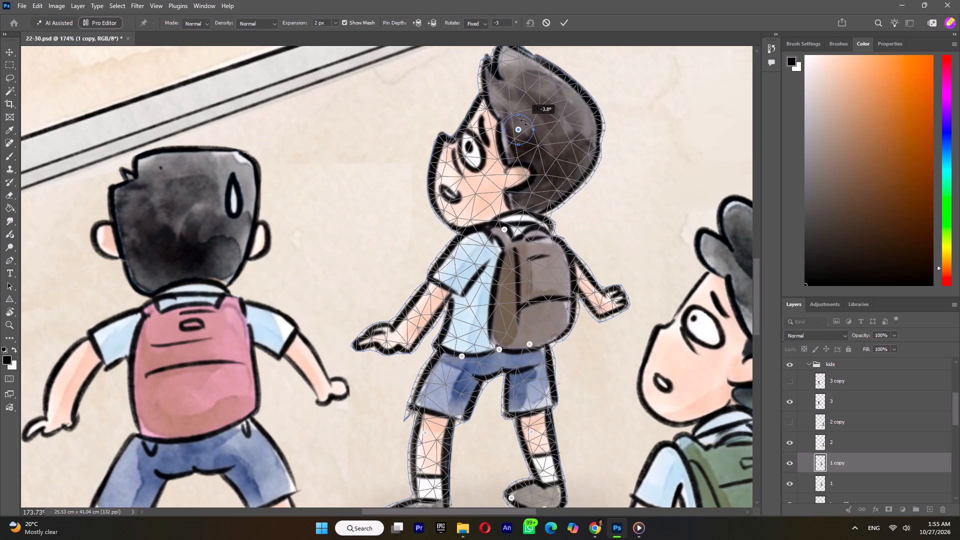
# Pin both of the boy's hands and move them slightly outward from his body, raising the rear hand a little.
pyautogui.doubleClick(396, 336)
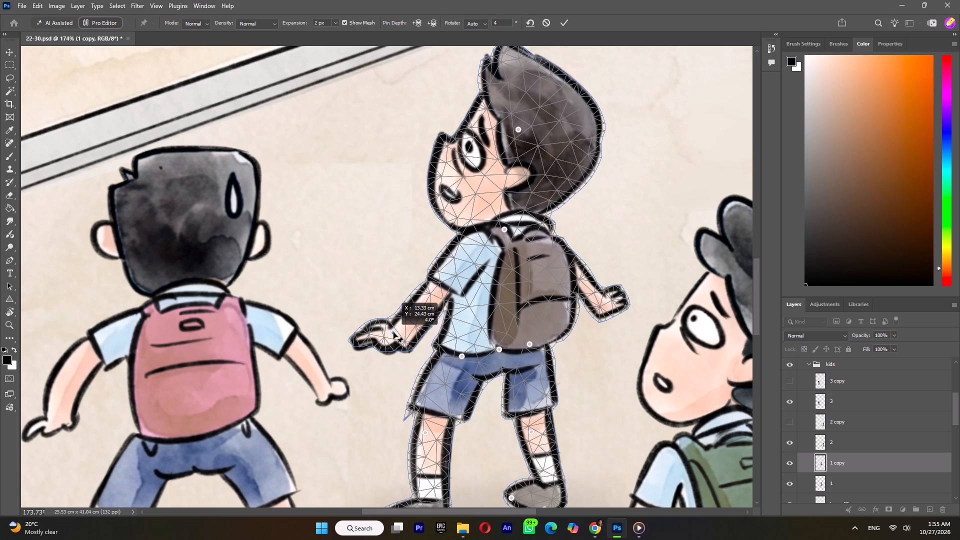
pyautogui.click(607, 310)
pyautogui.moveTo(607, 311); pyautogui.dragTo(612, 305)
# Pin the front edge of the brown backpack, shift it and the outer waist pins slightly forward, and apply the Puppet Warp.
pyautogui.click(500, 297)
pyautogui.moveTo(500, 296); pyautogui.dragTo(498, 296)
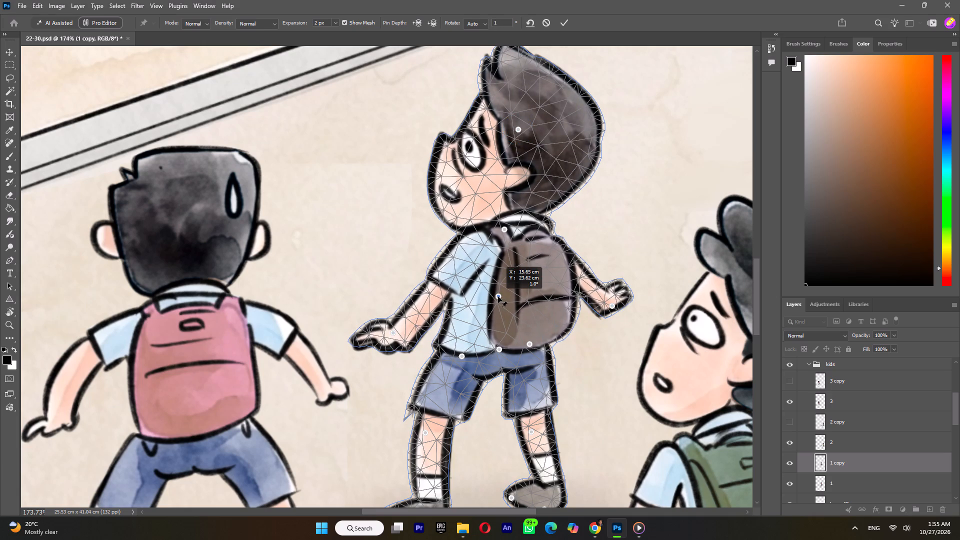
pyautogui.moveTo(498, 296); pyautogui.dragTo(495, 297)
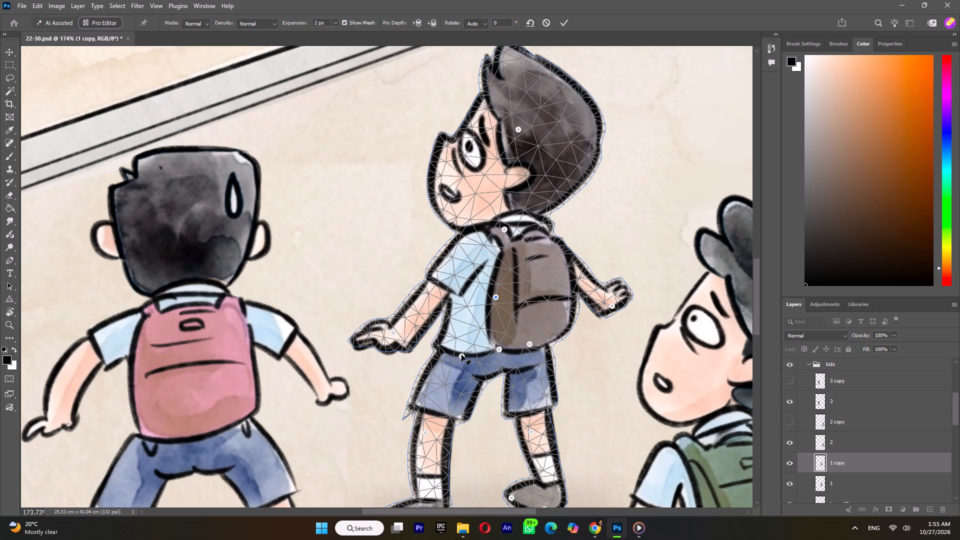
pyautogui.click(461, 355)
pyautogui.doubleClick(528, 344)
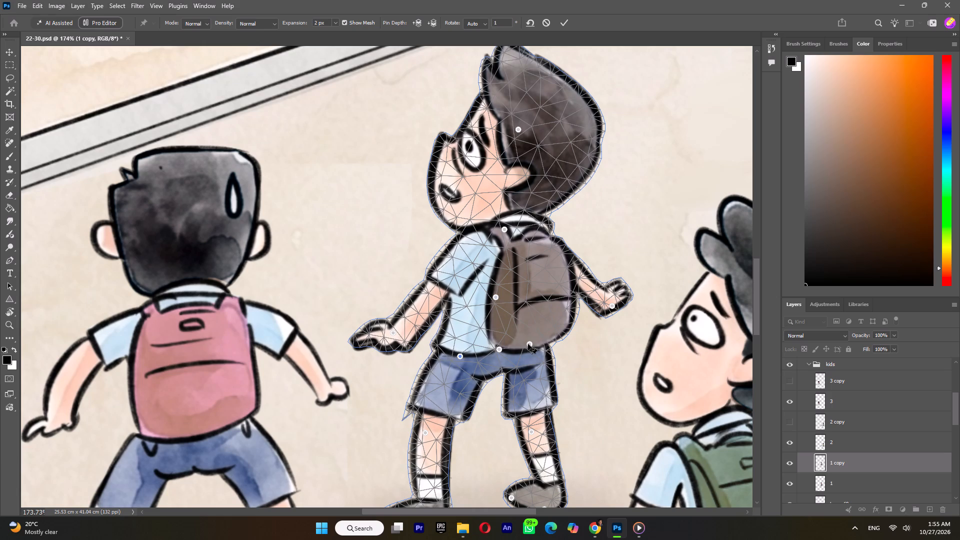
pyautogui.click(563, 22)
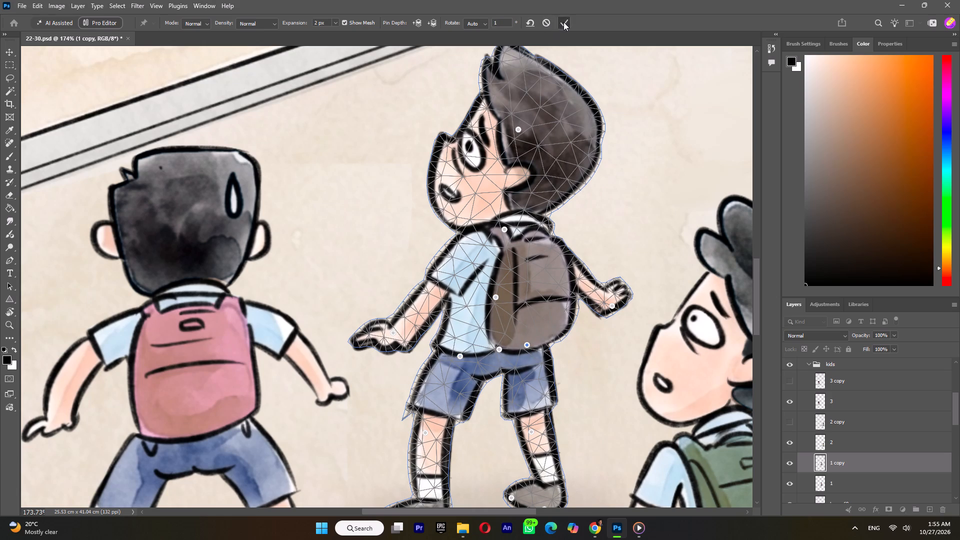
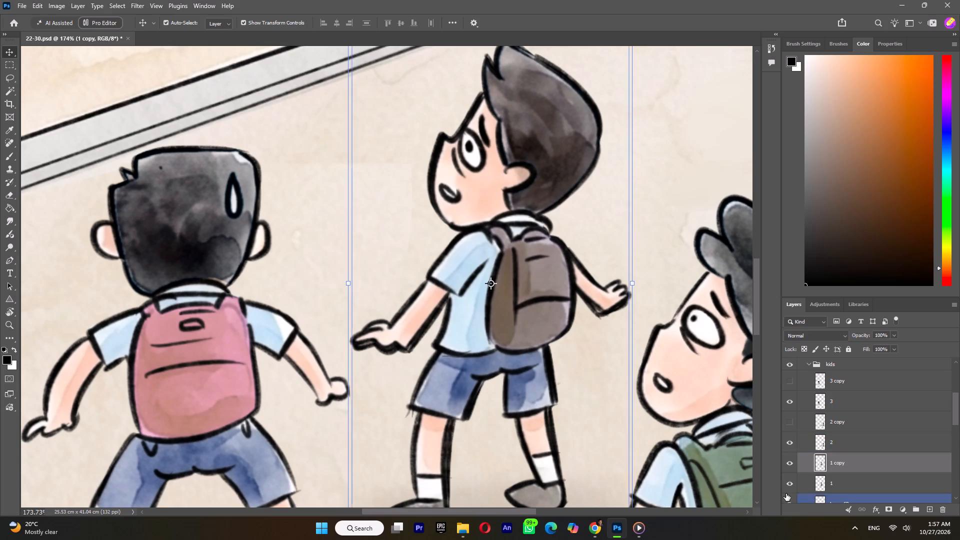
# Hide the 1 copy layer in the kids group and save the document.
pyautogui.click(792, 465)
pyautogui.click(792, 465)
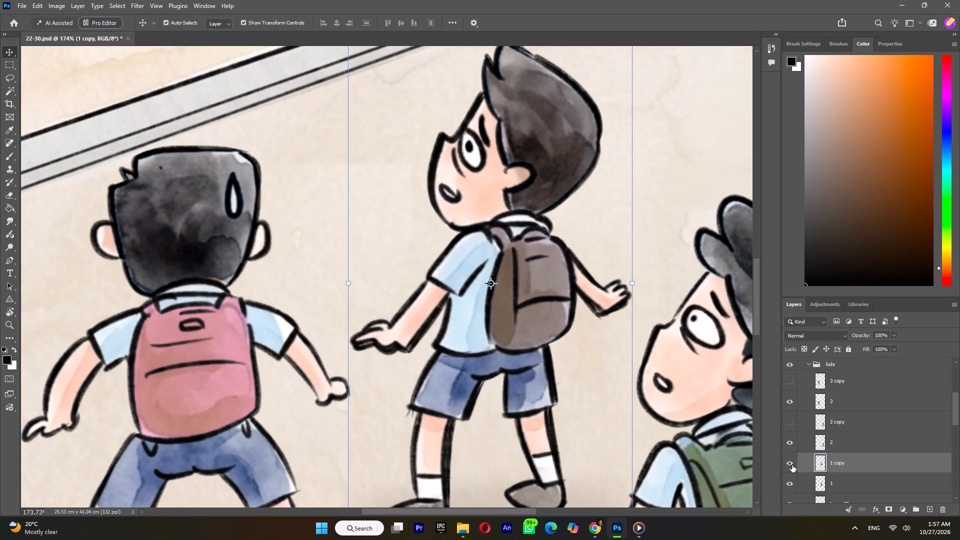
pyautogui.click(792, 465)
pyautogui.keyDown('alt'); pyautogui.scroll(-16, 460, 309); pyautogui.keyUp('alt')
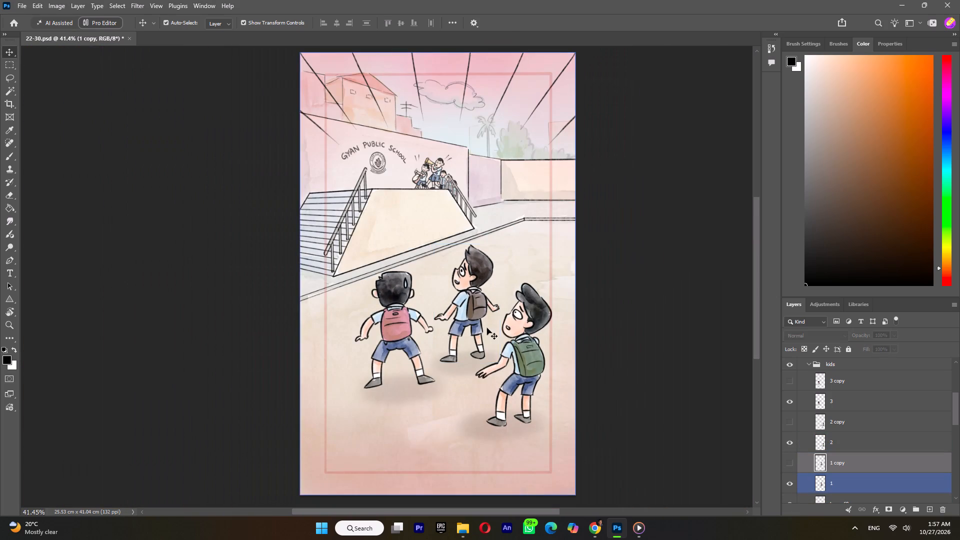
pyautogui.hotkey('ctrl', 's')
# Collapse and hide group 26, and show group 27 with its contents expanded.
pyautogui.scroll(4, 848, 433)
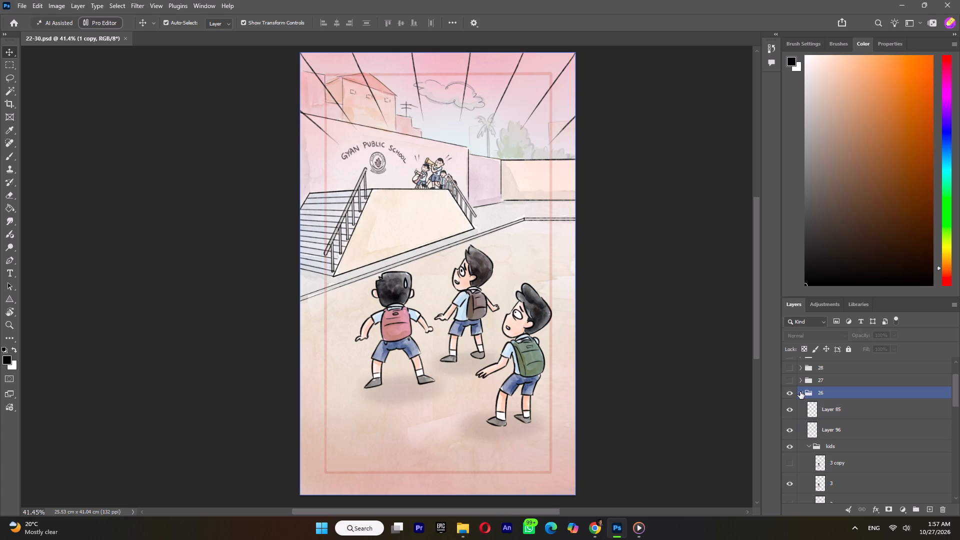
pyautogui.click(800, 391)
pyautogui.click(787, 433)
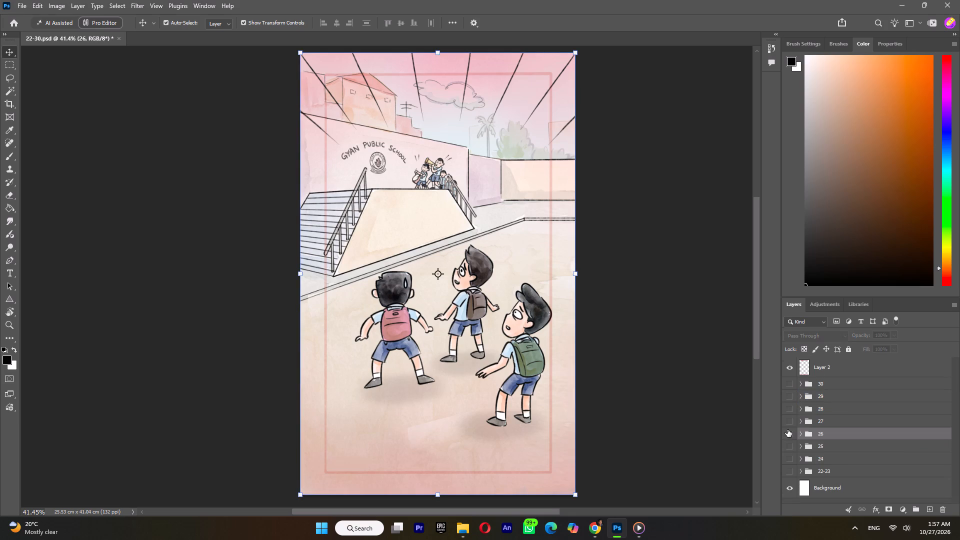
pyautogui.click(787, 419)
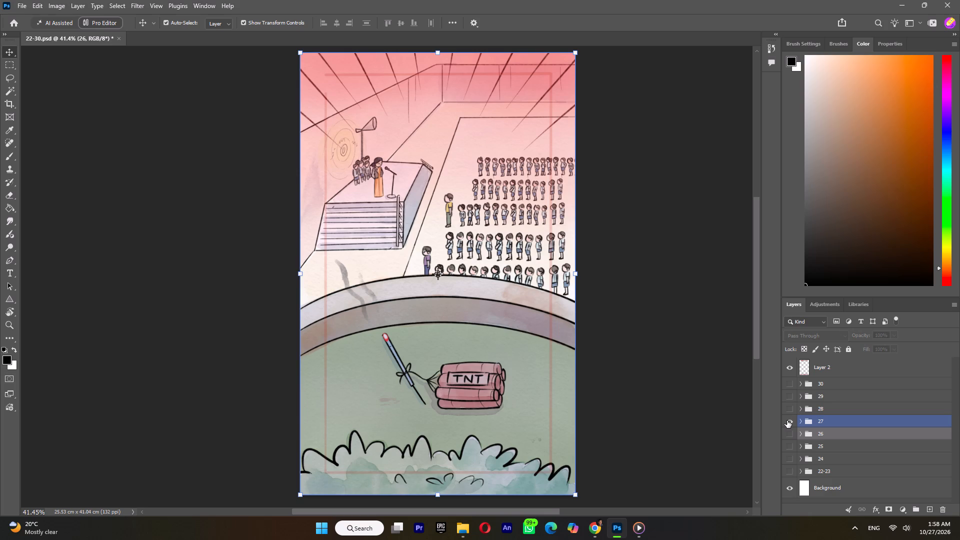
pyautogui.click(800, 423)
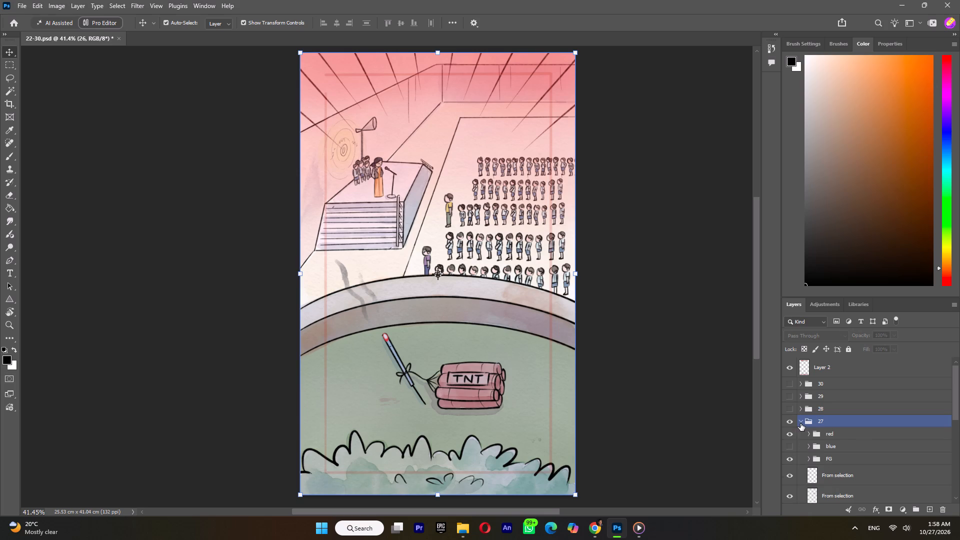
# Compare the red and blue colour overlay groups in group 27, leaving both visible and collapsed.
pyautogui.click(792, 436)
pyautogui.click(792, 436)
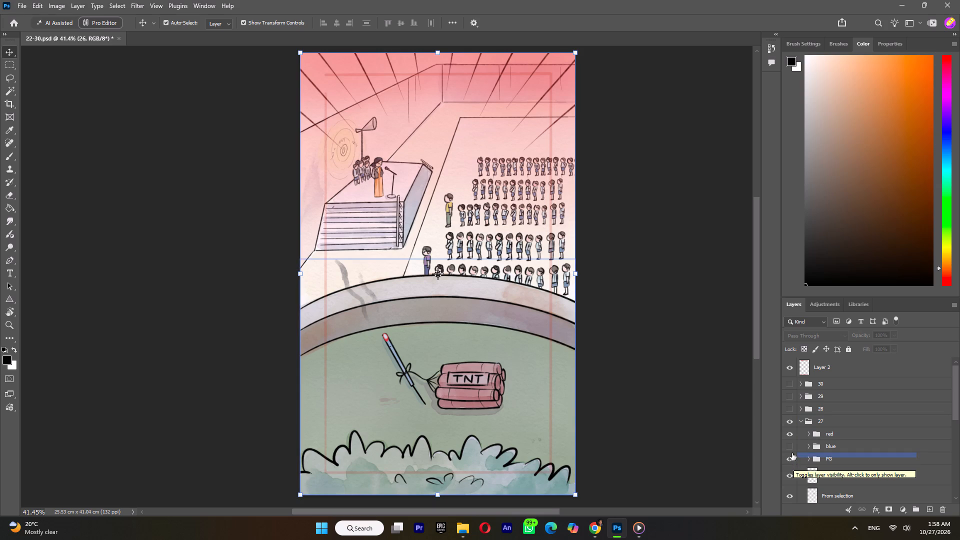
pyautogui.click(790, 448)
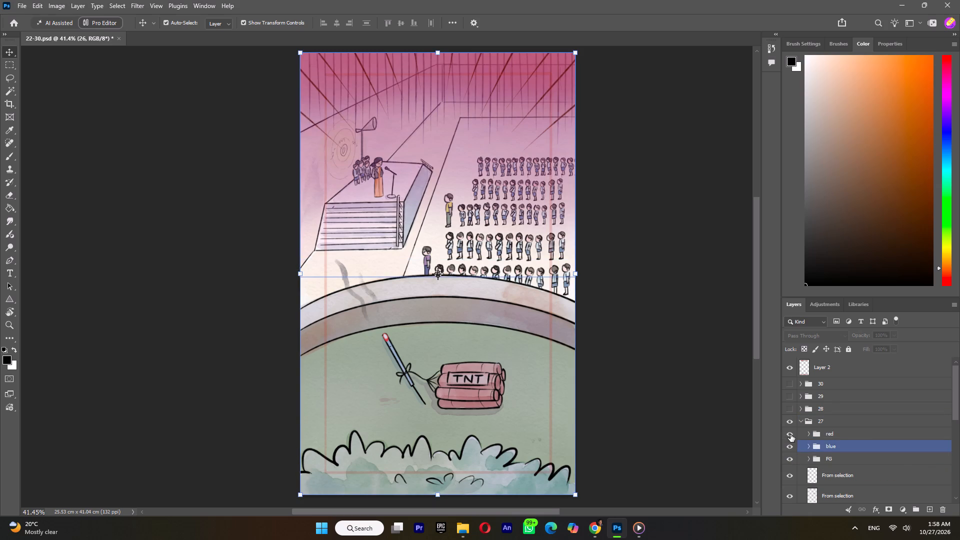
pyautogui.click(790, 430)
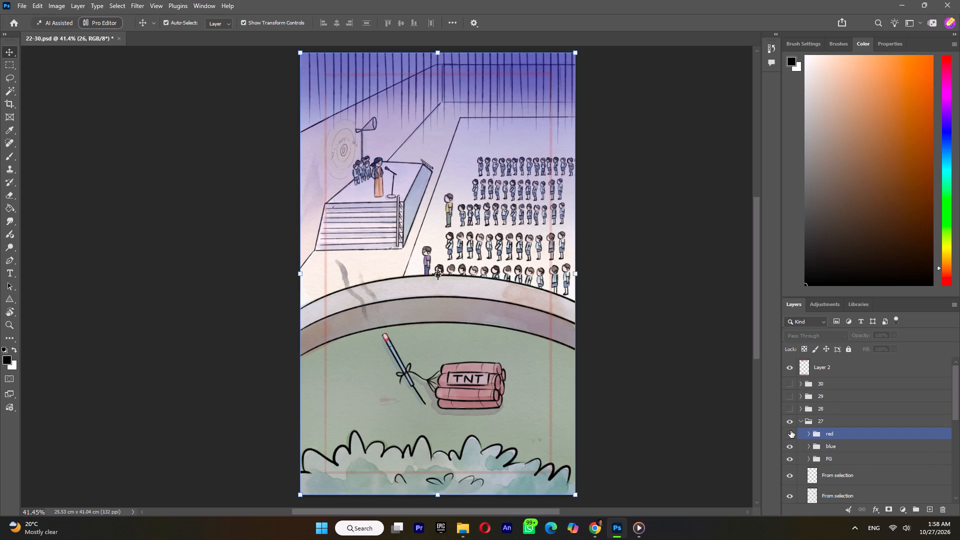
pyautogui.click(790, 430)
pyautogui.click(791, 442)
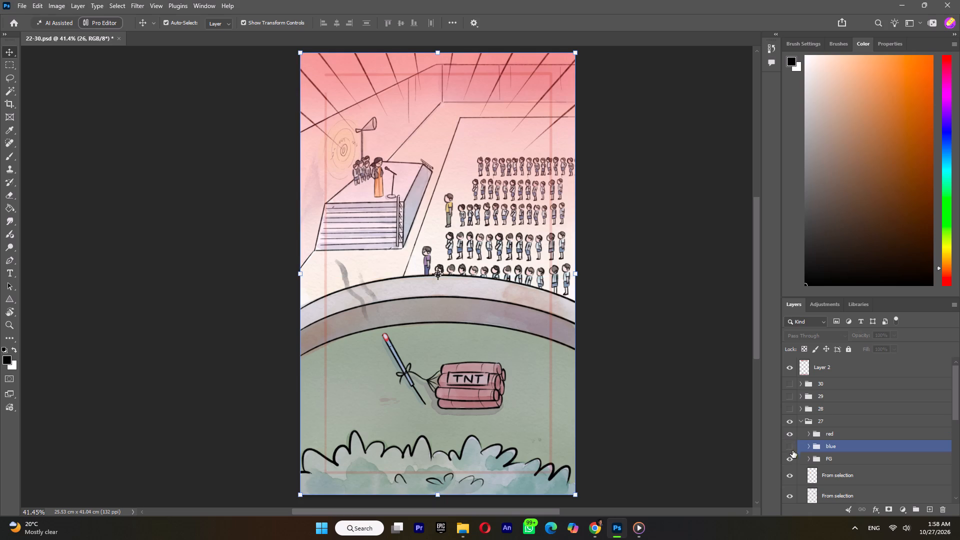
pyautogui.click(808, 446)
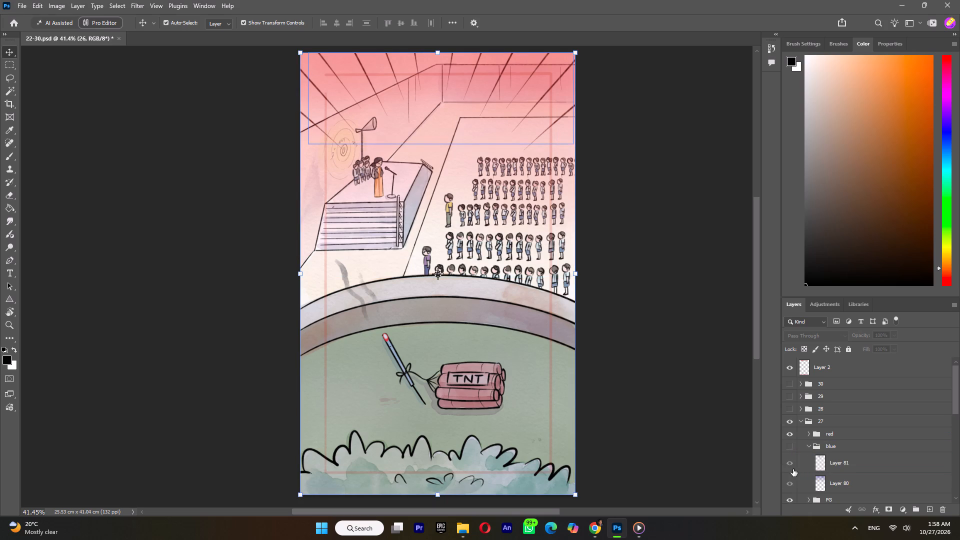
pyautogui.click(792, 468)
pyautogui.click(792, 468)
pyautogui.click(794, 487)
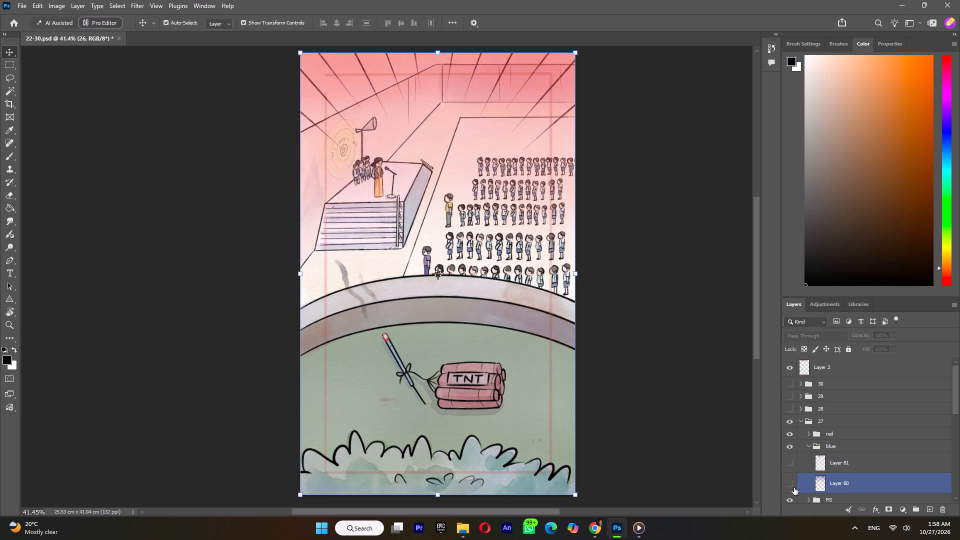
pyautogui.click(787, 484)
pyautogui.click(791, 464)
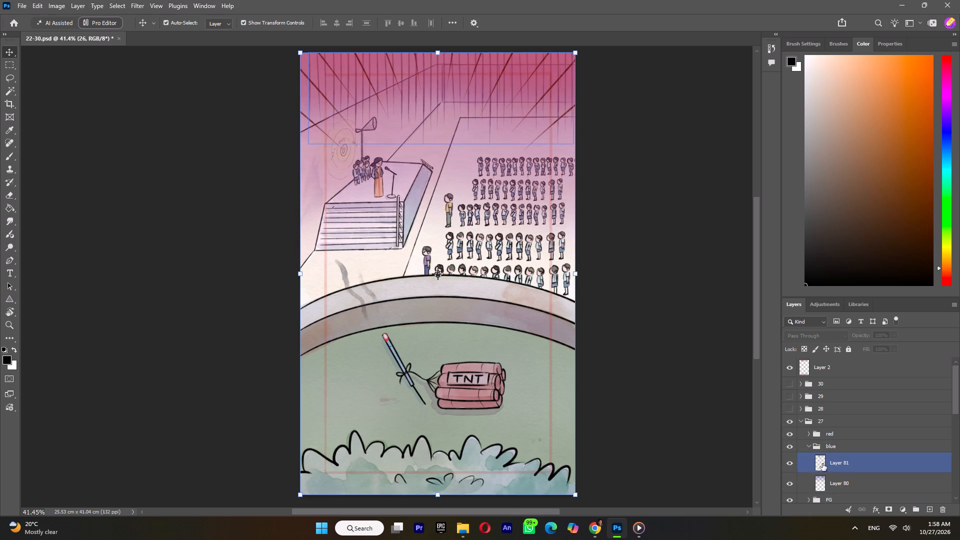
pyautogui.click(788, 435)
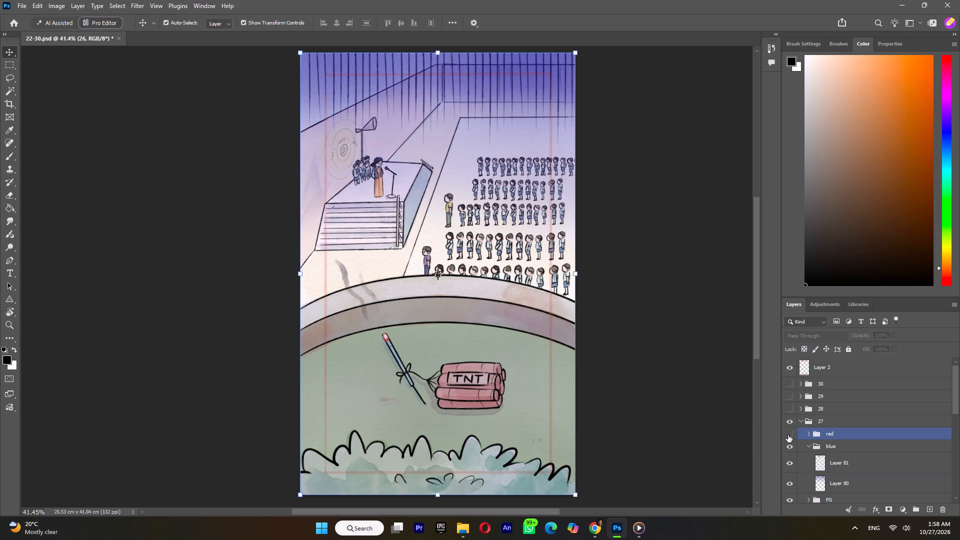
pyautogui.click(789, 435)
pyautogui.click(809, 433)
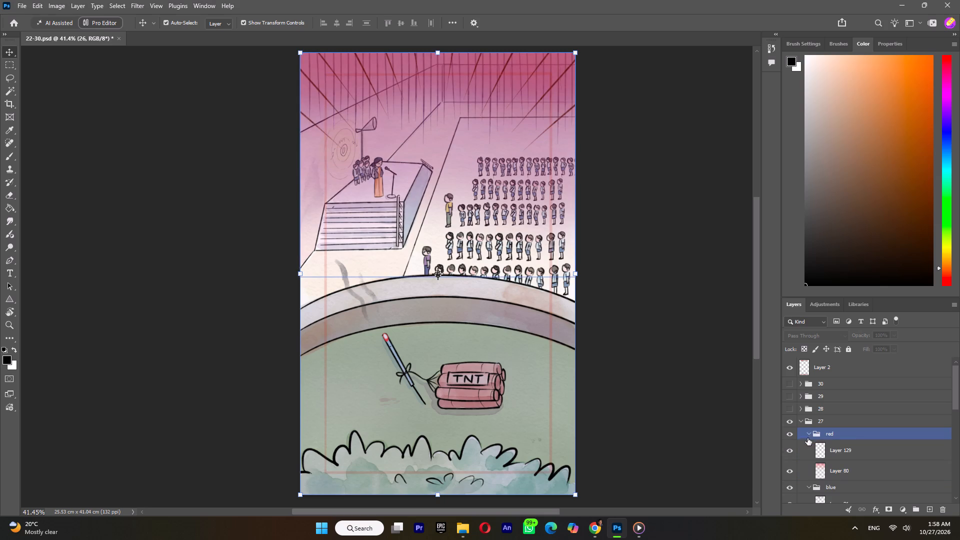
pyautogui.click(809, 434)
pyautogui.click(810, 449)
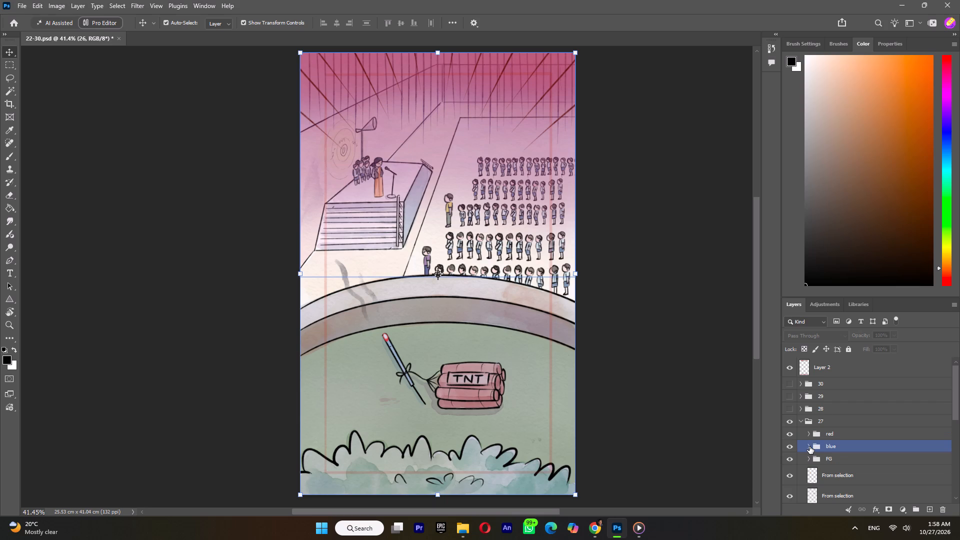
# Check the contents of the FG group and hide Layer 86, the grey smoke strokes over the curved wall.
pyautogui.click(788, 460)
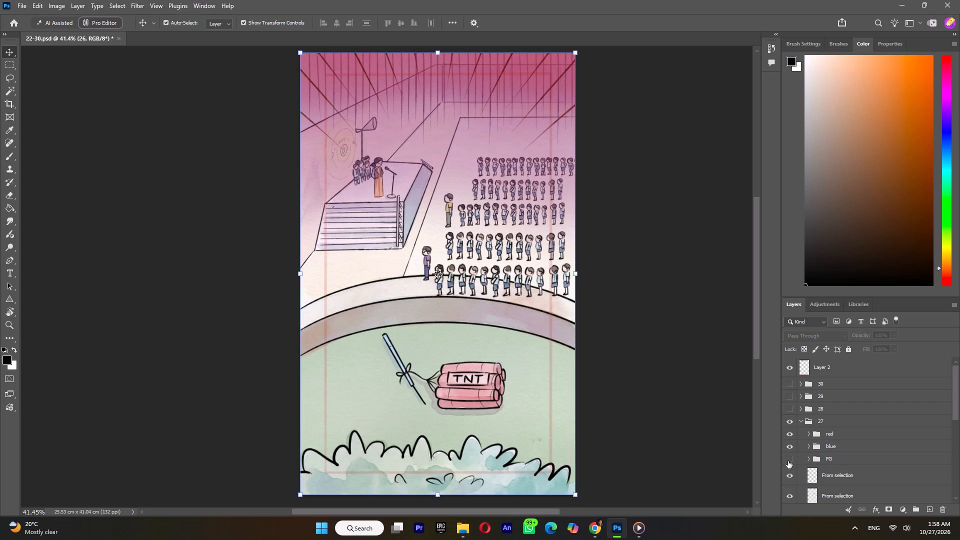
pyautogui.click(788, 461)
pyautogui.scroll(-2, 821, 467)
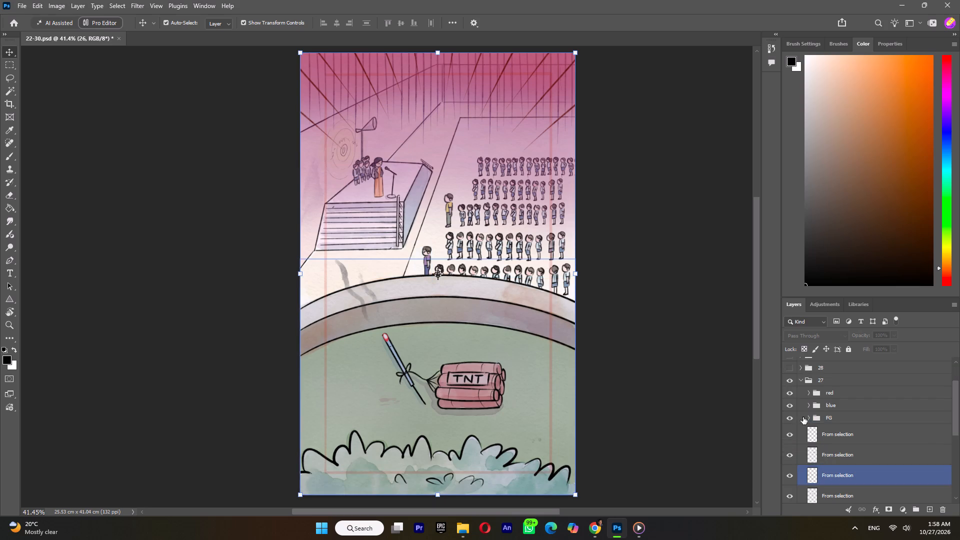
pyautogui.click(810, 417)
pyautogui.click(793, 436)
pyautogui.click(790, 437)
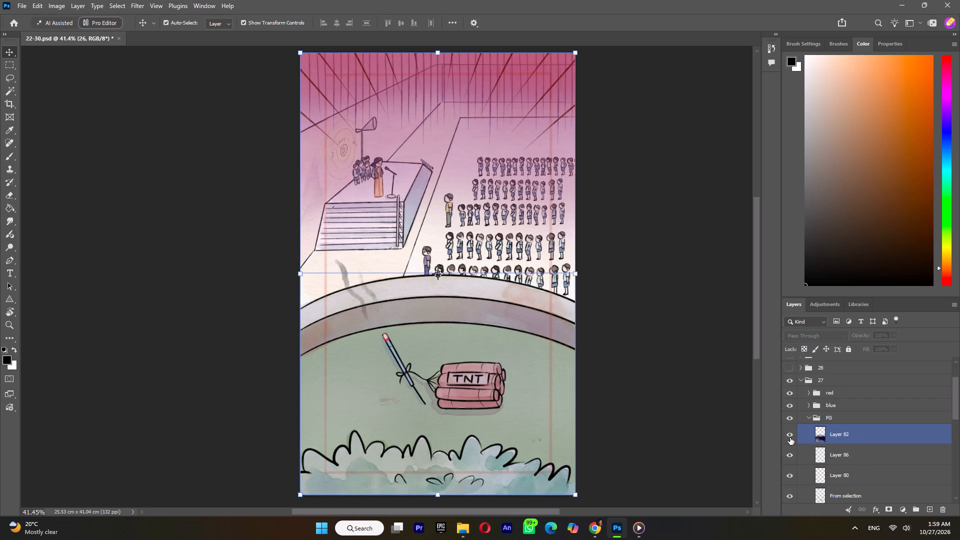
pyautogui.click(837, 435)
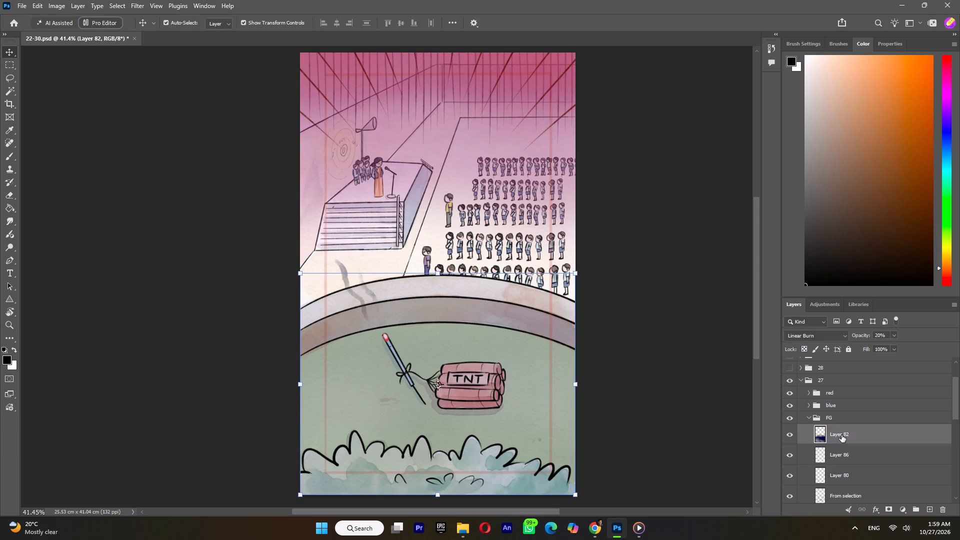
pyautogui.click(788, 455)
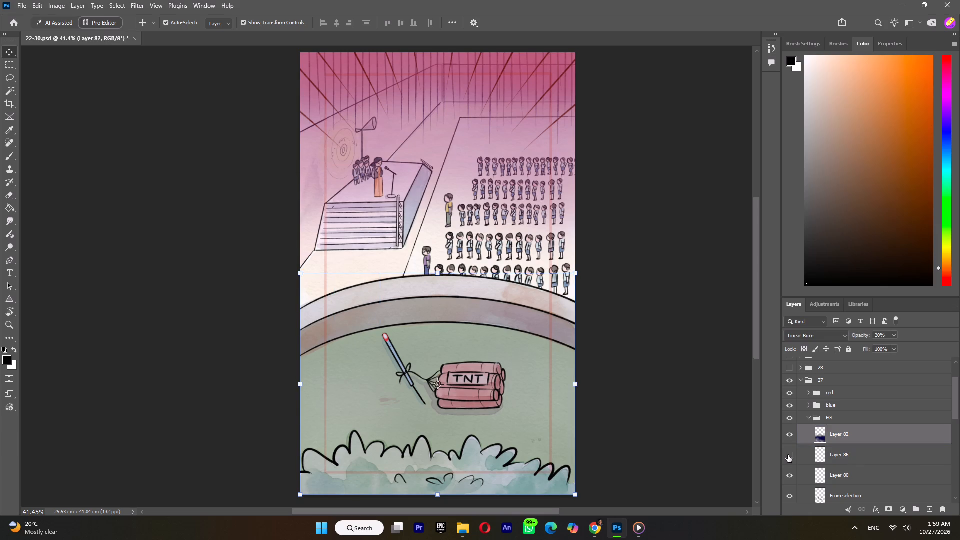
pyautogui.click(788, 455)
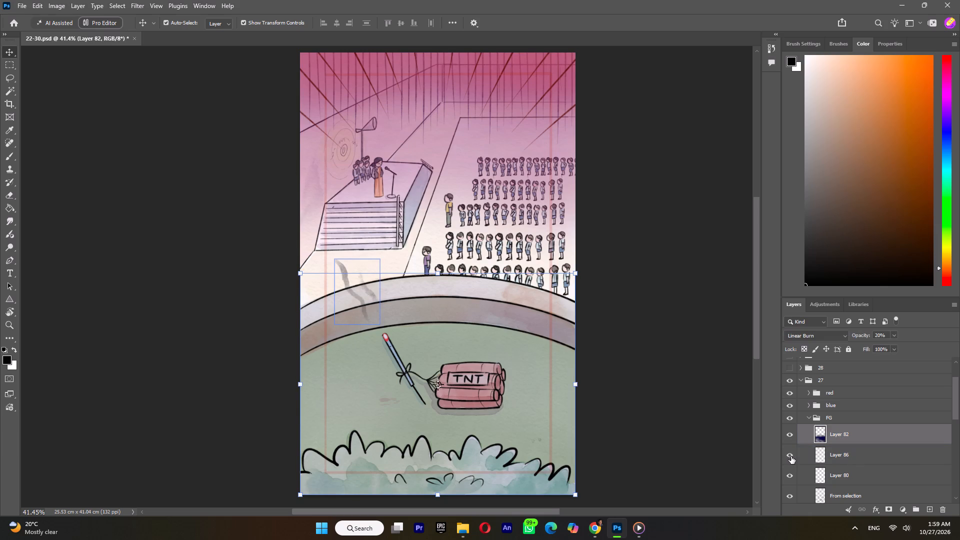
pyautogui.click(791, 456)
# Lasso the faint smudge below the pencil on Layer 80, cut it, and paste it in place on its own layer.
pyautogui.click(792, 479)
pyautogui.click(792, 478)
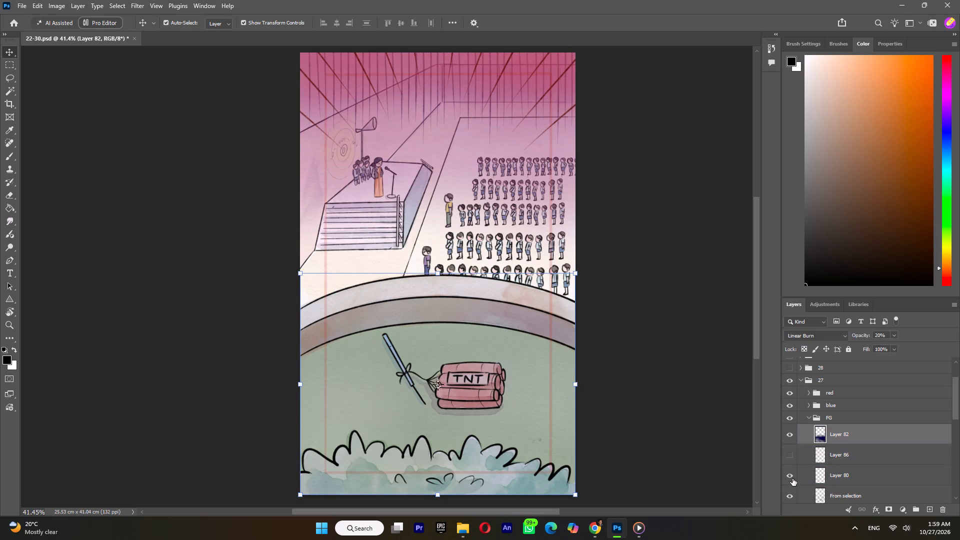
pyautogui.click(849, 477)
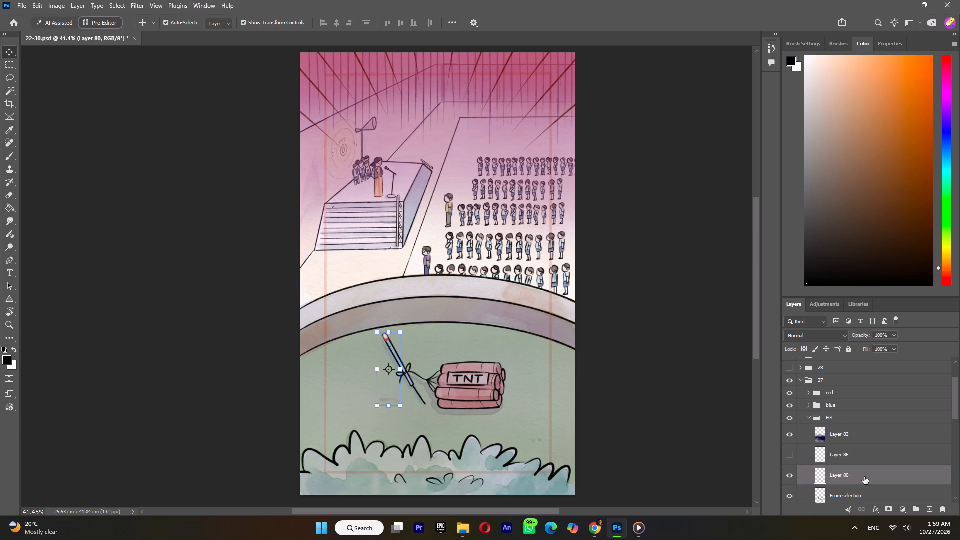
pyautogui.click(788, 473)
pyautogui.click(788, 473)
pyautogui.click(5, 77)
pyautogui.moveTo(380, 383); pyautogui.dragTo(364, 383)
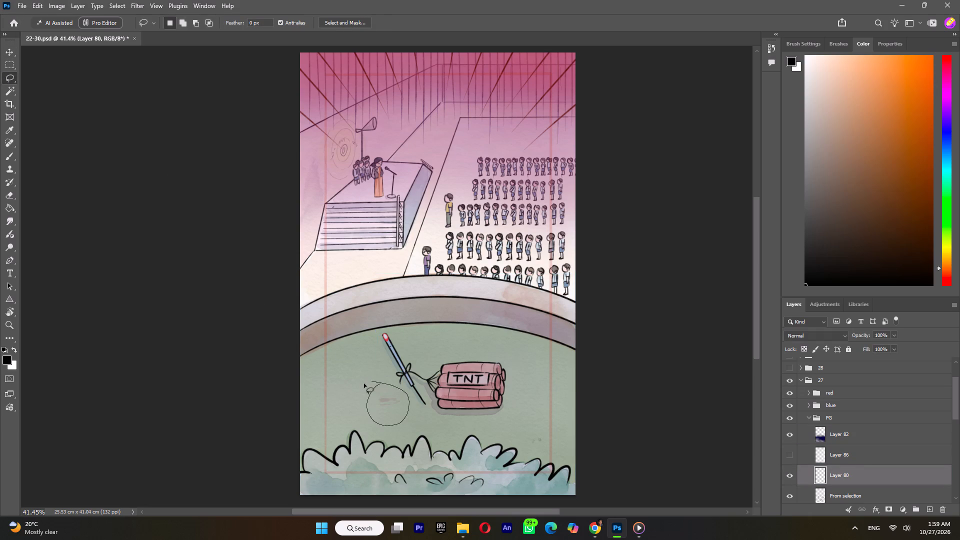
pyautogui.moveTo(364, 383); pyautogui.dragTo(363, 384)
pyautogui.hotkey('ctrl', 'x')
pyautogui.hotkey('ctrl', 'shift', 'v')
# Check what each layer in the FG group contains by toggling its visibility, keeping Layer 86 hidden and the others shown.
pyautogui.scroll(-1, 806, 457)
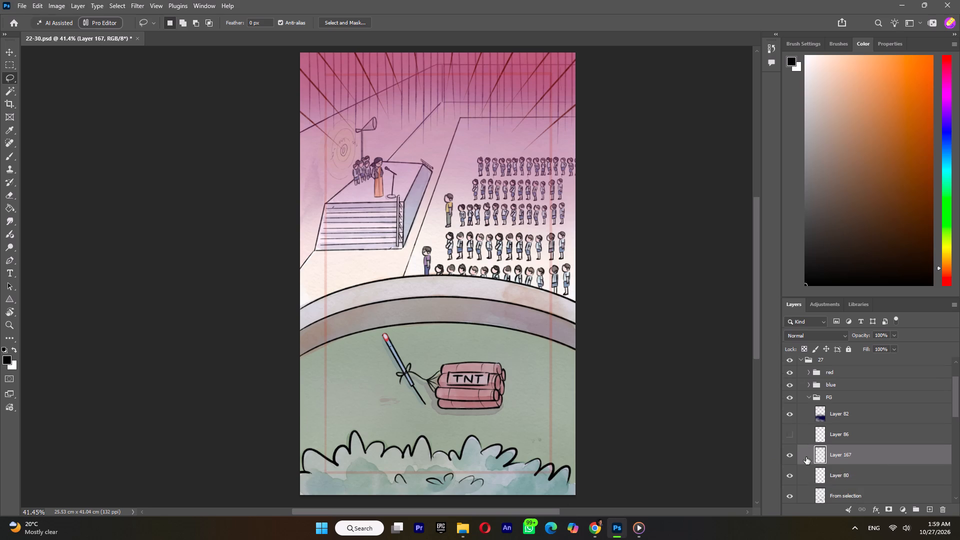
pyautogui.click(792, 438)
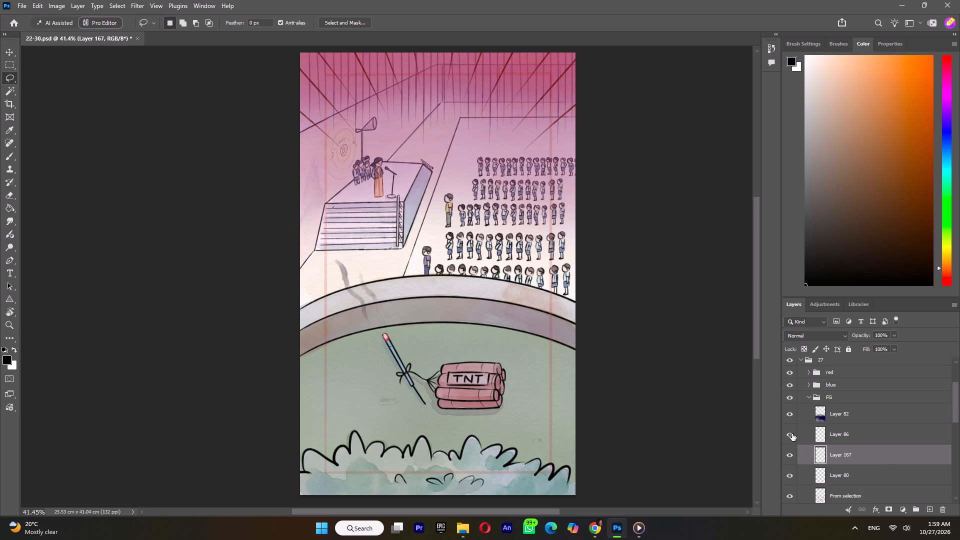
pyautogui.click(792, 433)
pyautogui.click(790, 457)
pyautogui.click(790, 457)
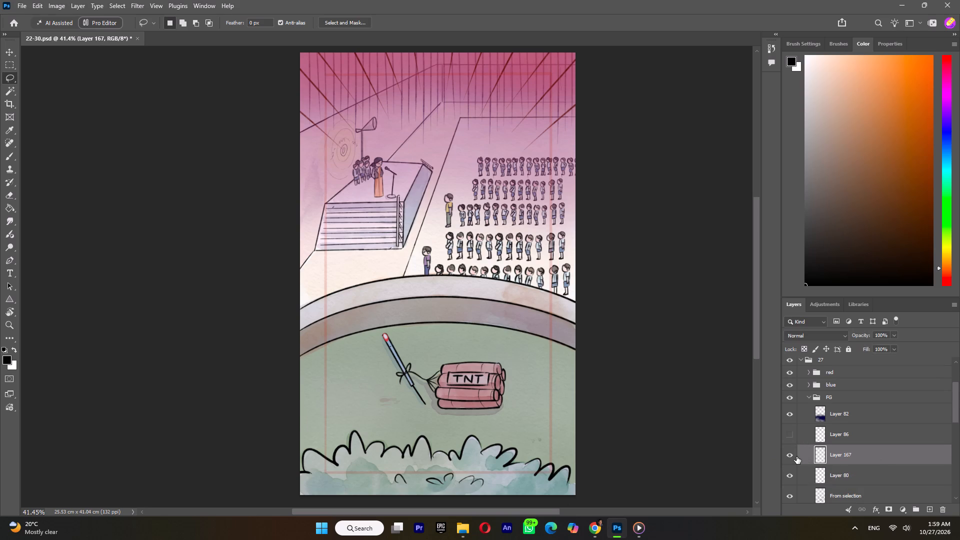
pyautogui.scroll(-2, 922, 481)
pyautogui.click(796, 435)
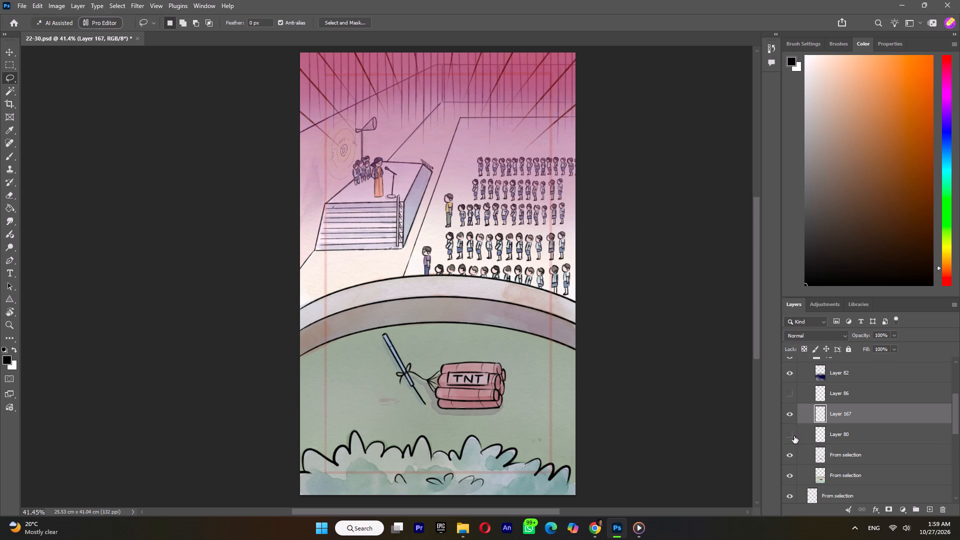
pyautogui.click(794, 436)
pyautogui.click(791, 459)
pyautogui.click(790, 456)
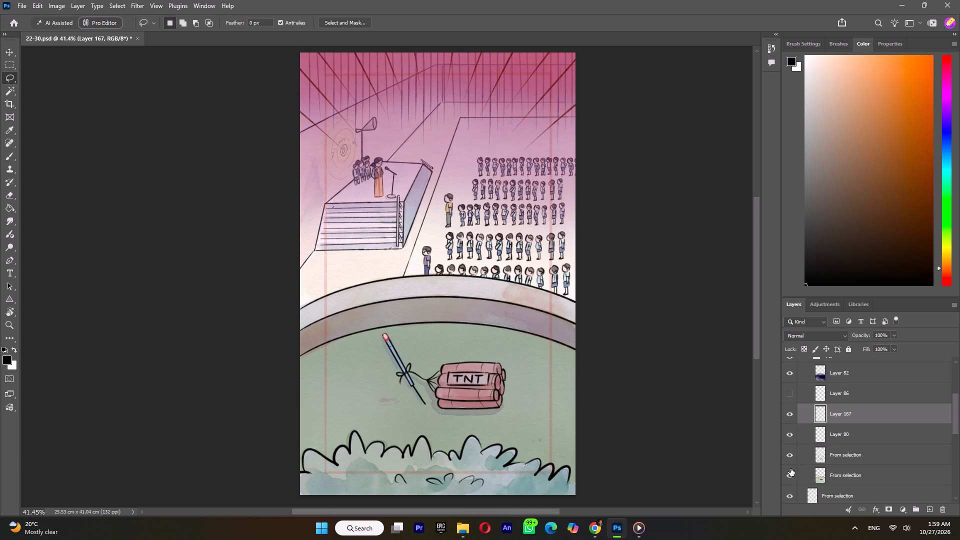
pyautogui.click(789, 469)
pyautogui.click(789, 470)
# Examine the From selection layers, Layer 81 and Inserted Image in group 27 by toggling their visibility, leaving them all visible.
pyautogui.scroll(-1, 848, 477)
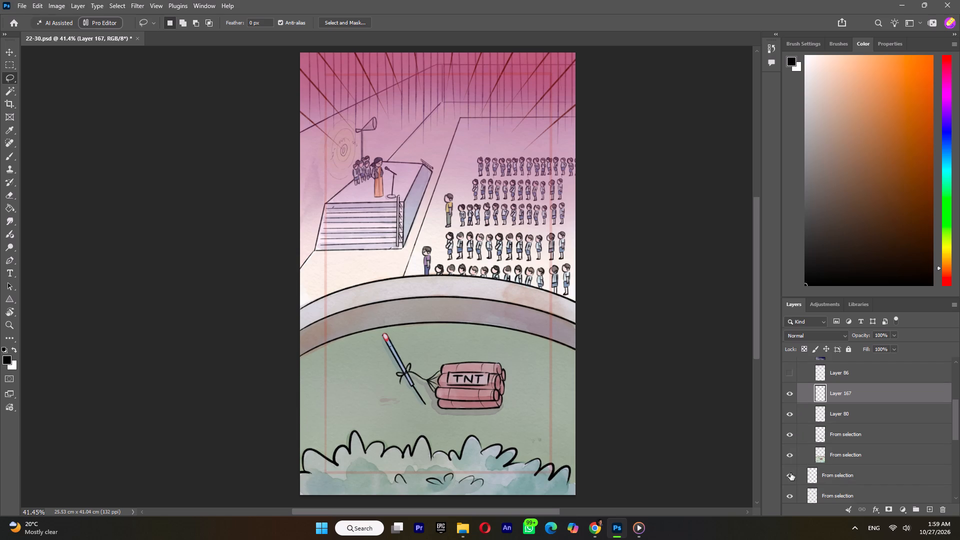
pyautogui.click(790, 481)
pyautogui.click(790, 478)
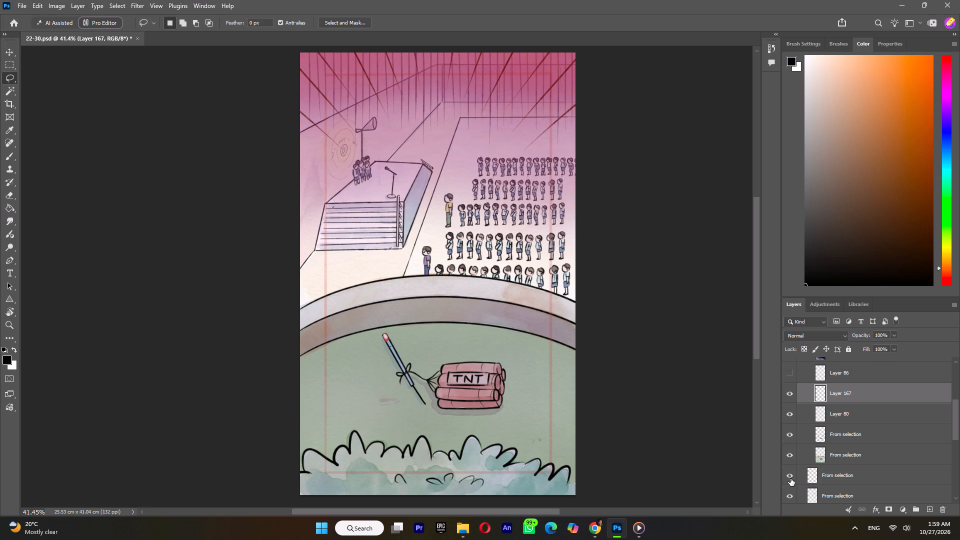
pyautogui.scroll(-5, 790, 480)
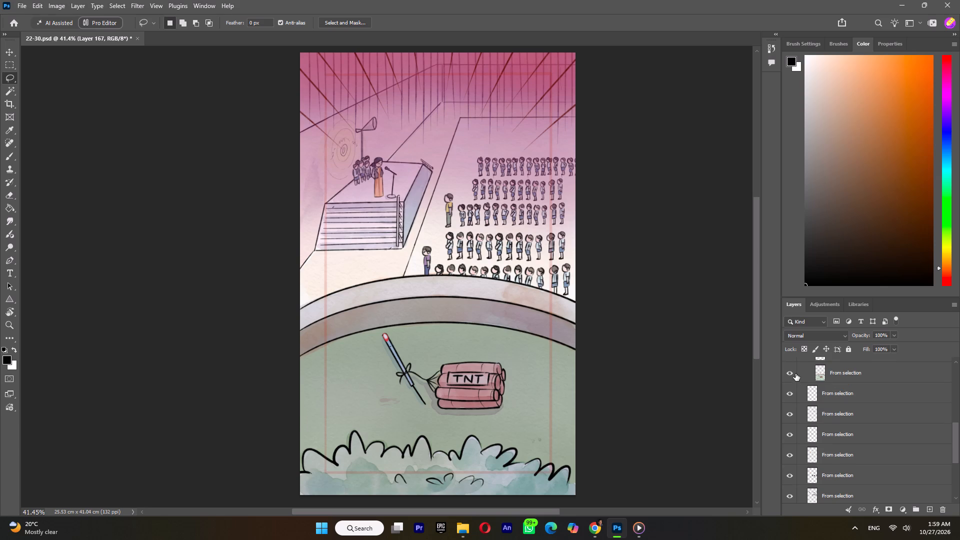
pyautogui.click(792, 453)
pyautogui.click(792, 453)
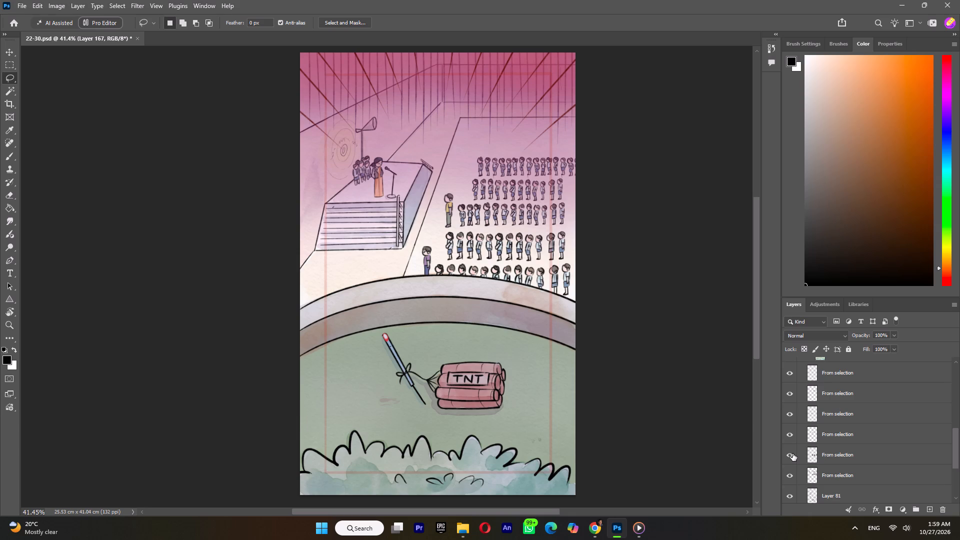
pyautogui.scroll(-3, 796, 455)
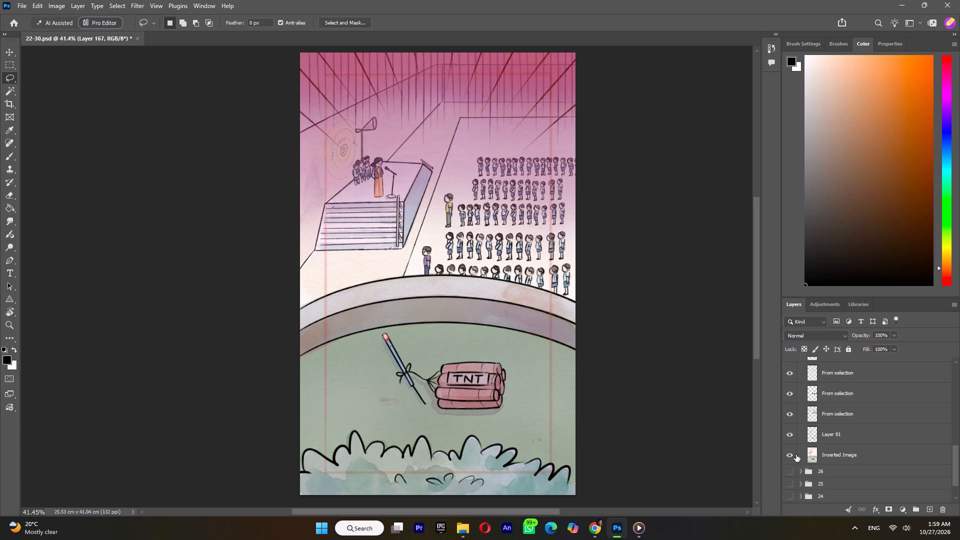
pyautogui.click(786, 457)
pyautogui.click(789, 456)
pyautogui.click(791, 432)
pyautogui.click(790, 432)
pyautogui.click(790, 411)
pyautogui.click(790, 411)
pyautogui.click(791, 393)
pyautogui.click(791, 393)
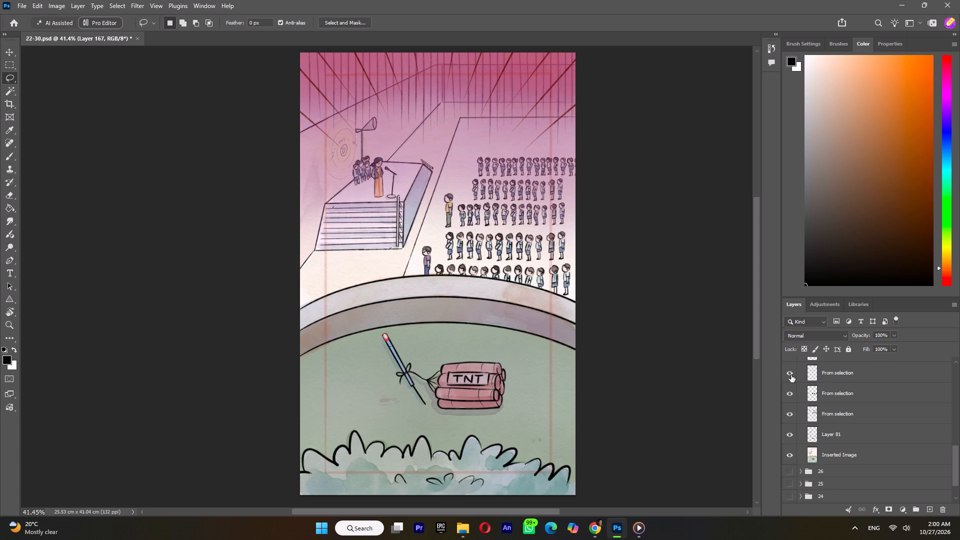
pyautogui.click(791, 375)
pyautogui.click(791, 375)
pyautogui.scroll(3, 791, 375)
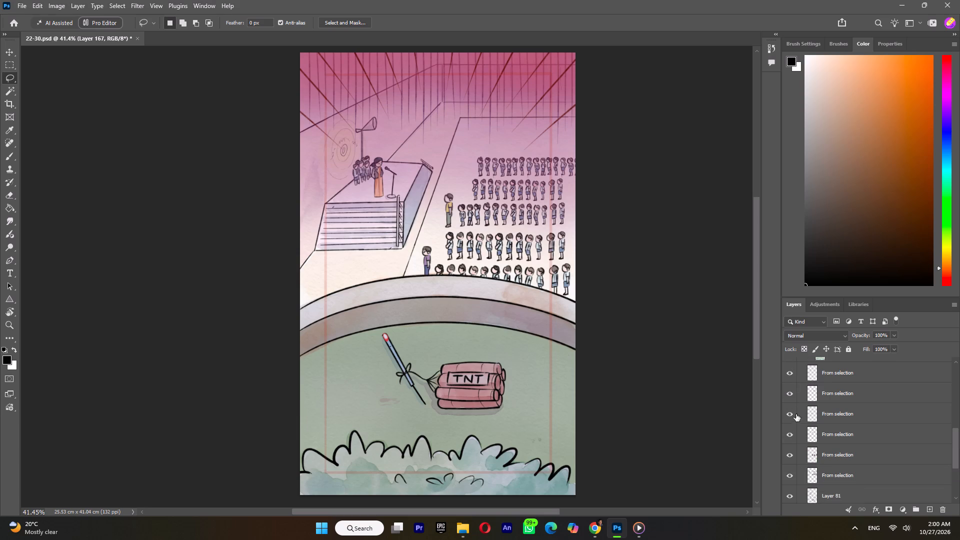
# Identify the From selection layer holding the woman at the microphone and duplicate it within 22-30.psd.
pyautogui.click(790, 372)
pyautogui.click(790, 372)
pyautogui.click(824, 373)
pyautogui.rightClick(824, 373)
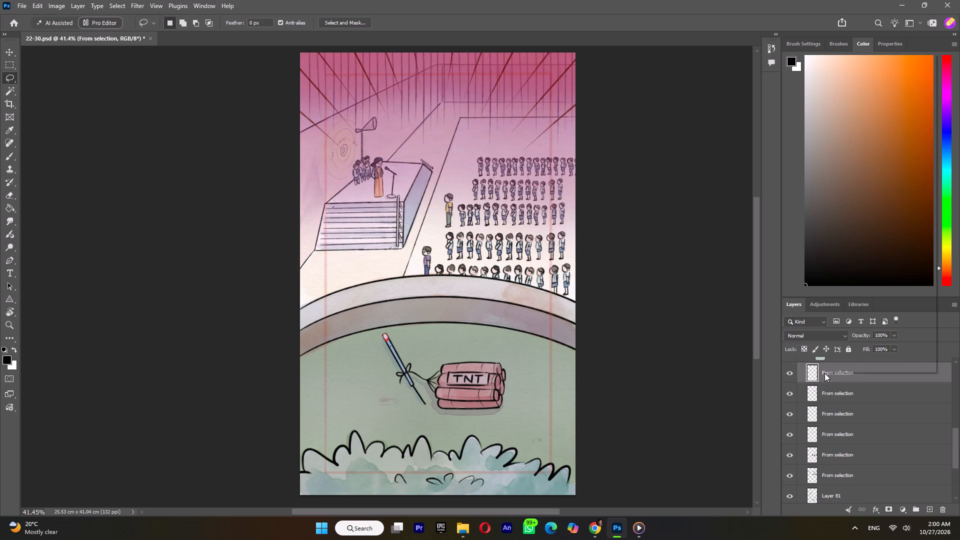
pyautogui.click(859, 91)
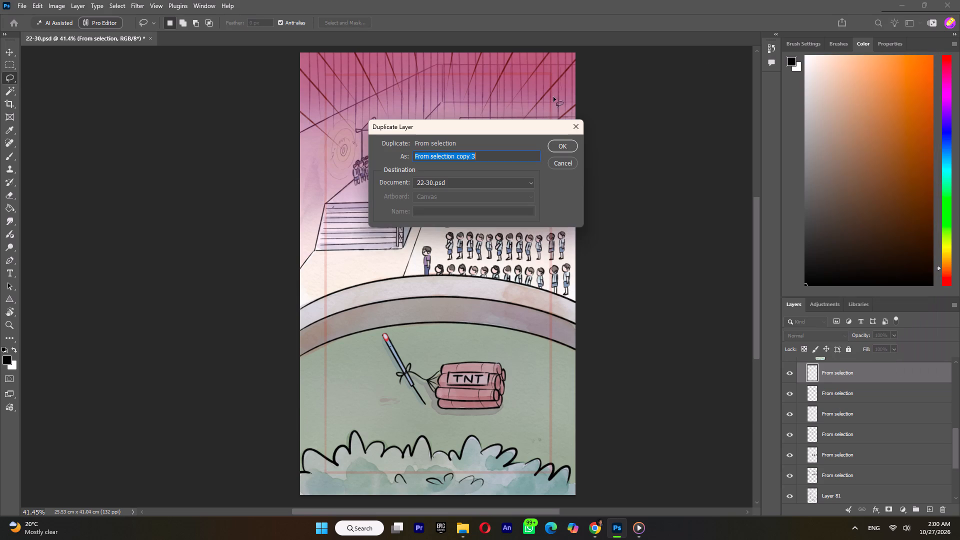
pyautogui.click(564, 146)
# Start Puppet Warp on the duplicated woman and pin her hem at three points, neck, skirt and both shoulders.
pyautogui.keyDown('alt'); pyautogui.scroll(13, 383, 168); pyautogui.keyUp('alt')
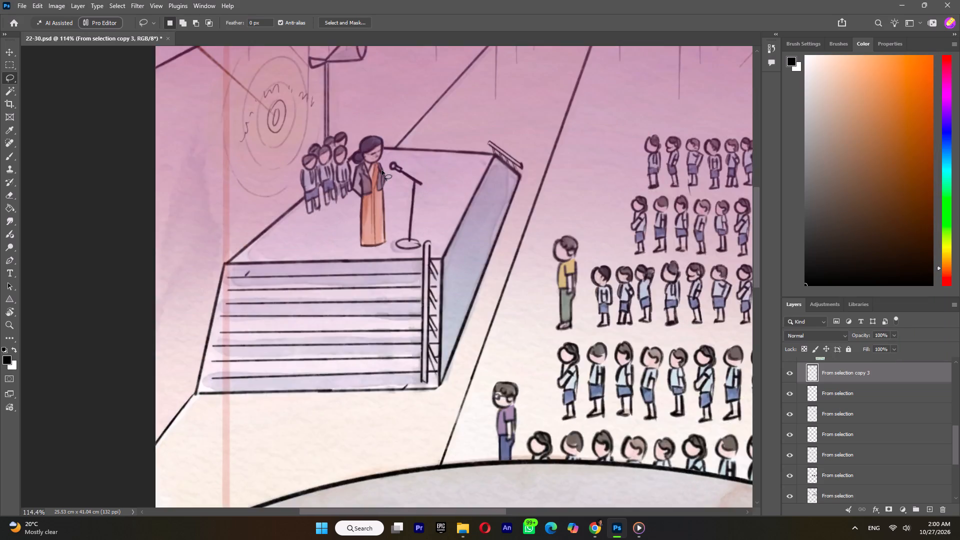
pyautogui.keyDown('alt'); pyautogui.scroll(5, 382, 170); pyautogui.keyUp('alt')
pyautogui.click(38, 5)
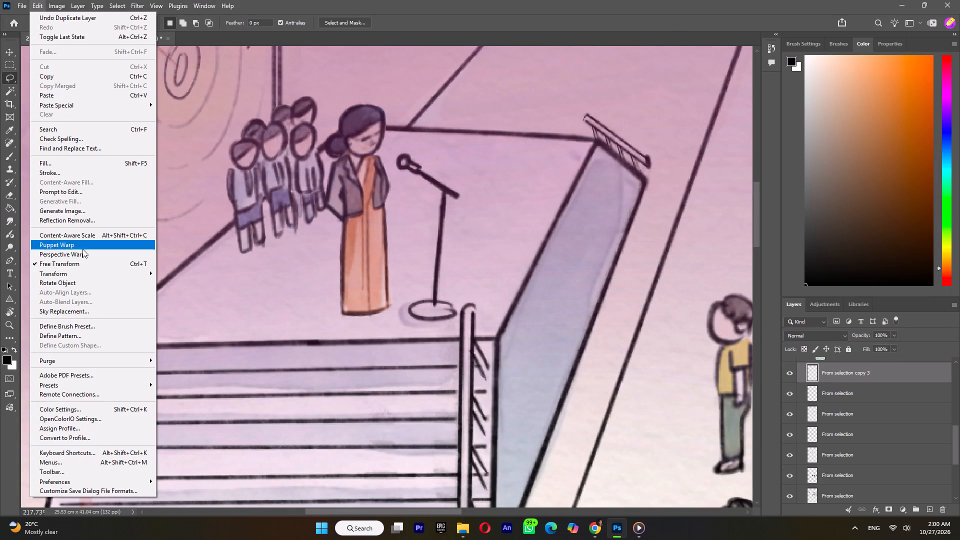
pyautogui.click(71, 244)
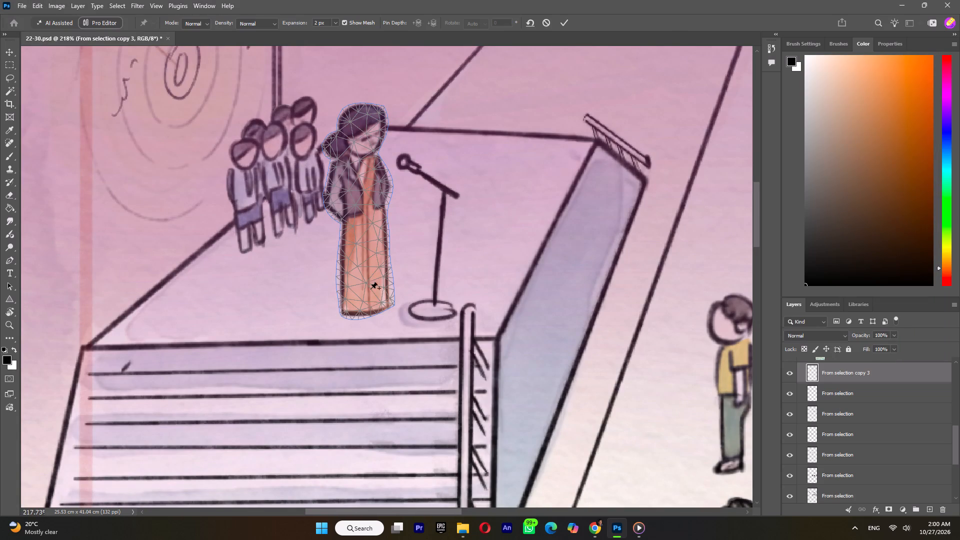
pyautogui.click(369, 307)
pyautogui.click(349, 311)
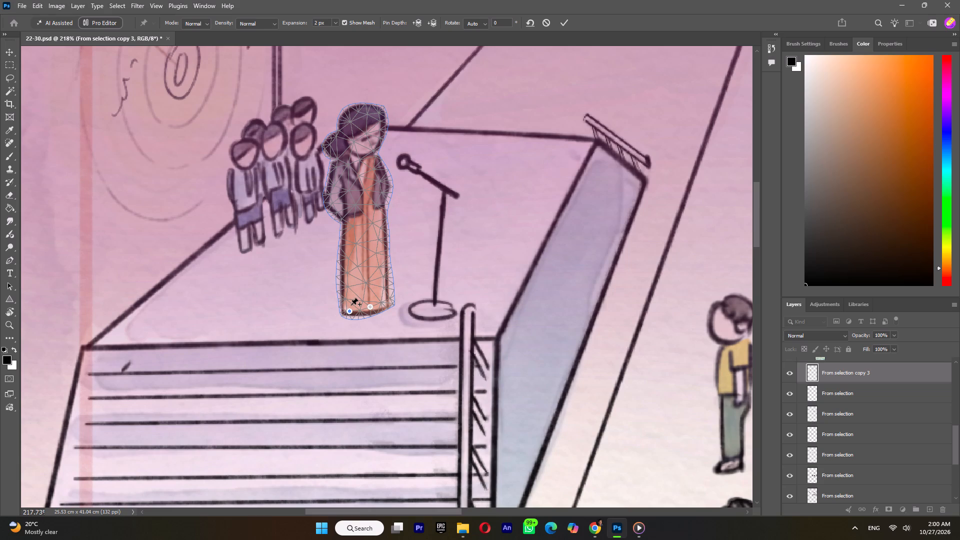
pyautogui.click(386, 308)
pyautogui.click(360, 161)
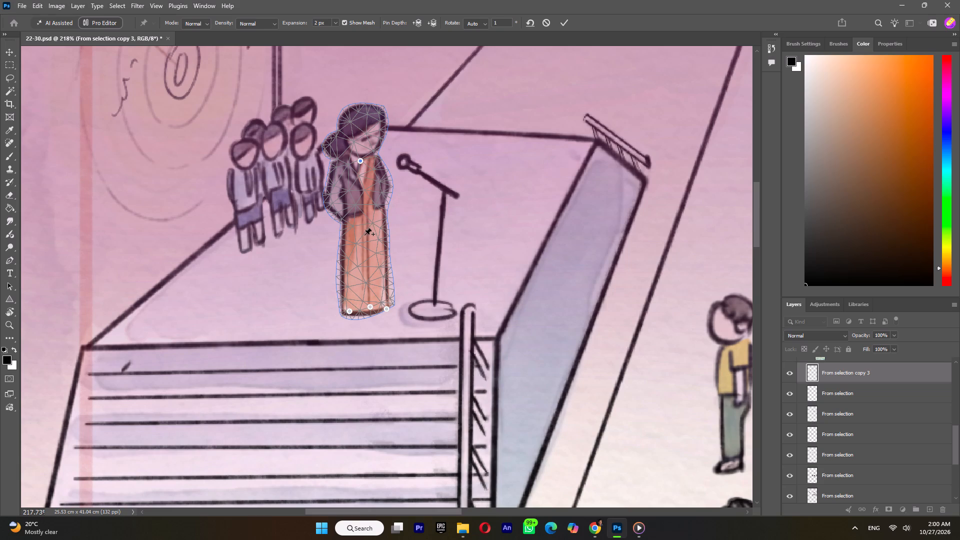
pyautogui.click(364, 235)
pyautogui.click(337, 167)
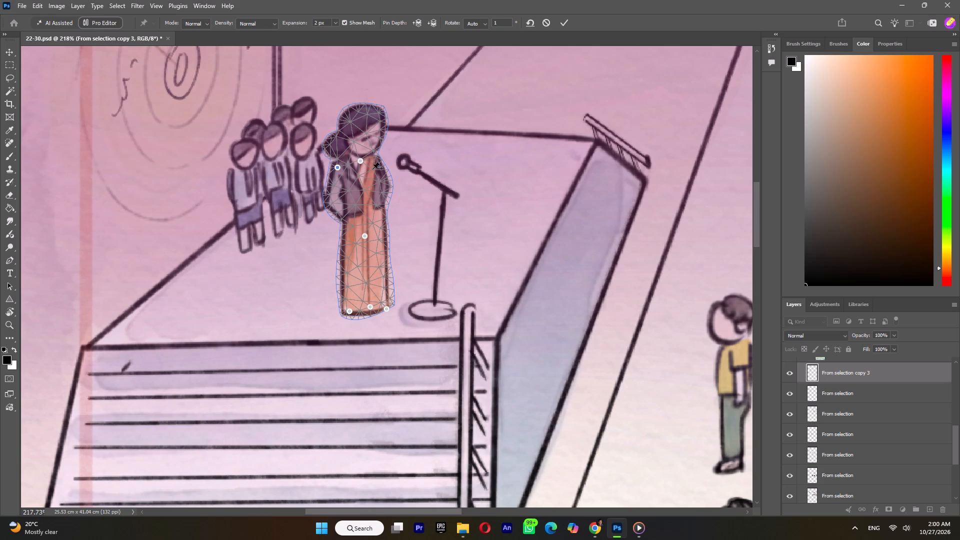
pyautogui.click(377, 162)
# Raise the woman's shoulder pins slightly, add and lower a head pin, shift the skirt pin slightly sideways, and apply the warp.
pyautogui.keyDown('alt'); pyautogui.scroll(7, 341, 167); pyautogui.keyUp('alt')
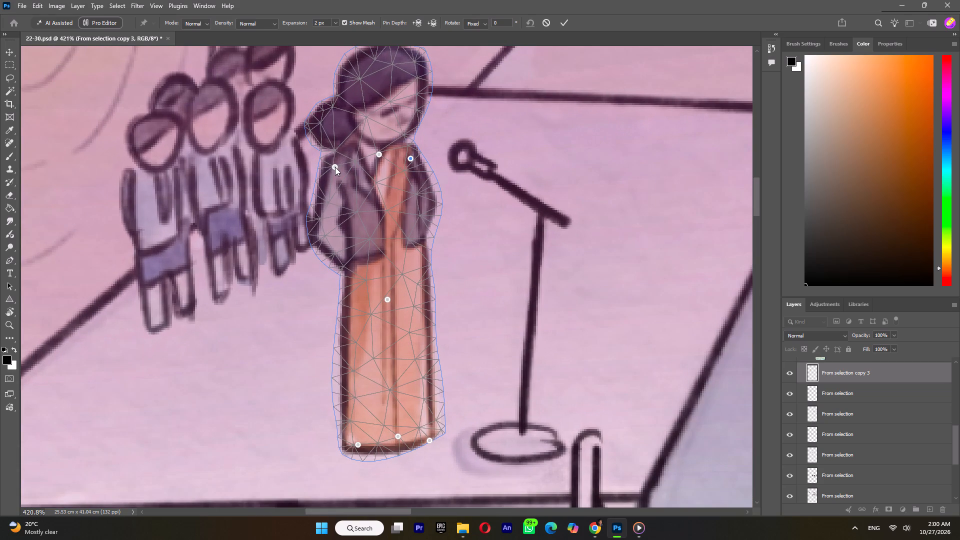
pyautogui.click(335, 166)
pyautogui.click(334, 167)
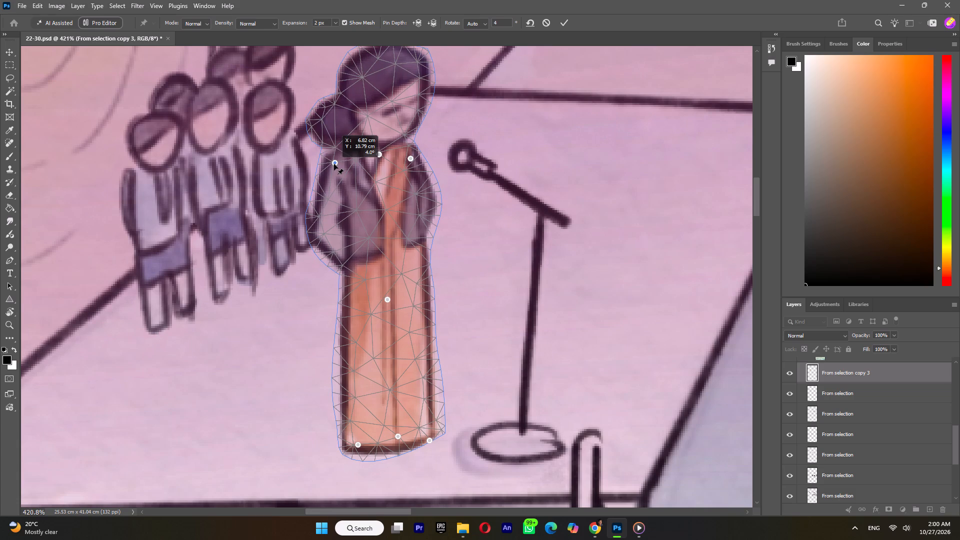
pyautogui.click(411, 158)
pyautogui.click(375, 88)
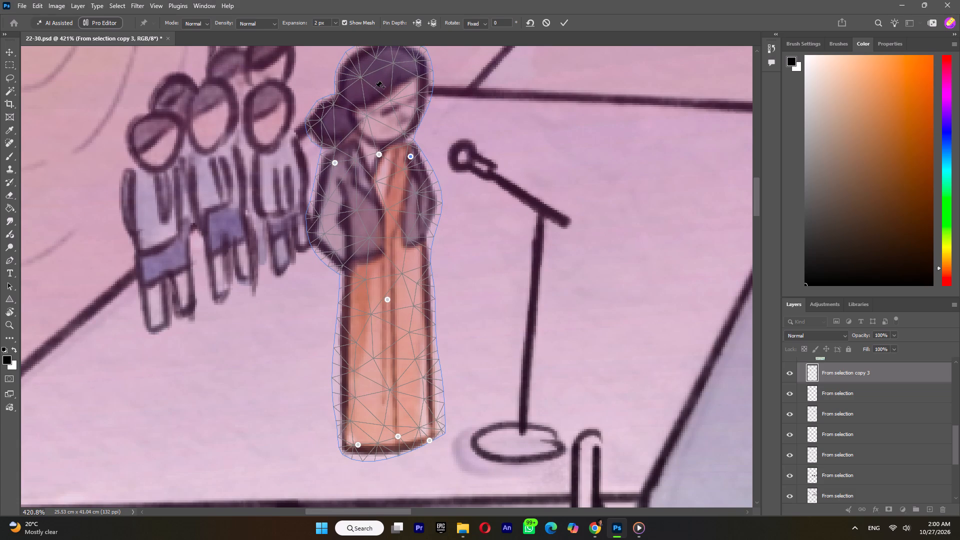
pyautogui.moveTo(376, 87); pyautogui.dragTo(377, 92)
pyautogui.click(387, 299)
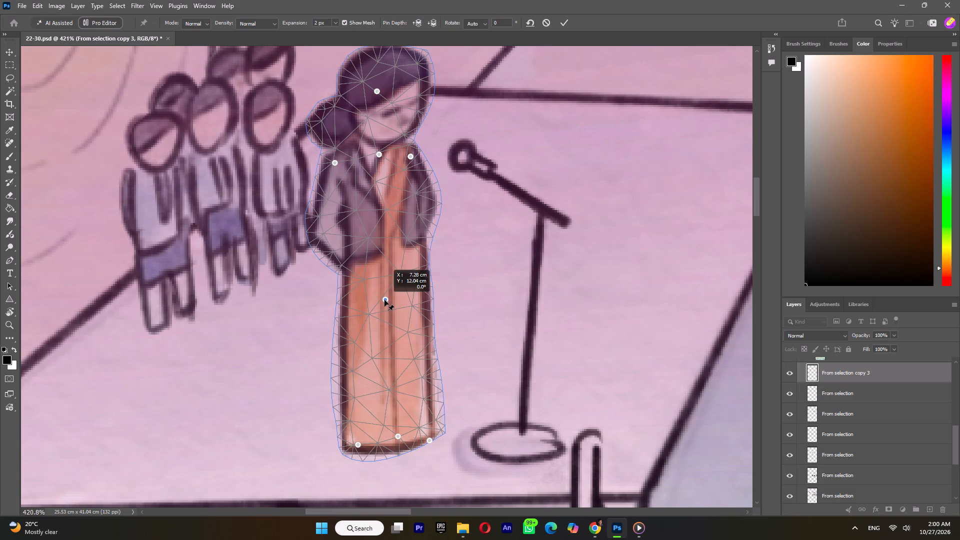
pyautogui.click(564, 24)
# Compare the warped copy of the woman with the original pose, then leave the copy hidden.
pyautogui.click(791, 372)
pyautogui.click(791, 372)
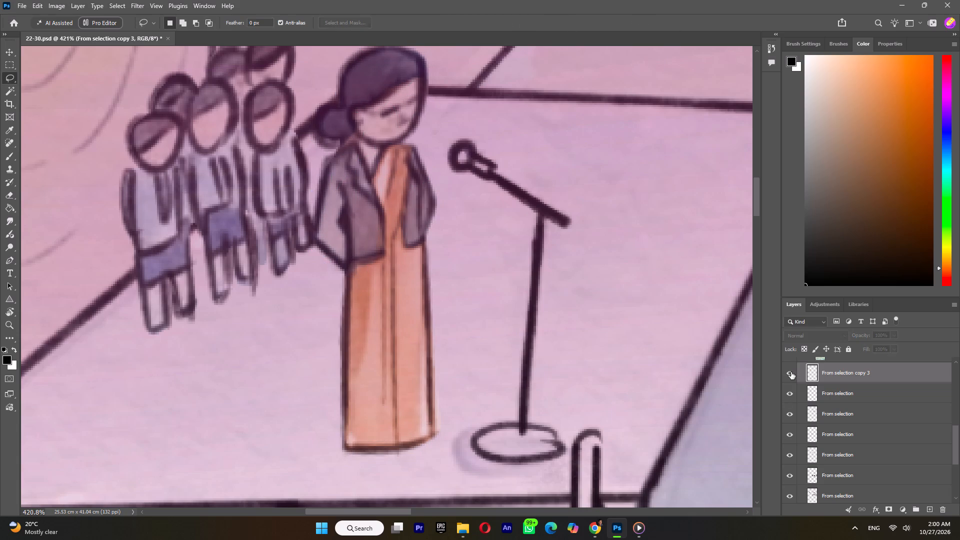
pyautogui.click(791, 372)
# Collapse and hide group 27, and show group 28 with its contents expanded.
pyautogui.keyDown('alt'); pyautogui.scroll(-11, 443, 313); pyautogui.keyUp('alt')
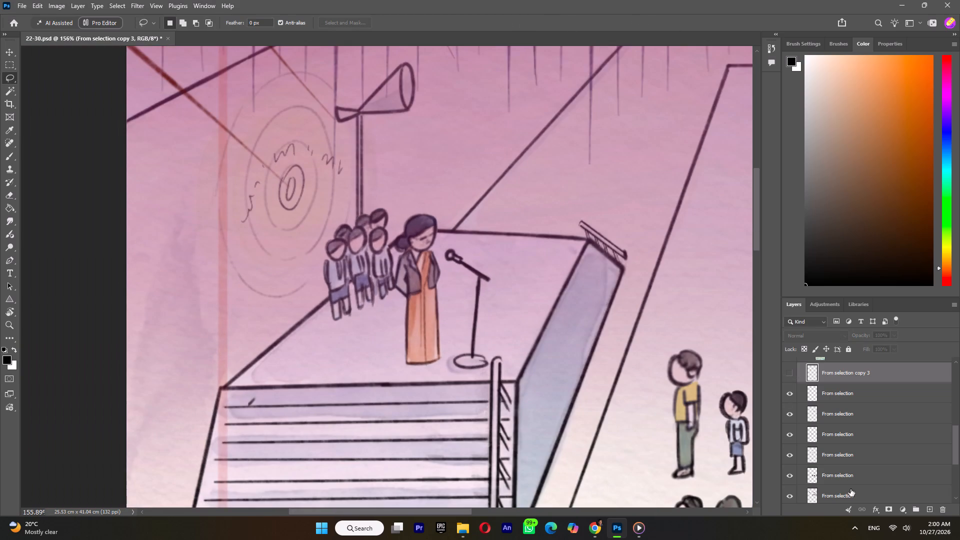
pyautogui.scroll(8, 869, 446)
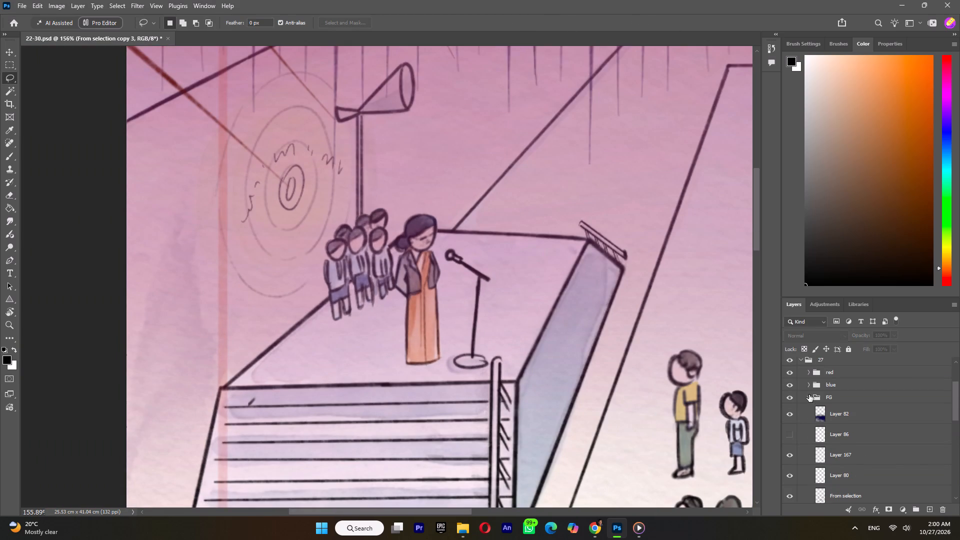
pyautogui.click(802, 360)
pyautogui.scroll(2, 838, 439)
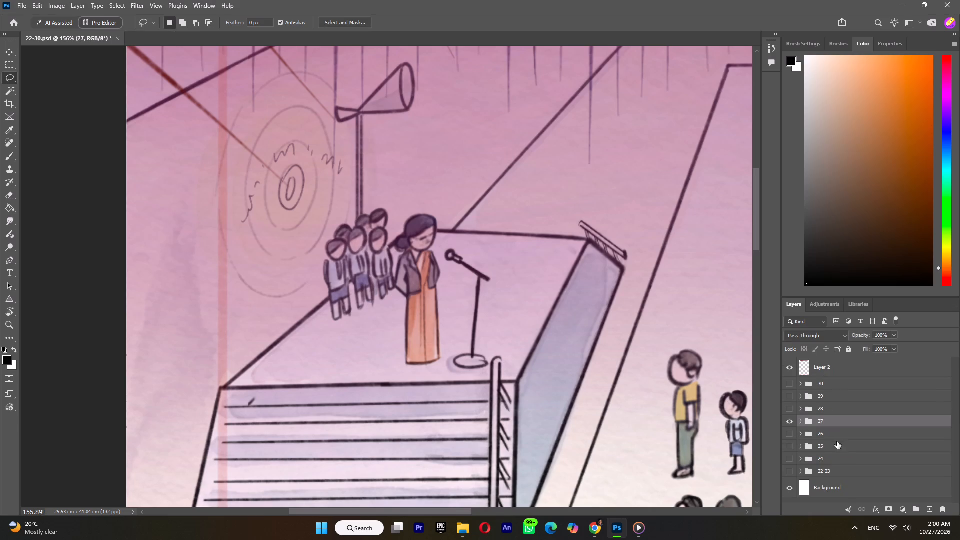
pyautogui.click(788, 420)
pyautogui.click(788, 412)
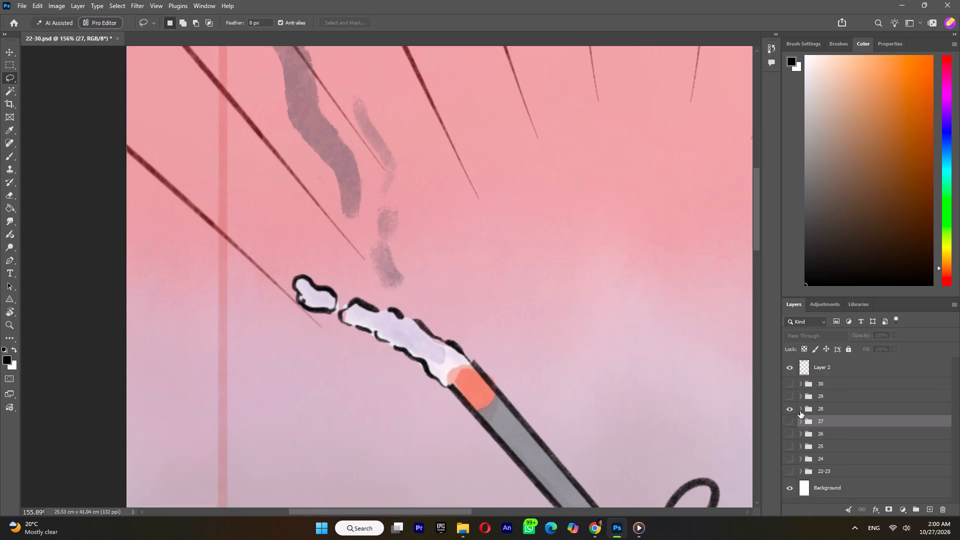
pyautogui.click(800, 411)
pyautogui.keyDown('alt'); pyautogui.scroll(-5, 520, 261); pyautogui.keyUp('alt')
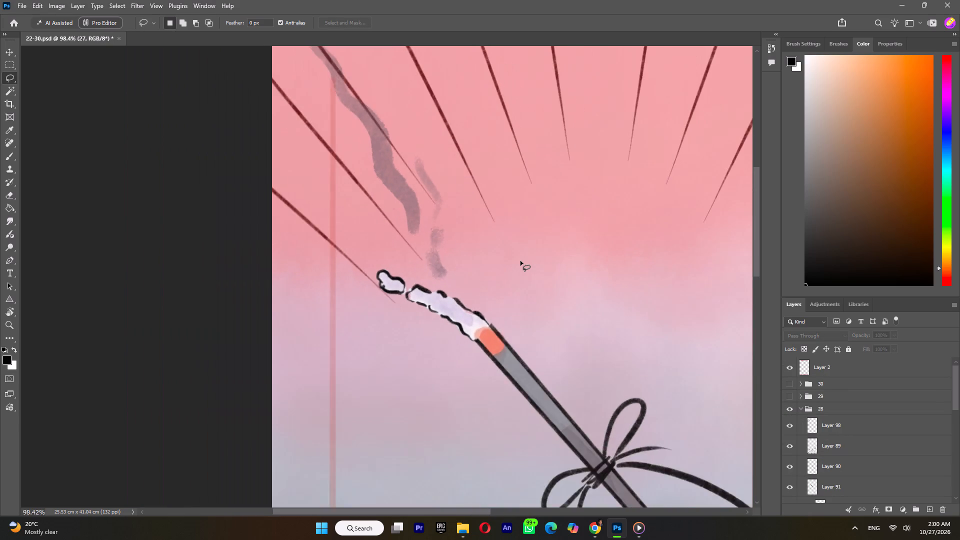
# Check what the top two layers of group 28 contain, and merge the clipped Layer 98 with the From selection layer beneath it.
pyautogui.keyDown('alt'); pyautogui.scroll(-5, 520, 261); pyautogui.keyUp('alt')
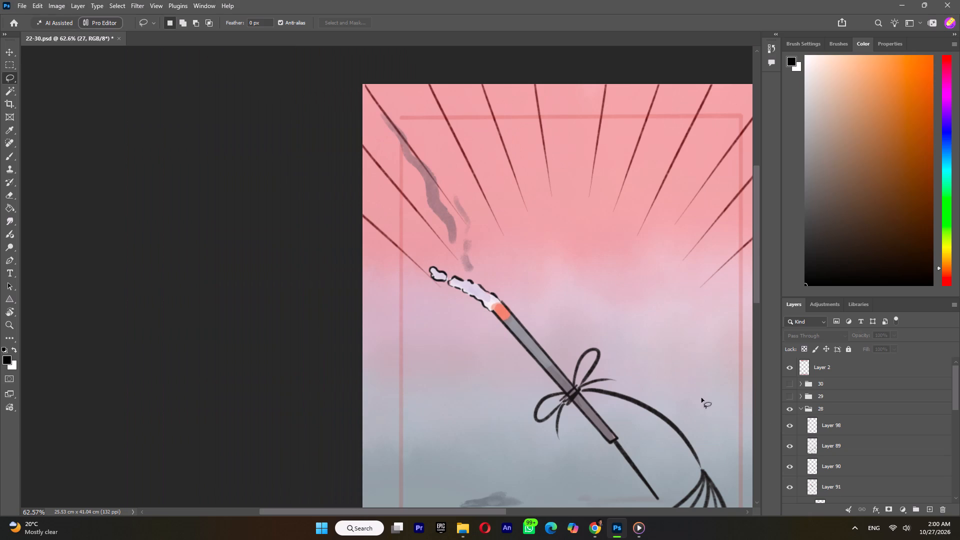
pyautogui.click(793, 425)
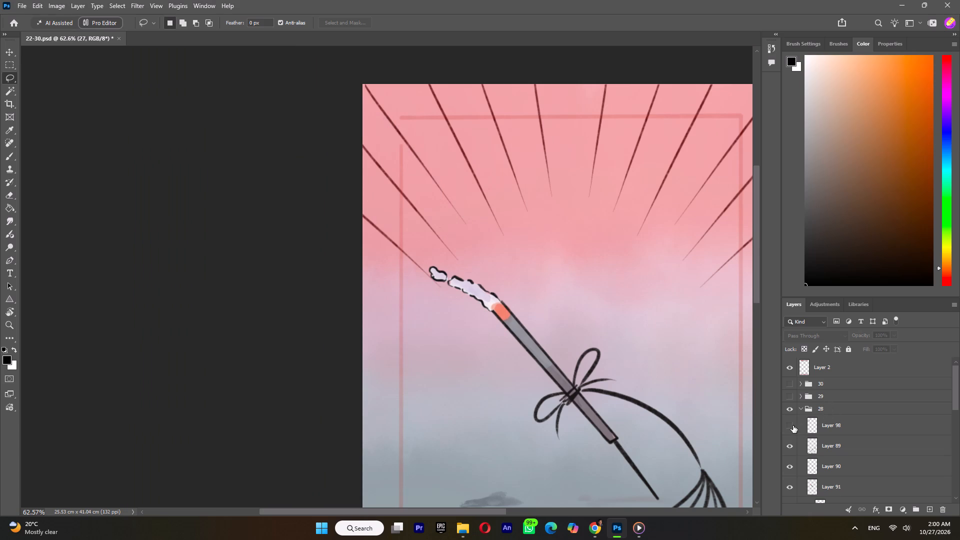
pyautogui.click(793, 425)
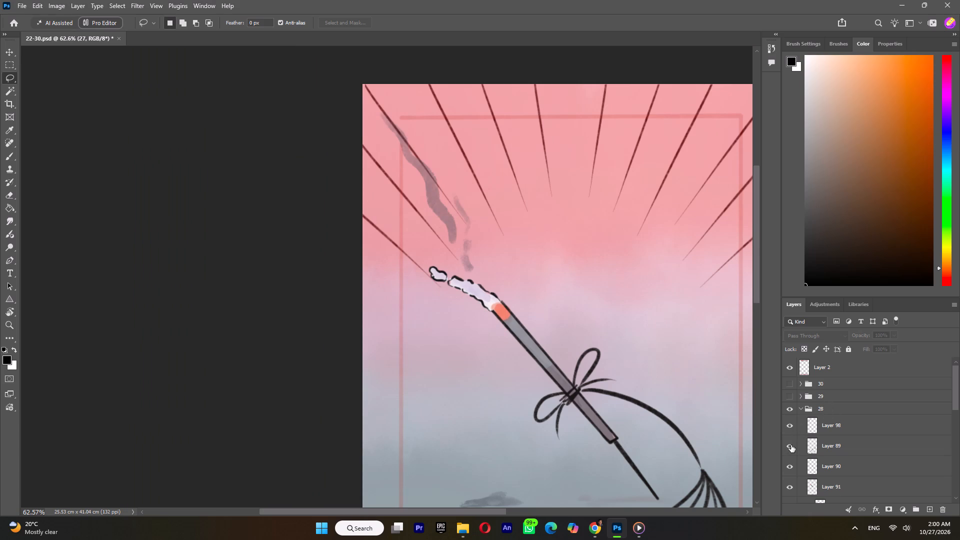
pyautogui.click(791, 445)
pyautogui.click(791, 445)
pyautogui.scroll(-4, 791, 445)
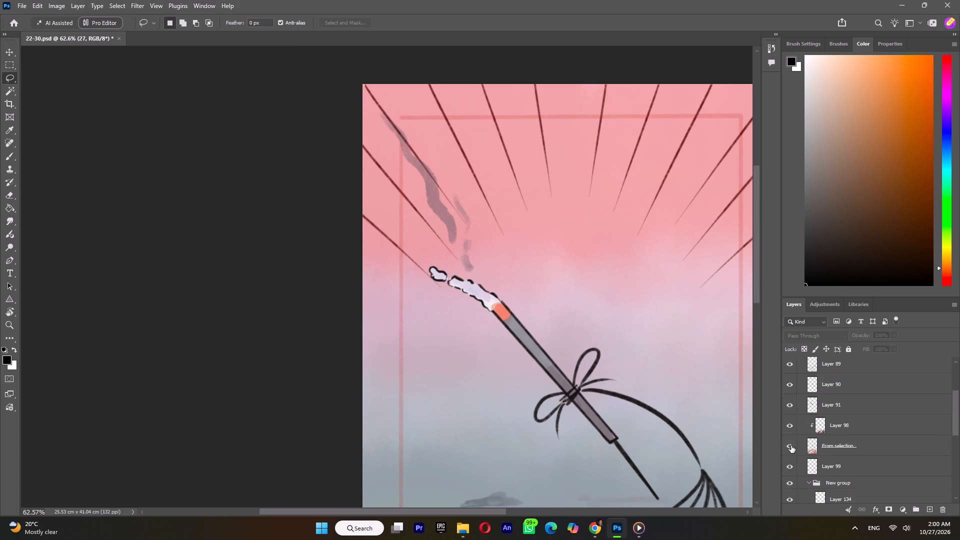
pyautogui.click(830, 420)
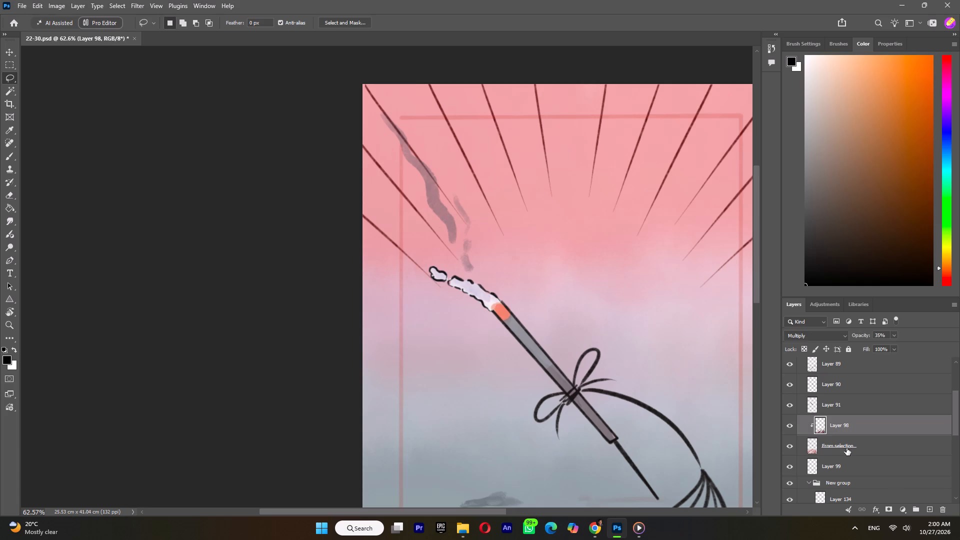
pyautogui.keyDown('shift'); pyautogui.click(849, 446); pyautogui.keyUp('shift')
pyautogui.rightClick(849, 446)
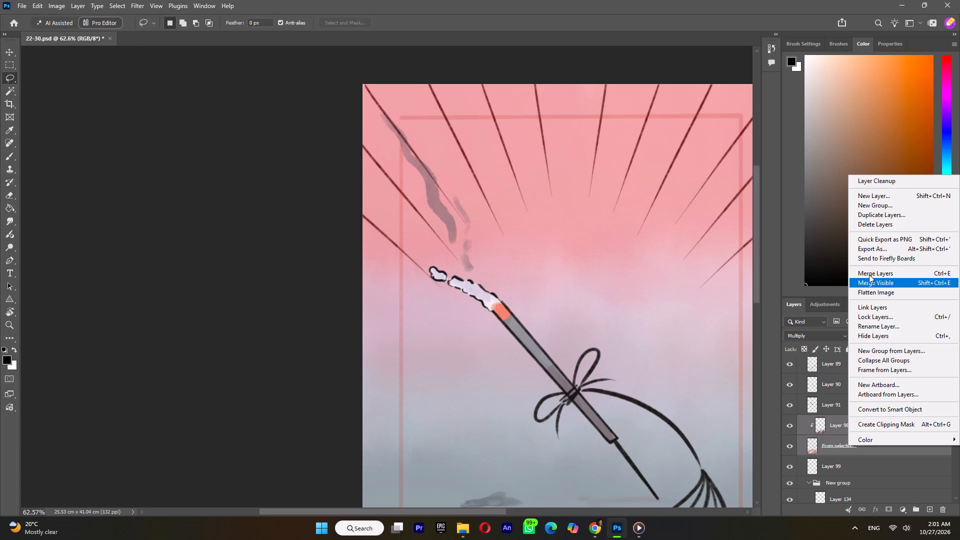
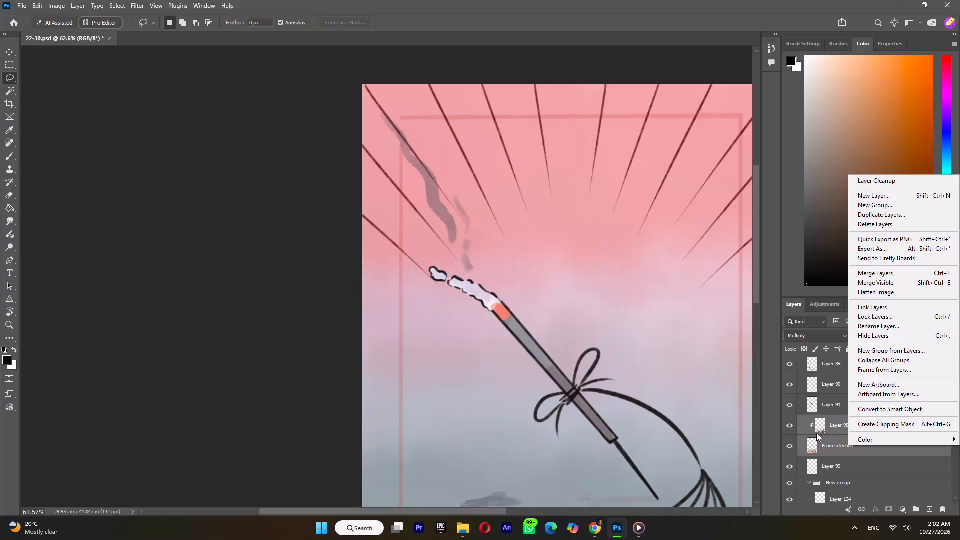
# Merge the clipped Layer 98 with the From selection layer beneath it.
pyautogui.click(877, 276)
# Check what the merged Layer 98, Layer 99 and New group contribute to the scene, collapsing New group.
pyautogui.click(788, 426)
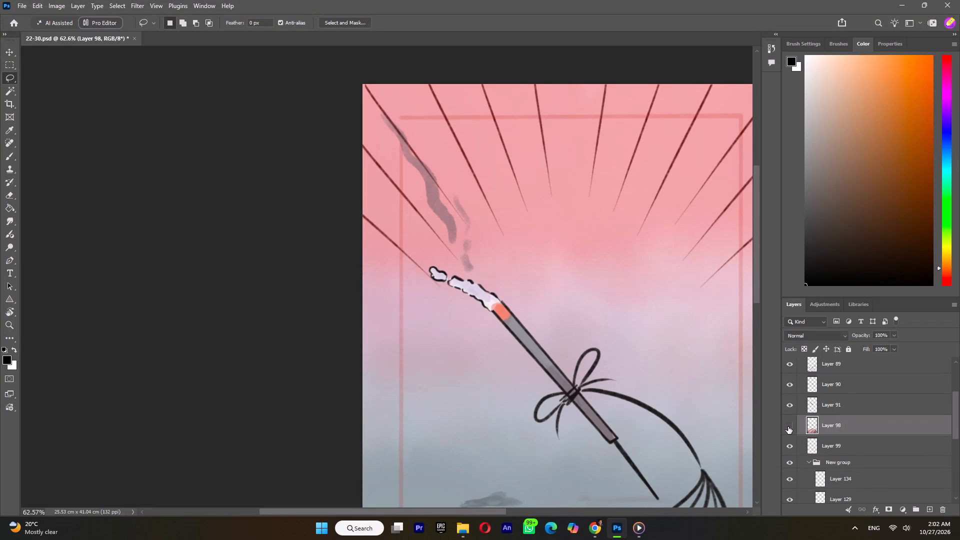
pyautogui.click(788, 426)
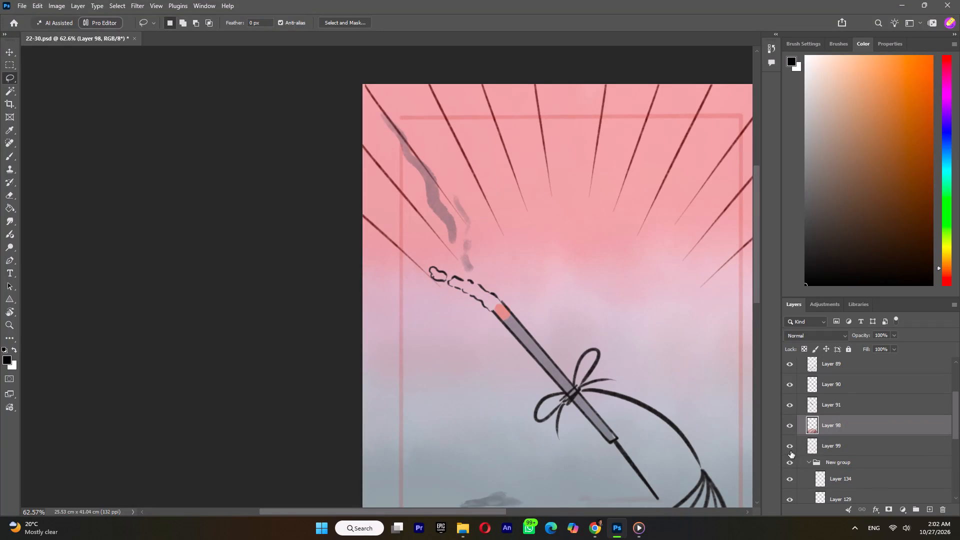
pyautogui.click(790, 449)
pyautogui.click(790, 449)
pyautogui.click(806, 462)
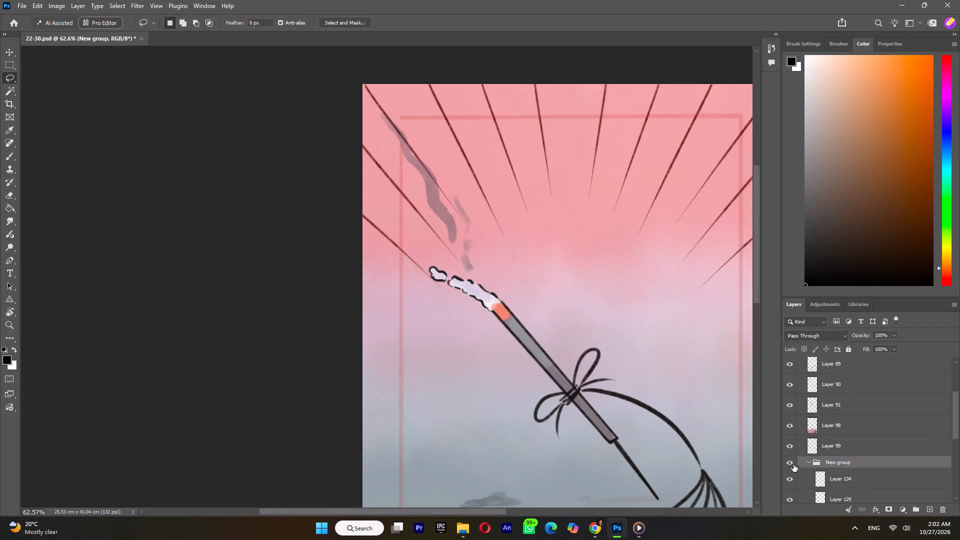
pyautogui.click(808, 463)
pyautogui.click(788, 463)
pyautogui.click(788, 463)
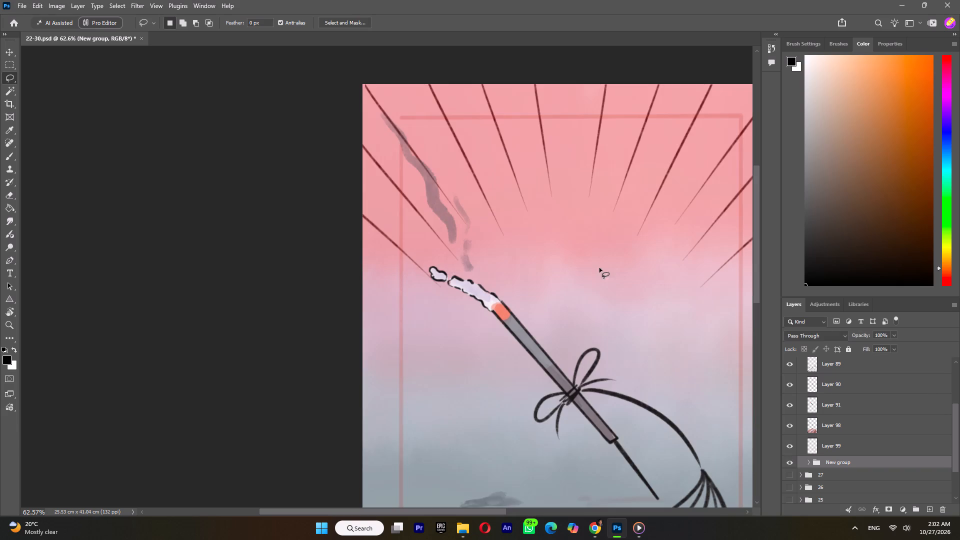
# View the whole scene and check Layers 91, 89, 90 and both Layer 98s, leaving the top smoke layer hidden.
pyautogui.keyDown('alt'); pyautogui.scroll(-10, 588, 268); pyautogui.keyUp('alt')
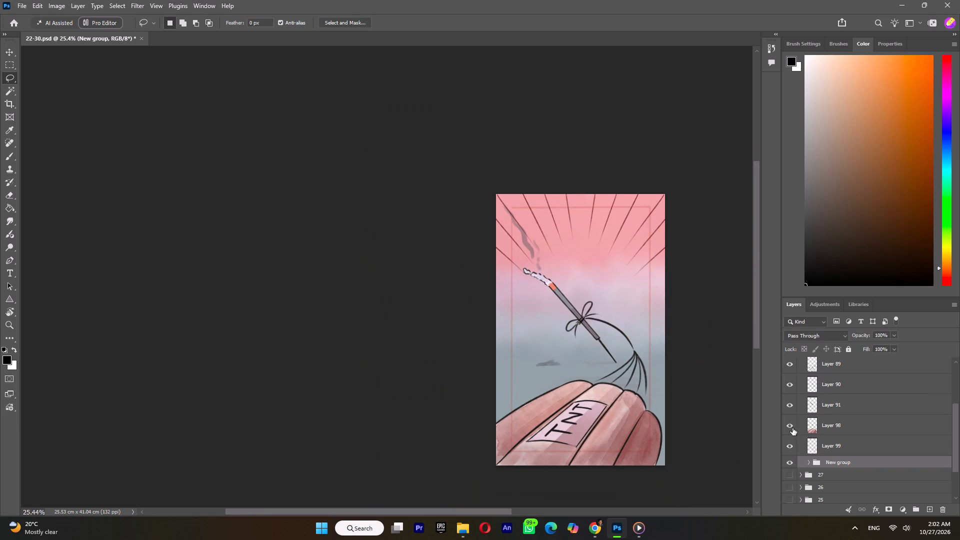
pyautogui.click(790, 428)
pyautogui.click(790, 426)
pyautogui.click(790, 397)
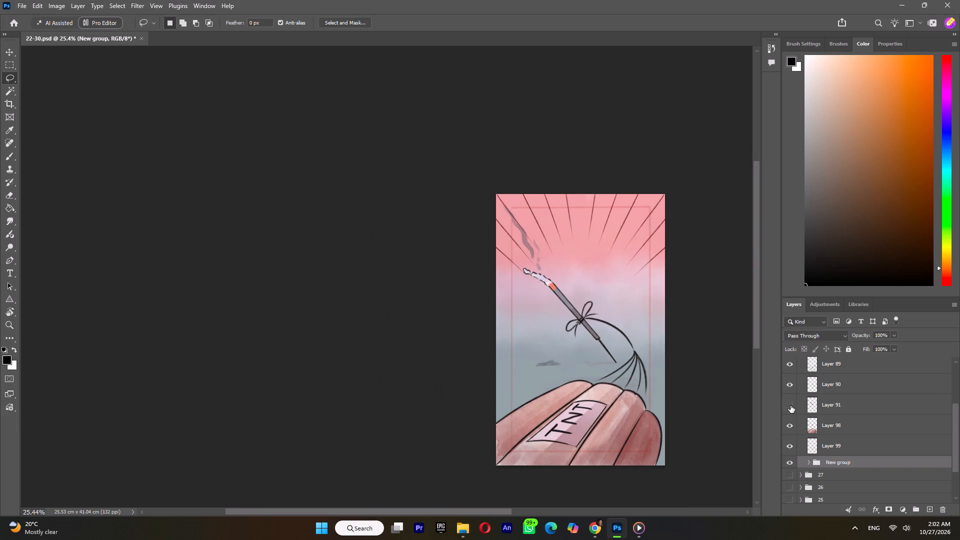
pyautogui.click(790, 405)
pyautogui.scroll(5, 793, 395)
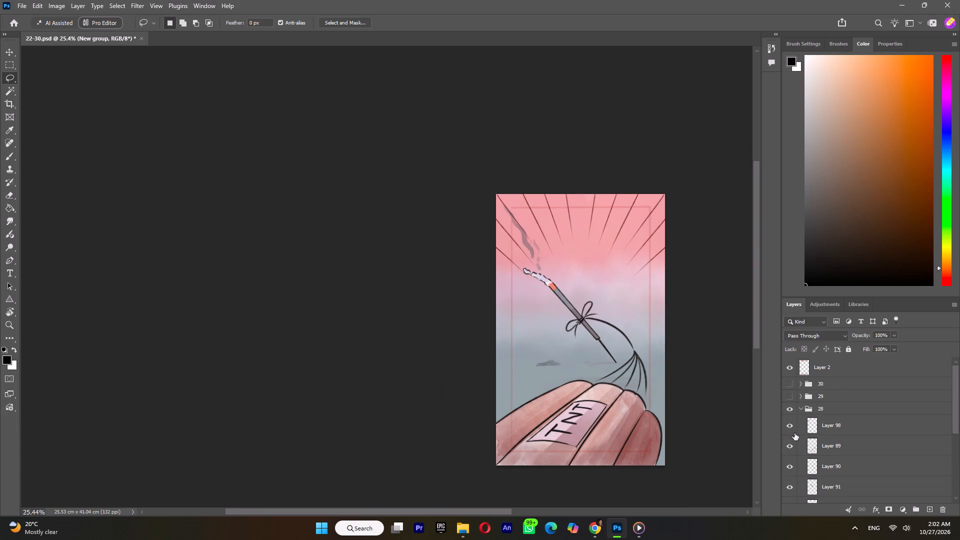
pyautogui.click(794, 434)
pyautogui.click(793, 448)
pyautogui.click(792, 445)
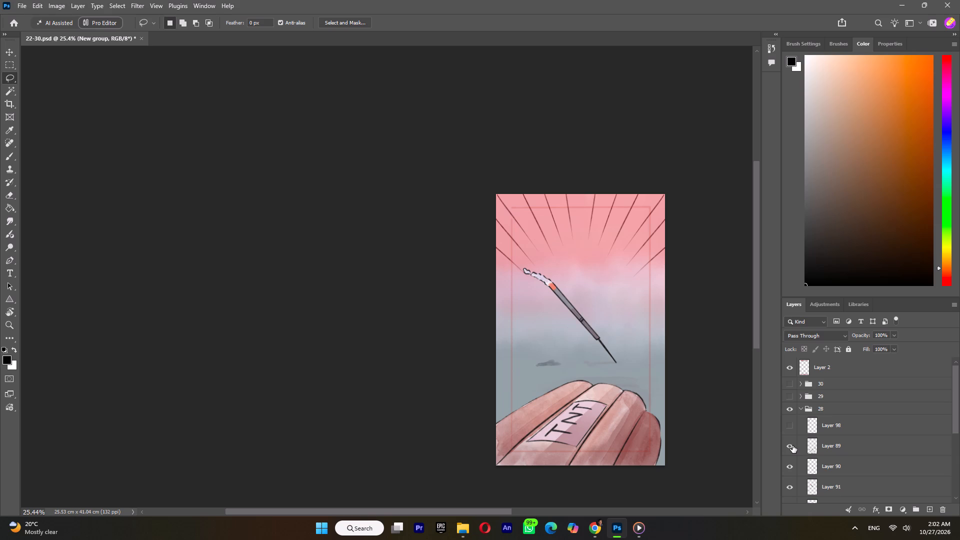
pyautogui.click(792, 466)
pyautogui.click(791, 468)
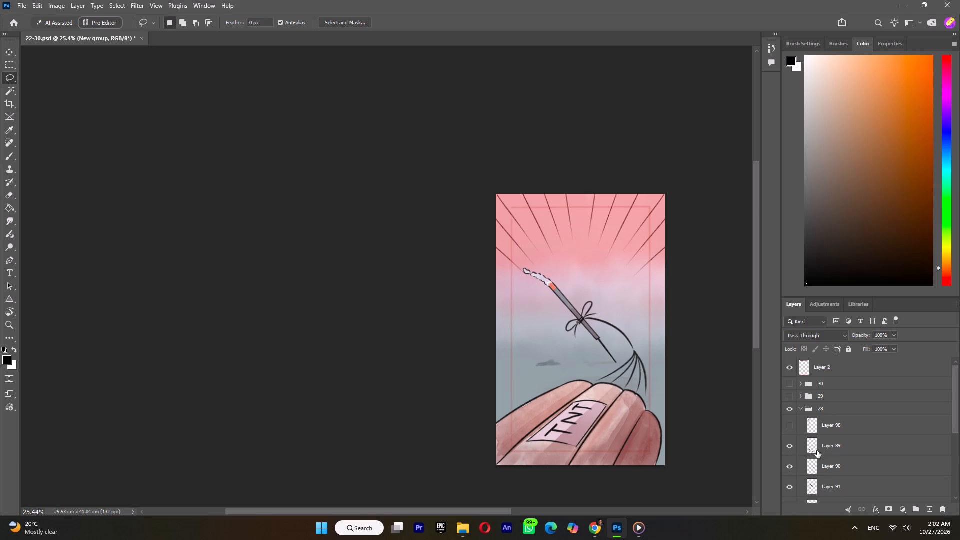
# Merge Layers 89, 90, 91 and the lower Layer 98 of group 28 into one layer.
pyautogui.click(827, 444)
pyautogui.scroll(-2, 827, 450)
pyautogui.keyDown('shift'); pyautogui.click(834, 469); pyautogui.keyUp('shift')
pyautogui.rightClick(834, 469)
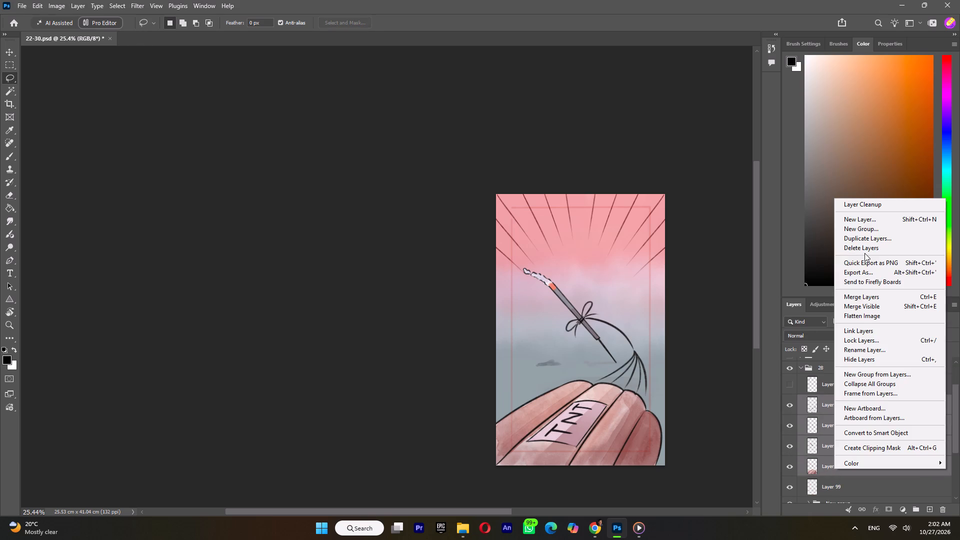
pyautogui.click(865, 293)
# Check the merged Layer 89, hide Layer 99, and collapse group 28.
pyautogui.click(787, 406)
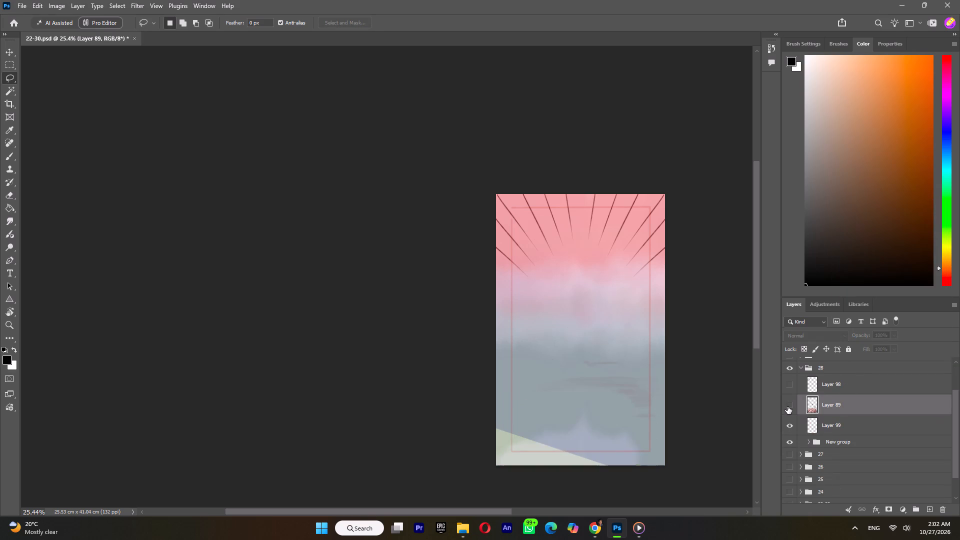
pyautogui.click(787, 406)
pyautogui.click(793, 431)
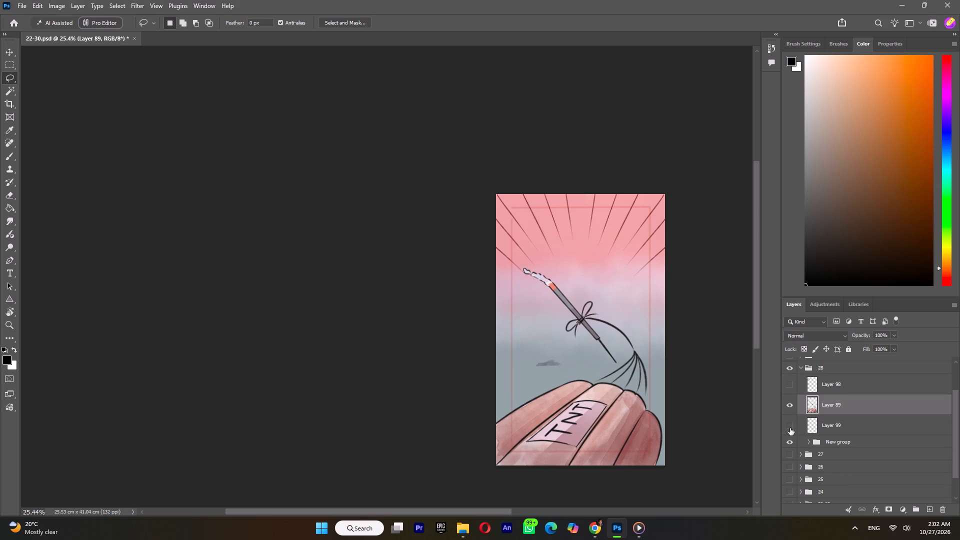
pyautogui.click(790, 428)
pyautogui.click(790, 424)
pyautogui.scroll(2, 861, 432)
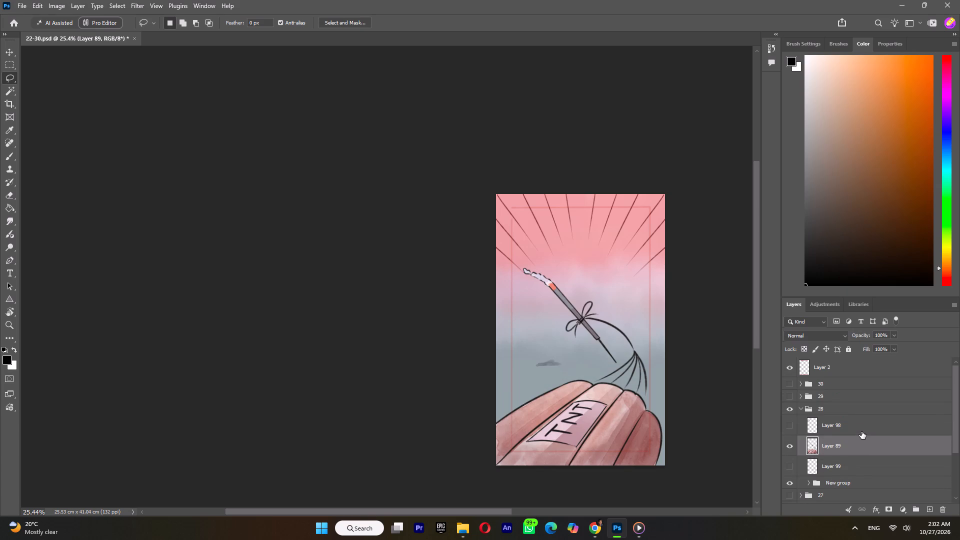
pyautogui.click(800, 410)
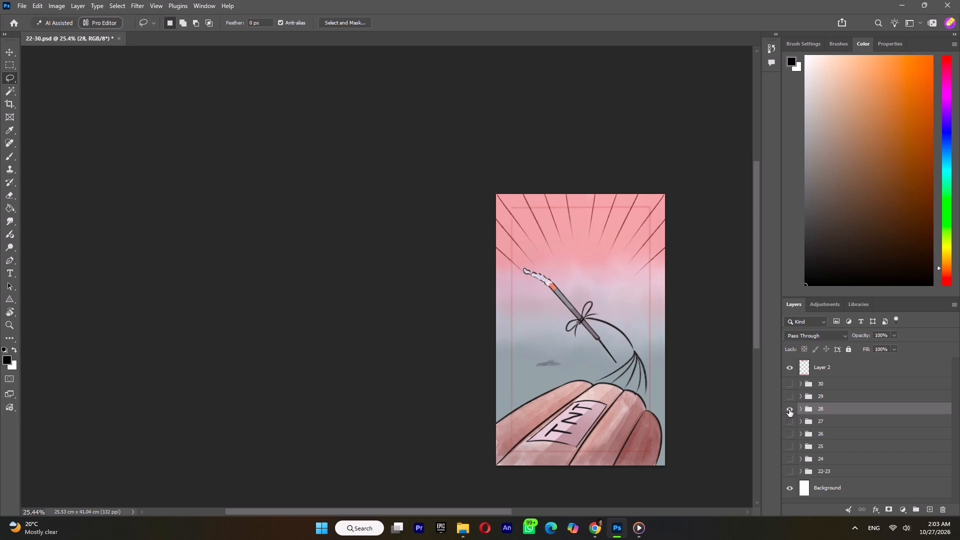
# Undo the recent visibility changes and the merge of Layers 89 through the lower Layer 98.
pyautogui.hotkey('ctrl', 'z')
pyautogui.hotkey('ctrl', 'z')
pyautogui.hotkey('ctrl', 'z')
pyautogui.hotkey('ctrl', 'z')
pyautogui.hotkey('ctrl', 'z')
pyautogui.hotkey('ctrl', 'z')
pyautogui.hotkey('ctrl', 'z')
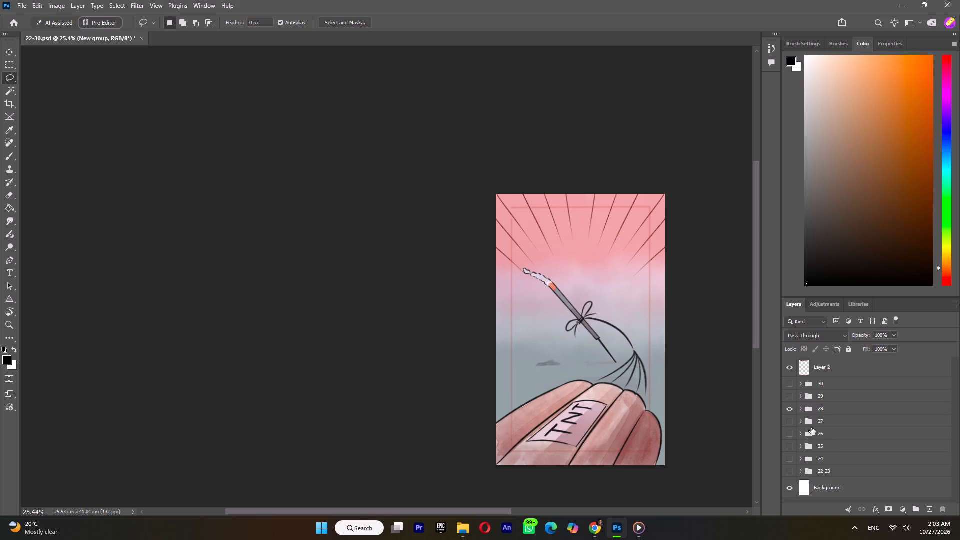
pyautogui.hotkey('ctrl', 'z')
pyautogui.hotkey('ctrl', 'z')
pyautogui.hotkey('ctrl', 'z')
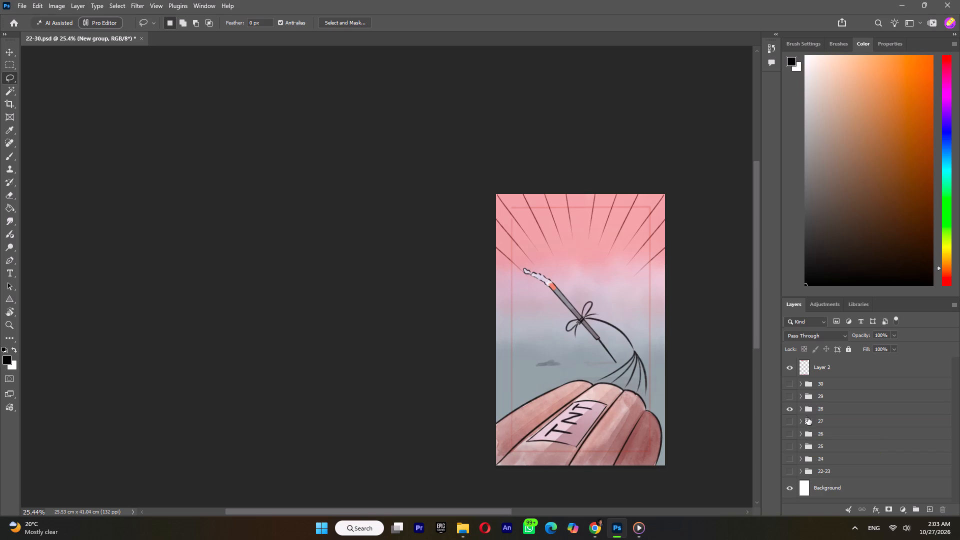
# Expand group 28 and examine its layers one by one, from the top smoke layer down to Layer 99.
pyautogui.click(800, 410)
pyautogui.click(789, 421)
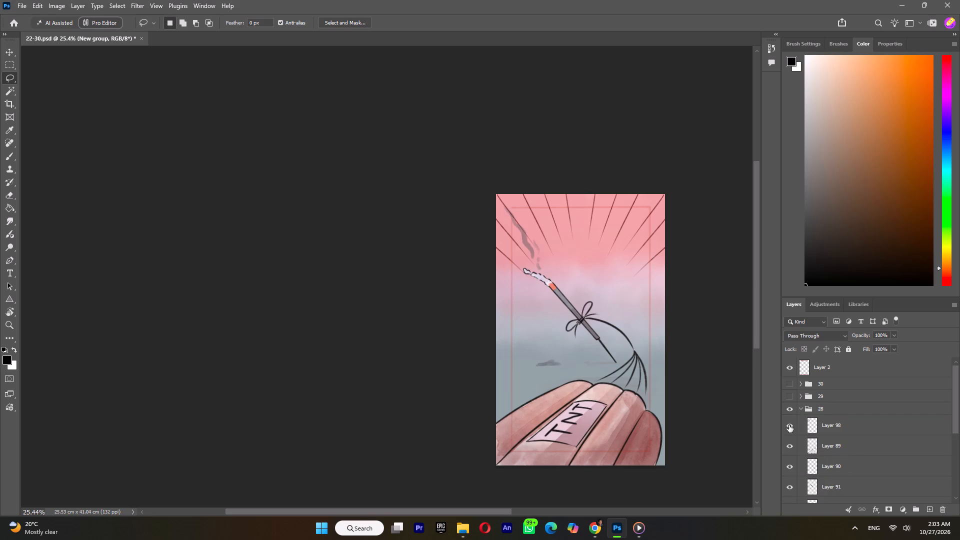
pyautogui.click(789, 425)
pyautogui.click(789, 438)
pyautogui.click(789, 440)
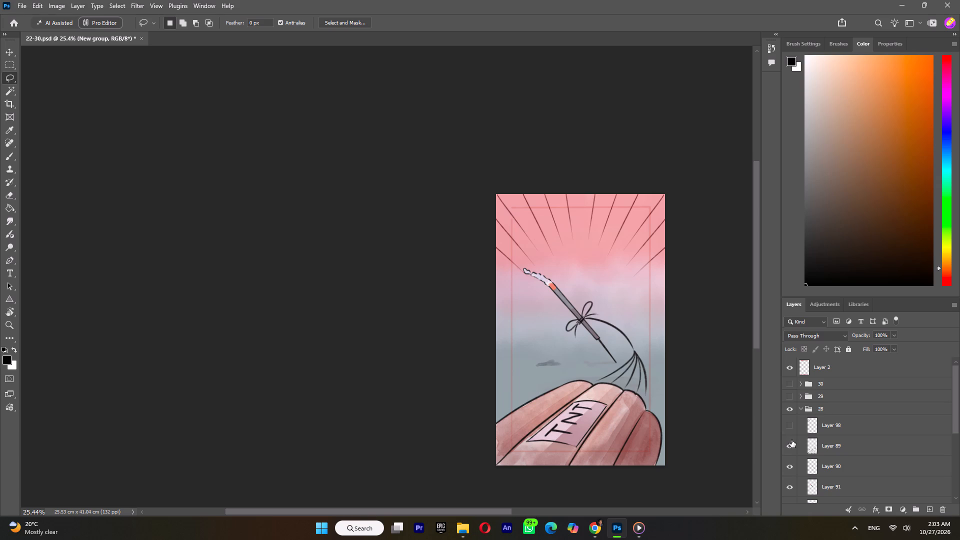
pyautogui.scroll(-2, 792, 440)
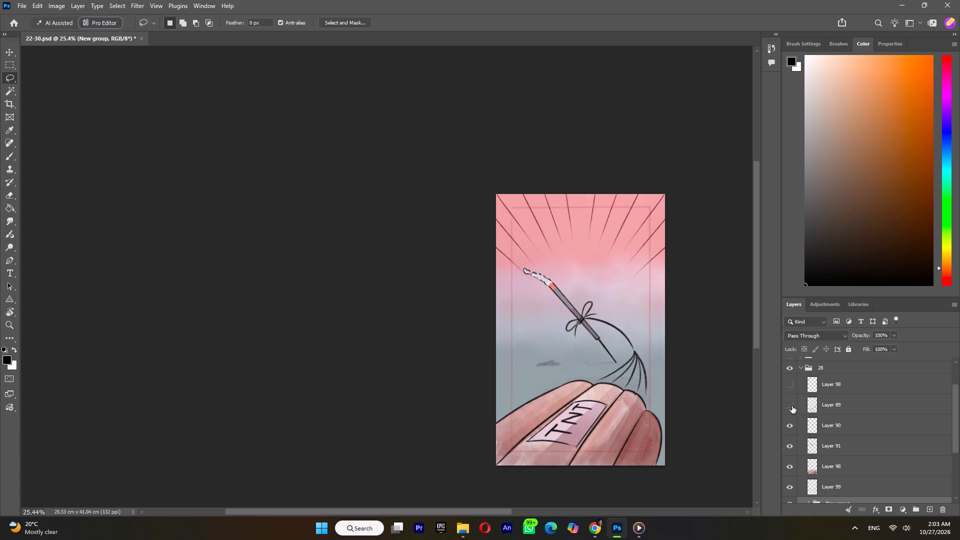
pyautogui.click(792, 406)
pyautogui.click(791, 408)
pyautogui.click(791, 385)
pyautogui.click(790, 386)
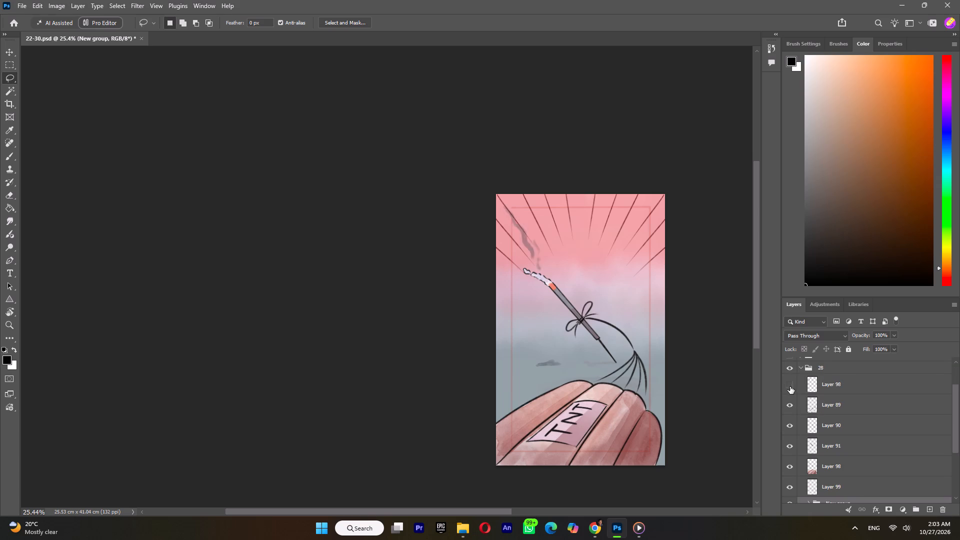
pyautogui.click(792, 405)
pyautogui.click(790, 430)
pyautogui.click(788, 445)
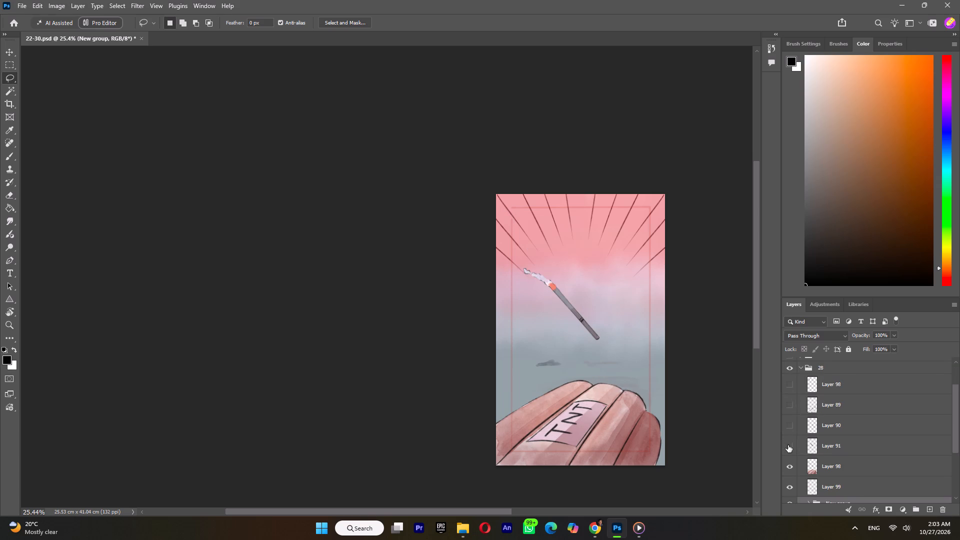
pyautogui.click(790, 465)
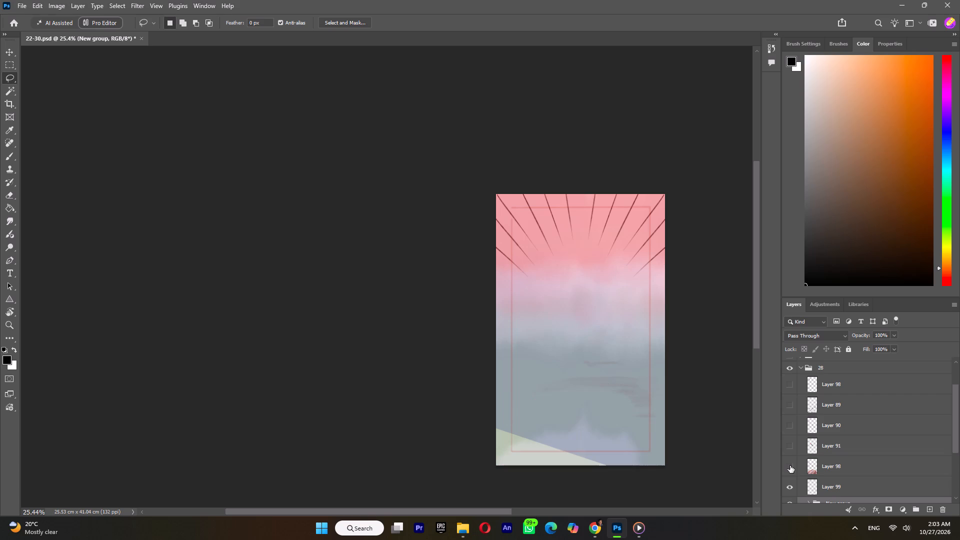
pyautogui.click(791, 488)
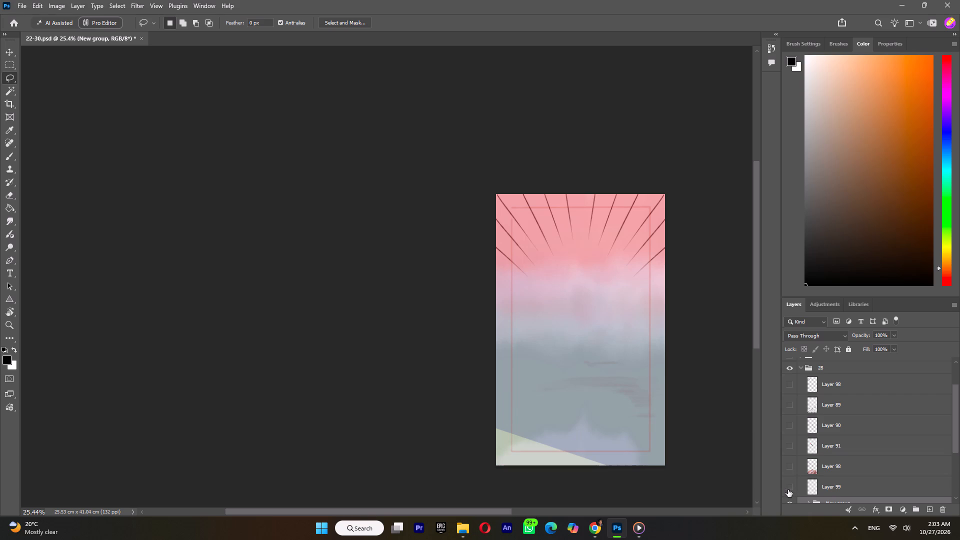
pyautogui.click(789, 488)
# Show Layers 89, 90, 91 and the lower Layer 98 again, keeping the top smoke layer hidden.
pyautogui.moveTo(788, 401); pyautogui.dragTo(788, 469)
pyautogui.click(791, 377)
pyautogui.click(790, 381)
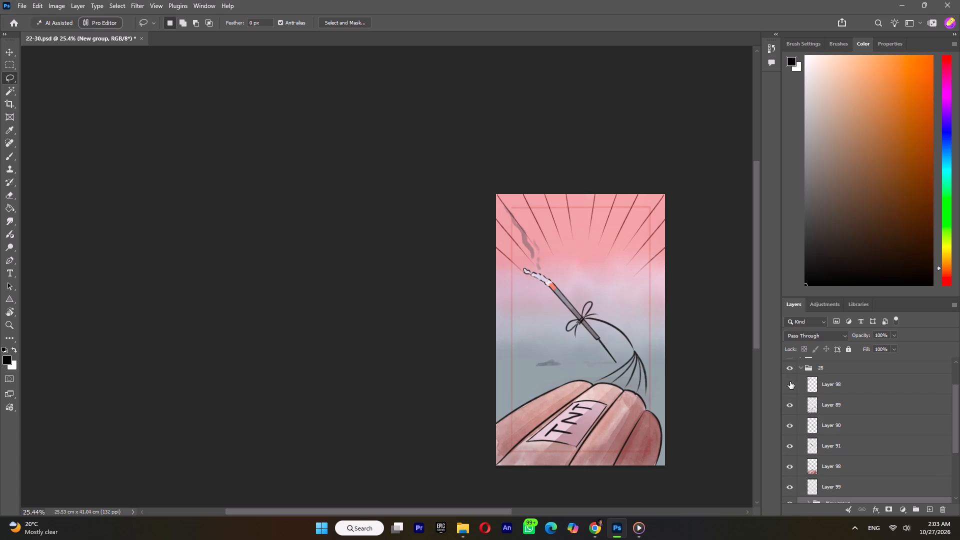
# Merge Layers 89 through 99 of group 28 into a single fuse-and-dynamite layer and check the merged artwork.
pyautogui.click(830, 403)
pyautogui.keyDown('shift'); pyautogui.click(828, 492); pyautogui.keyUp('shift')
pyautogui.rightClick(828, 492)
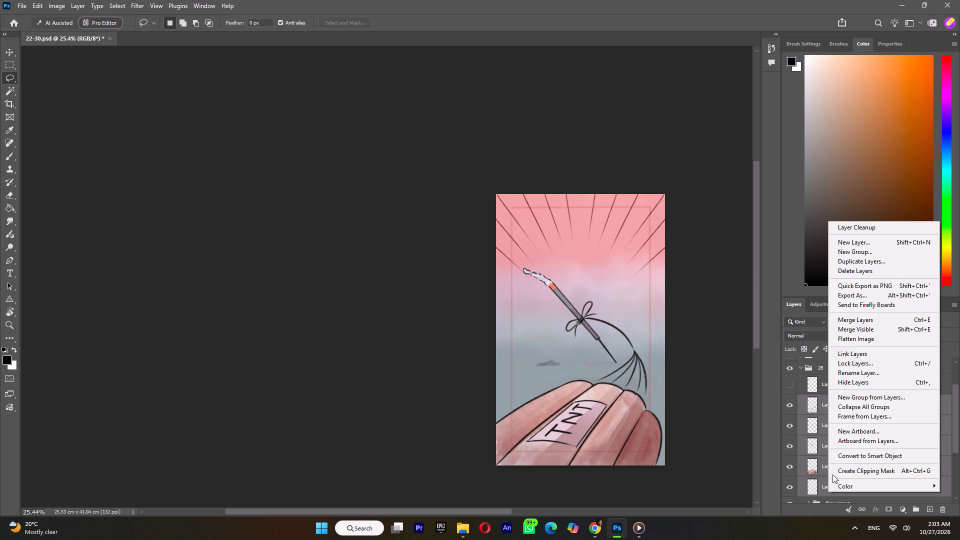
pyautogui.click(863, 318)
pyautogui.click(792, 406)
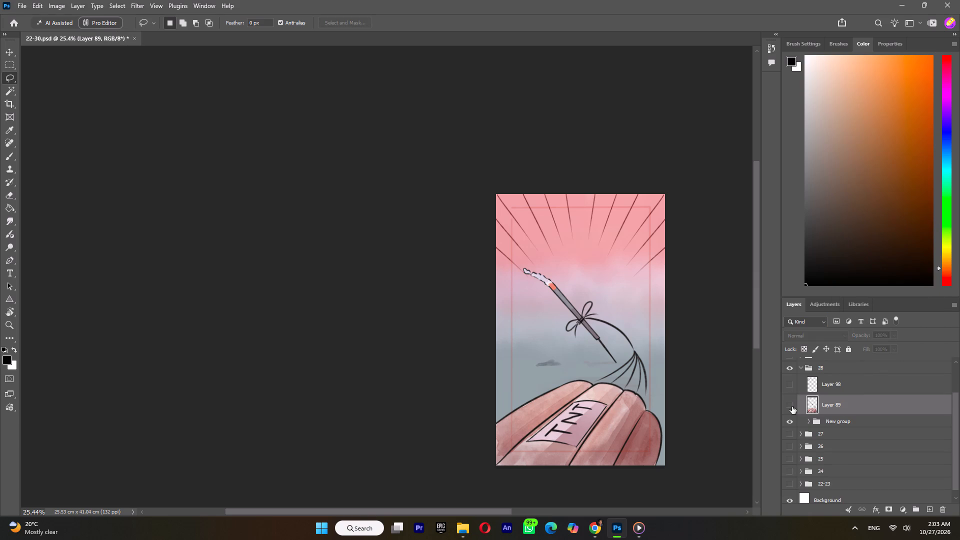
pyautogui.click(790, 408)
# Lasso the small grey smudge above the dynamite on Layer 89, and cut and paste it in place as its own layer.
pyautogui.click(831, 404)
pyautogui.moveTo(554, 352); pyautogui.dragTo(545, 376)
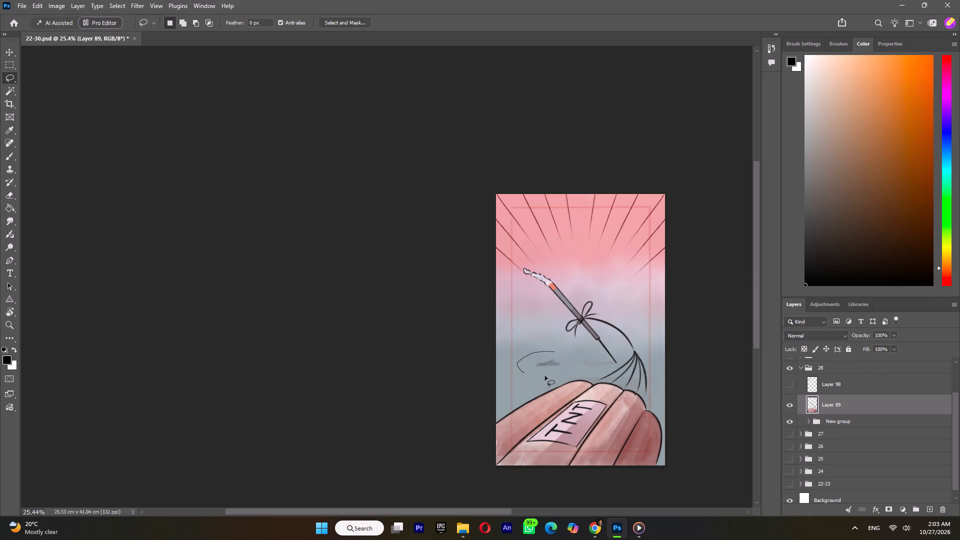
pyautogui.moveTo(545, 376); pyautogui.dragTo(534, 354)
pyautogui.hotkey('ctrl', 'x')
pyautogui.hotkey('ctrl', 'shift', 'v')
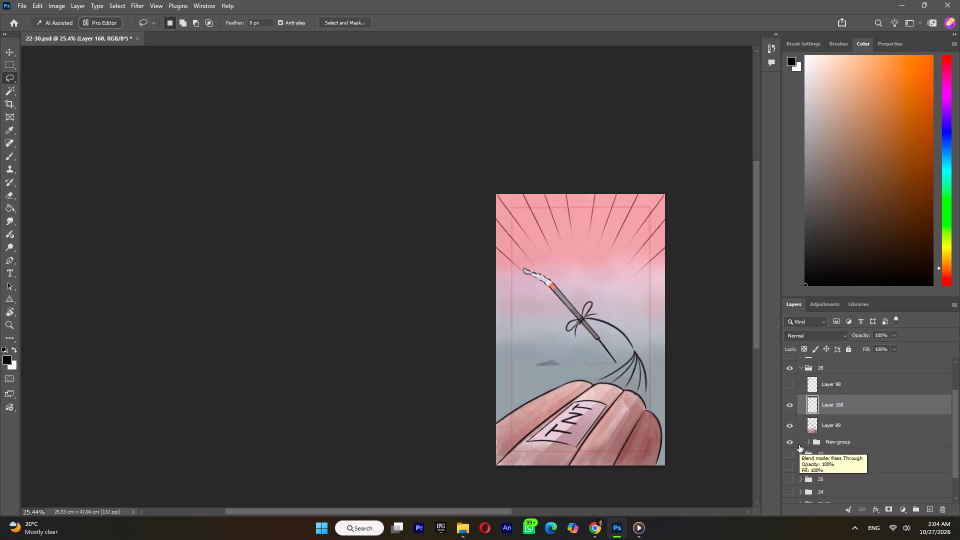
# Expand New group in group 28 and examine its layers one by one, from Layer 134 down to the pink Layer 95.
pyautogui.click(792, 441)
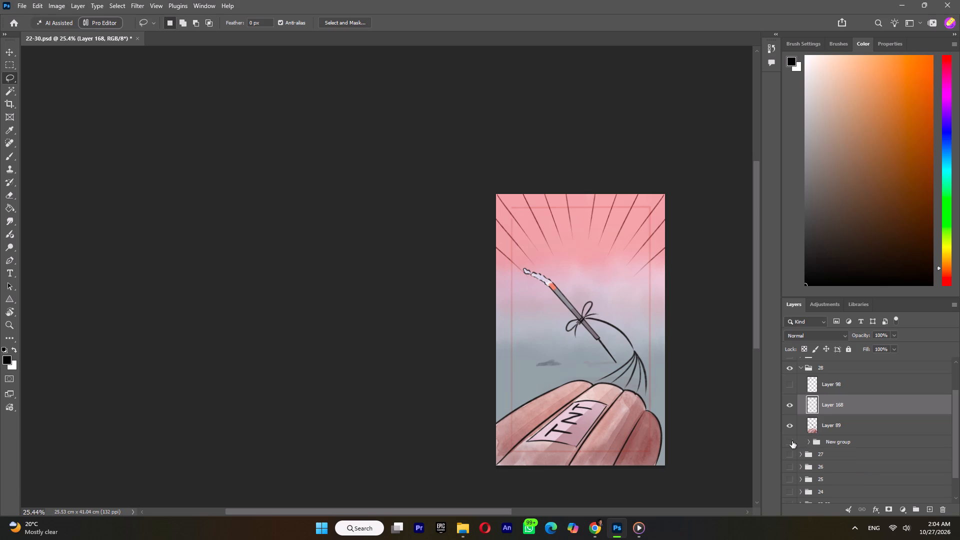
pyautogui.click(792, 441)
pyautogui.click(807, 443)
pyautogui.click(786, 459)
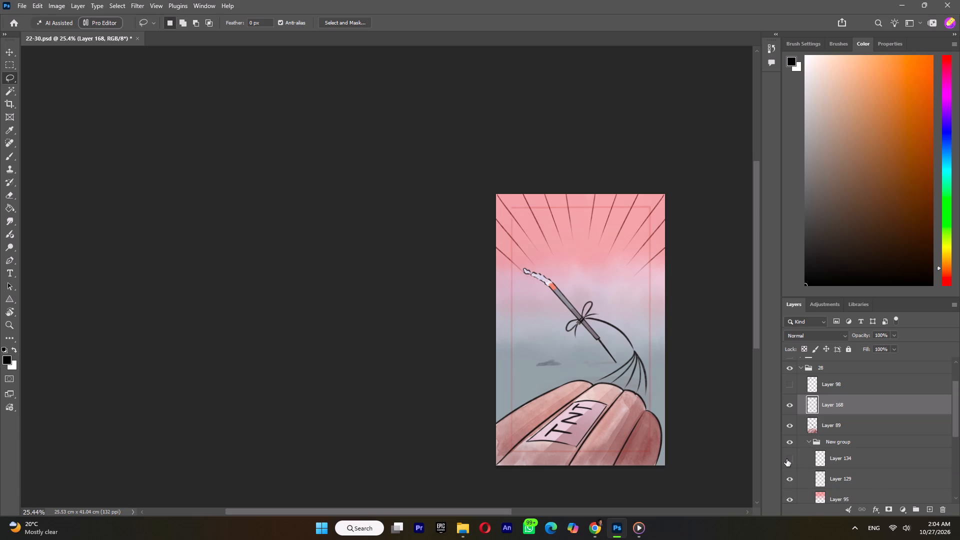
pyautogui.click(788, 459)
pyautogui.click(788, 479)
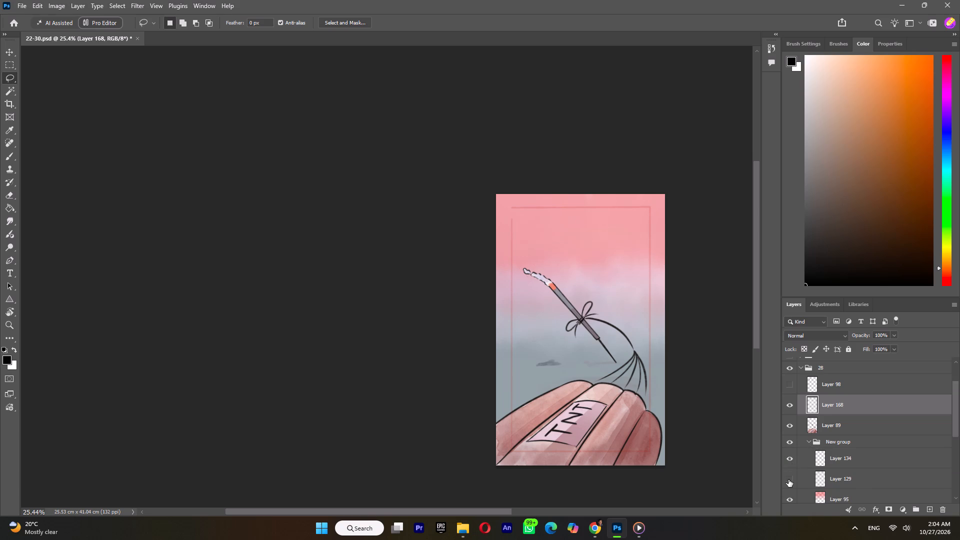
pyautogui.click(788, 480)
pyautogui.scroll(-3, 794, 486)
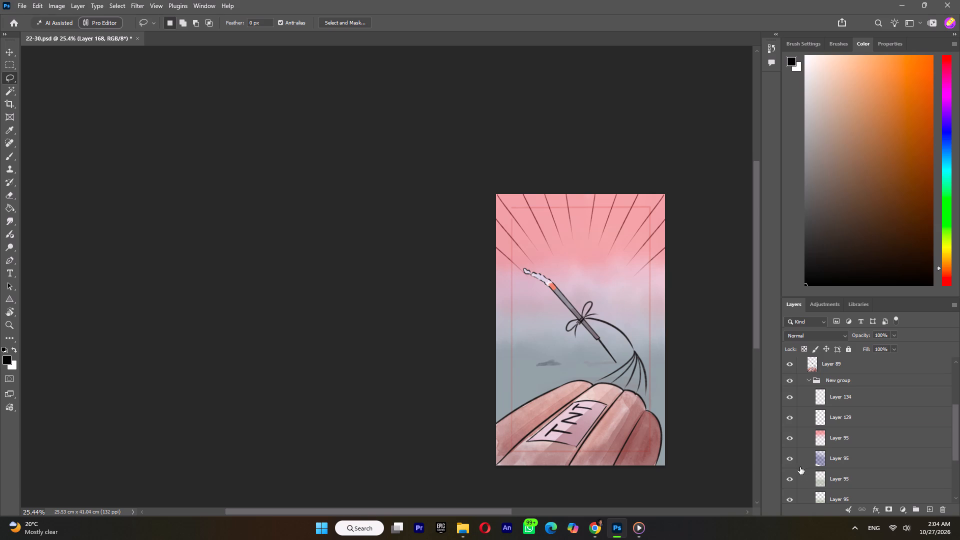
pyautogui.click(788, 440)
pyautogui.click(788, 440)
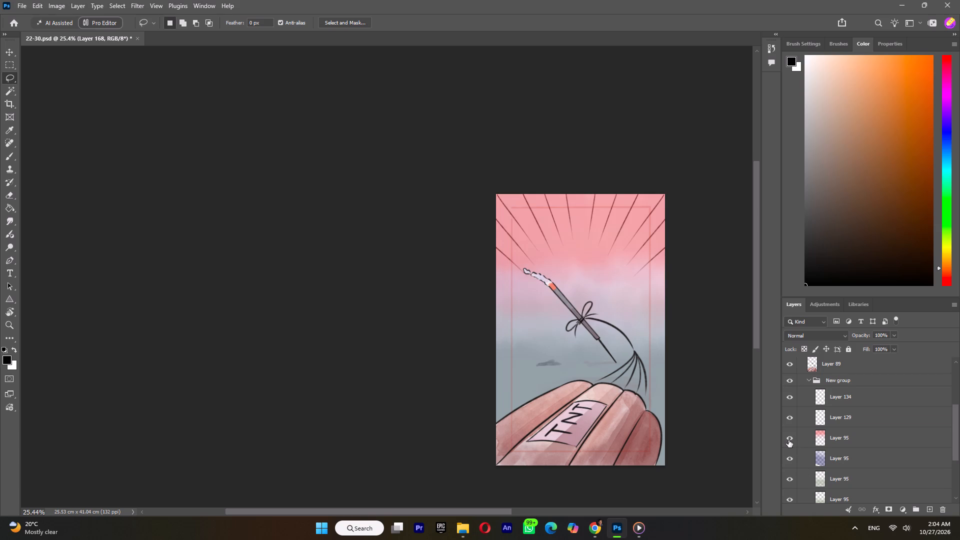
# Hide the pink Layer 95 in group 28's New group and go through the other Layer 95 layers beneath it.
pyautogui.click(788, 440)
pyautogui.scroll(-2, 795, 466)
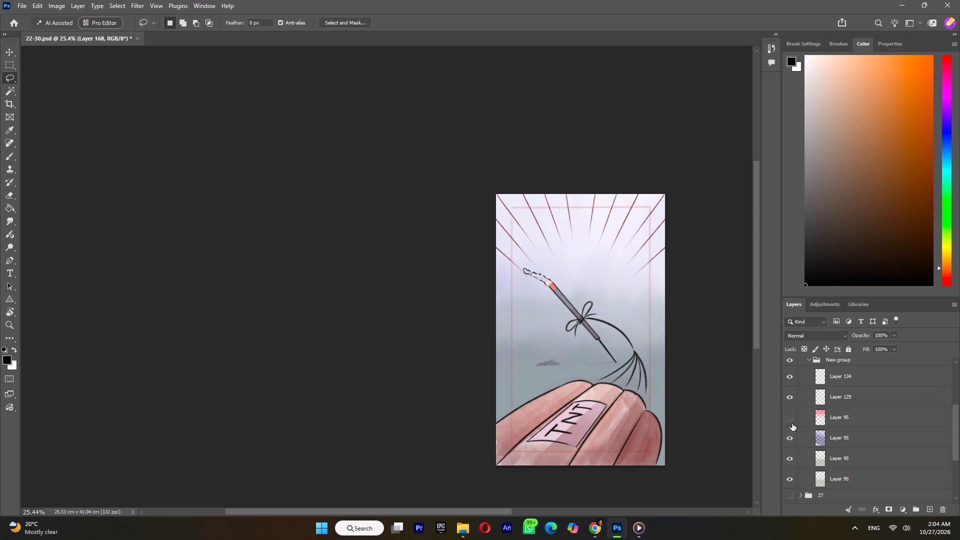
pyautogui.click(822, 422)
pyautogui.click(831, 441)
pyautogui.click(830, 453)
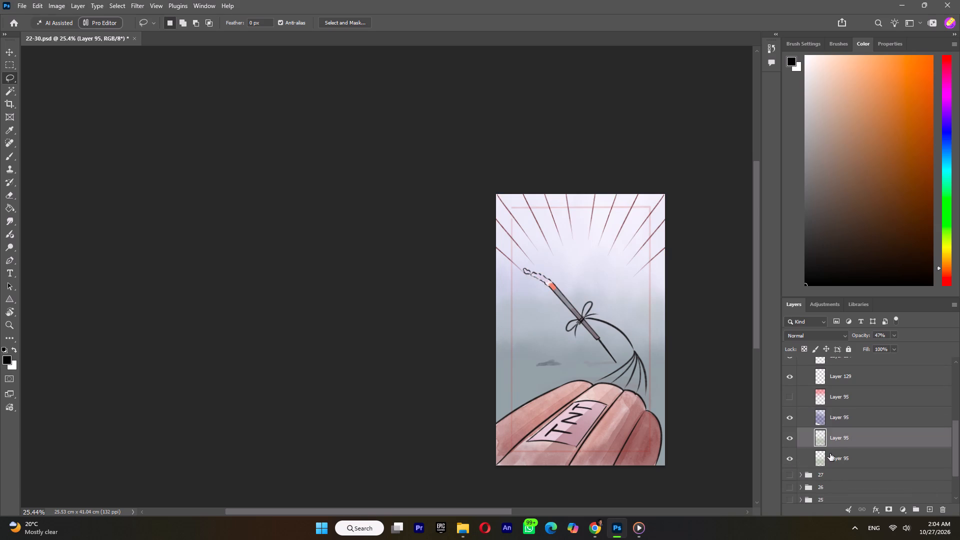
# Collapse and hide group 28, then show and expand group 29 with the walking man, keeping group 30 hidden.
pyautogui.scroll(7, 849, 441)
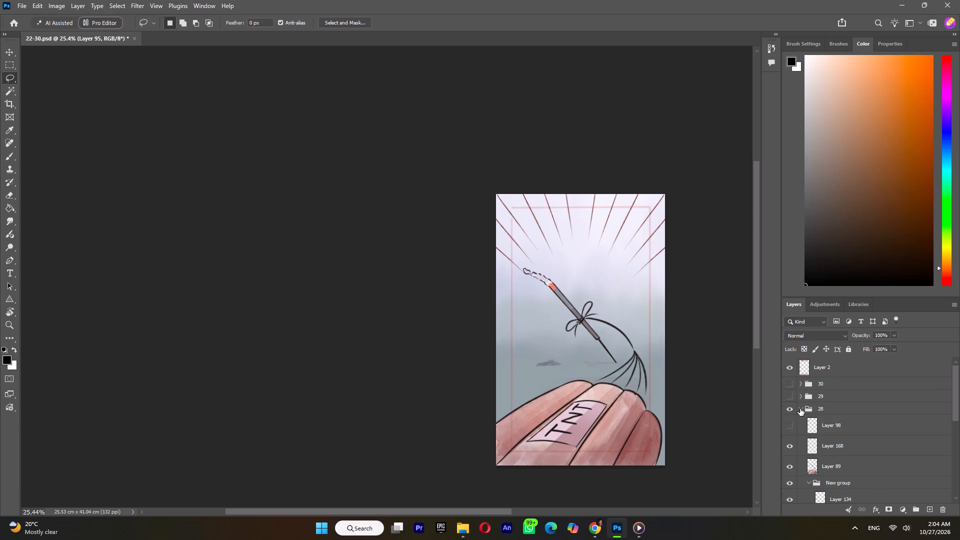
pyautogui.click(800, 408)
pyautogui.click(788, 408)
pyautogui.click(789, 394)
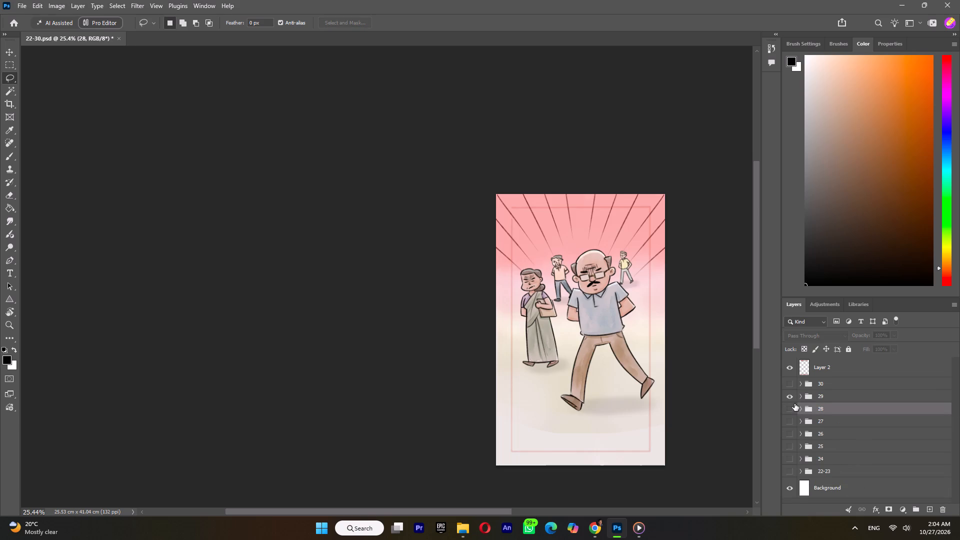
pyautogui.click(791, 384)
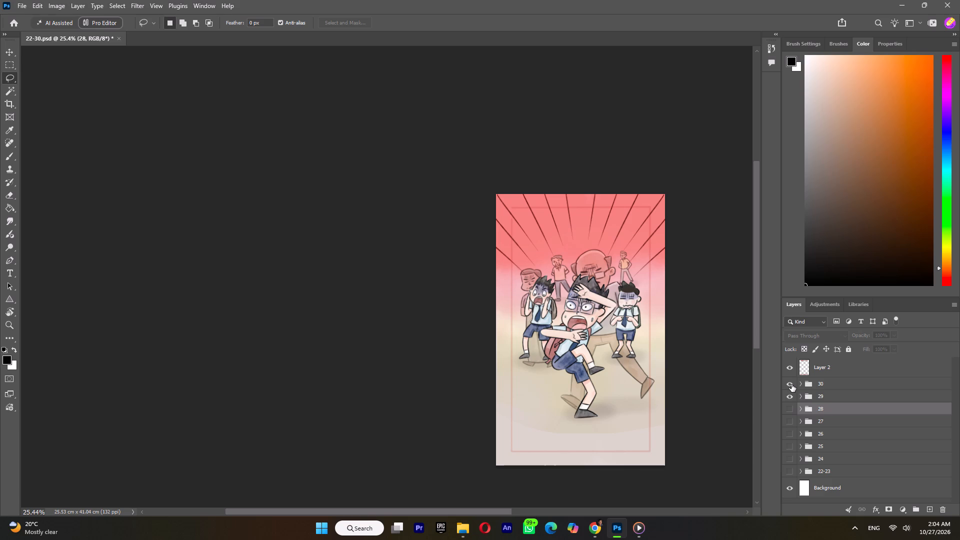
pyautogui.click(791, 384)
pyautogui.click(799, 398)
# Examine the top layers of group 29 one by one: Layer 117 copy 2, Layer 117 copy and the walking man's From selection layer.
pyautogui.click(788, 414)
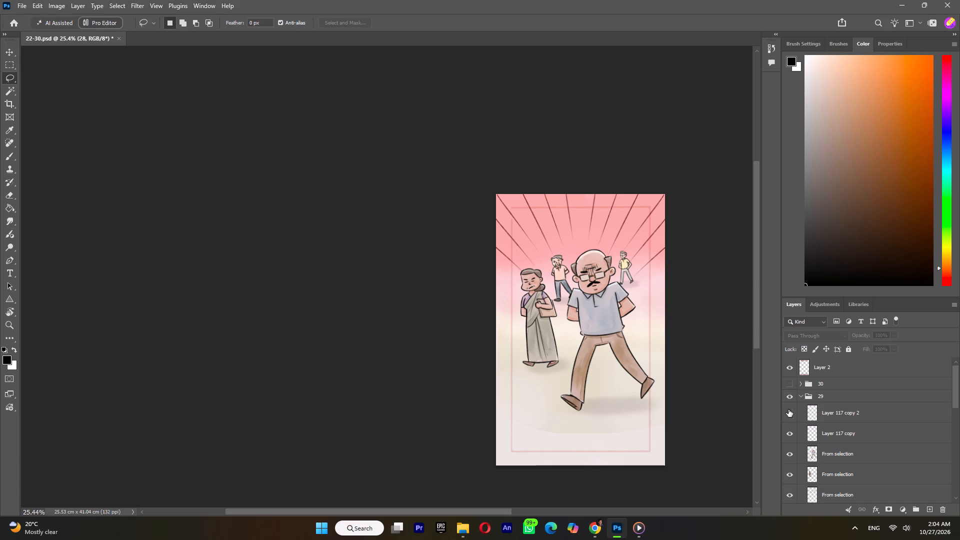
pyautogui.click(788, 409)
pyautogui.click(788, 412)
pyautogui.click(789, 413)
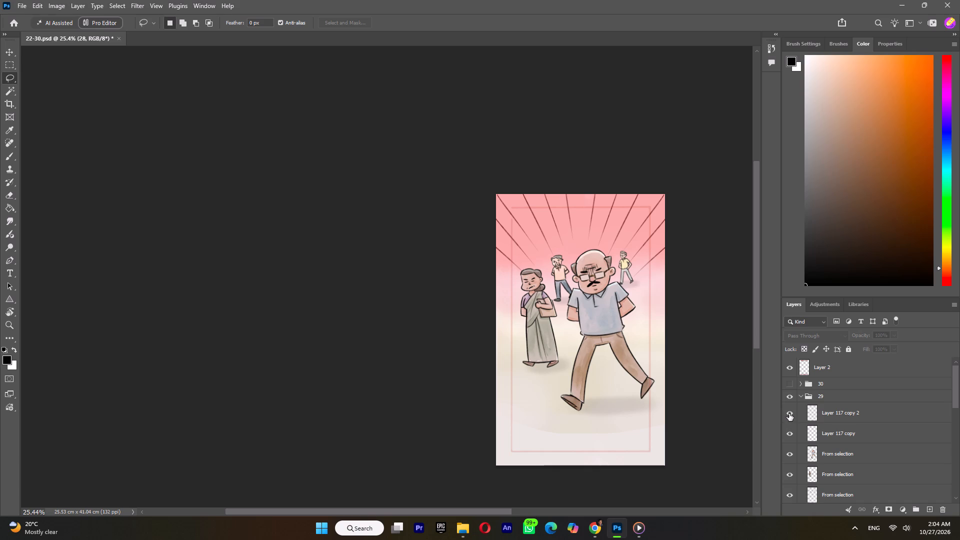
pyautogui.click(790, 416)
pyautogui.click(790, 416)
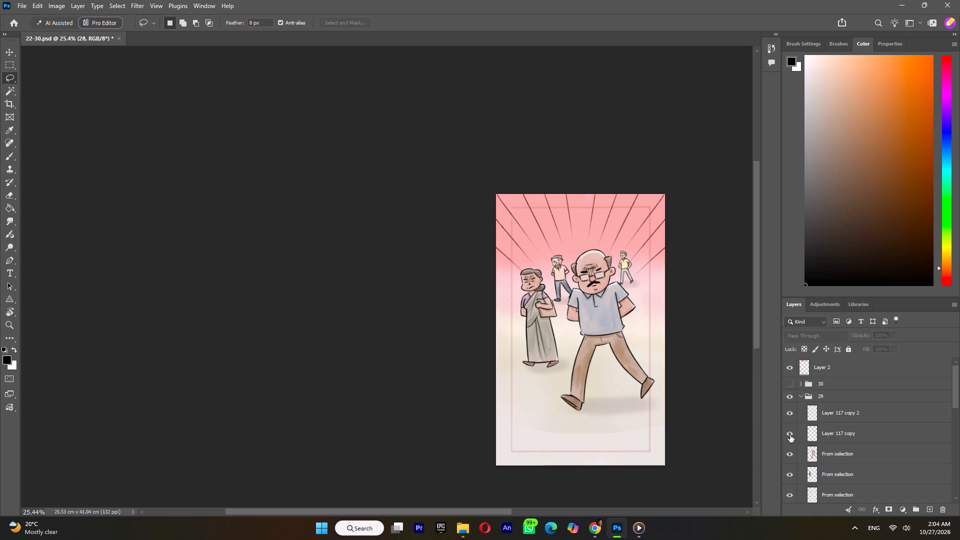
pyautogui.click(790, 436)
pyautogui.click(791, 435)
pyautogui.click(791, 453)
pyautogui.click(791, 454)
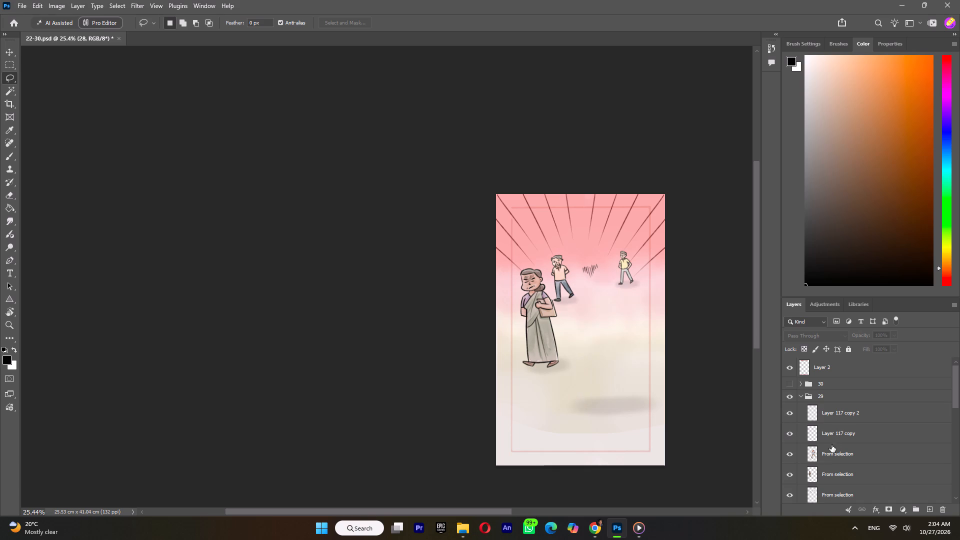
# Duplicate the bald walking man's From selection layer in group 29.
pyautogui.click(833, 442)
pyautogui.click(831, 452)
pyautogui.rightClick(831, 452)
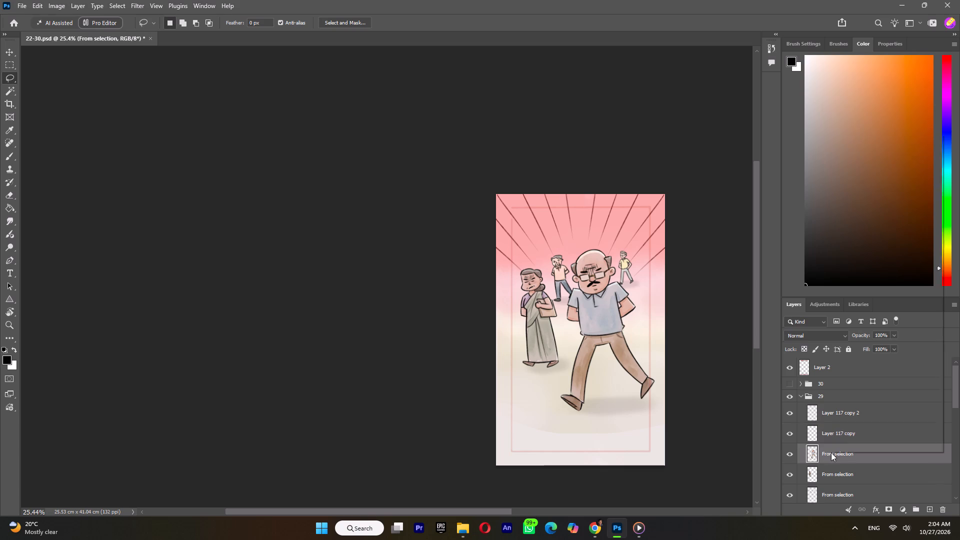
pyautogui.click(825, 453)
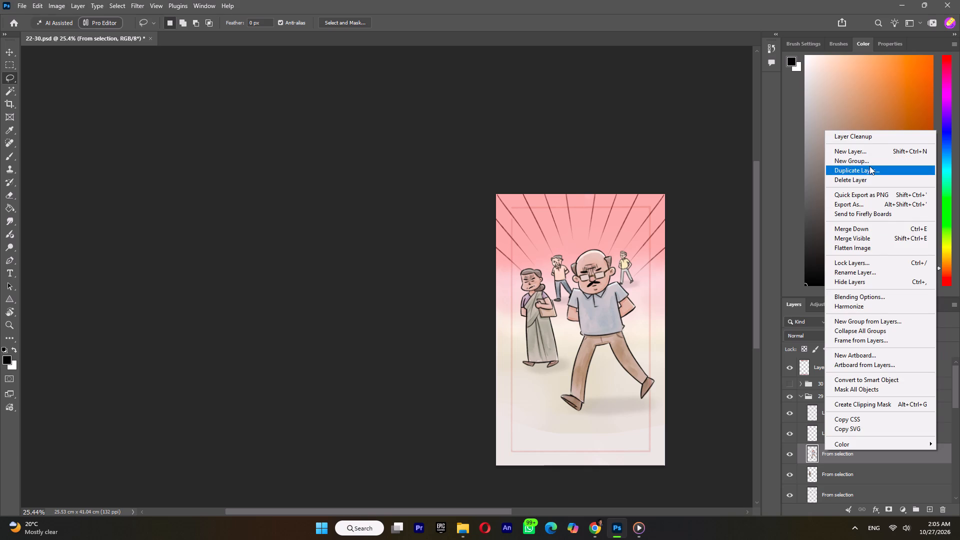
pyautogui.click(869, 166)
pyautogui.click(561, 147)
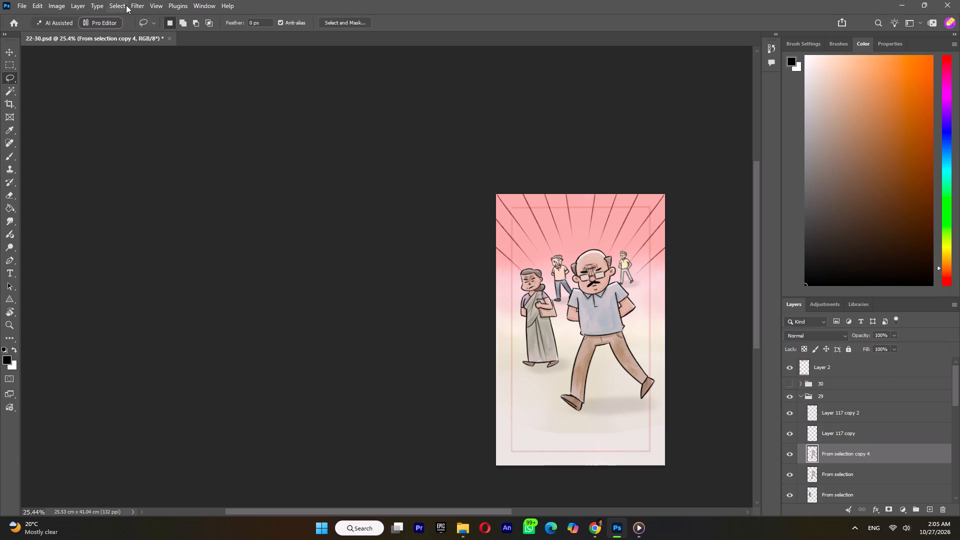
# Start Puppet Warp on the duplicated man and pin both feet, both hips, the neck, the head and both shoulders.
pyautogui.click(40, 7)
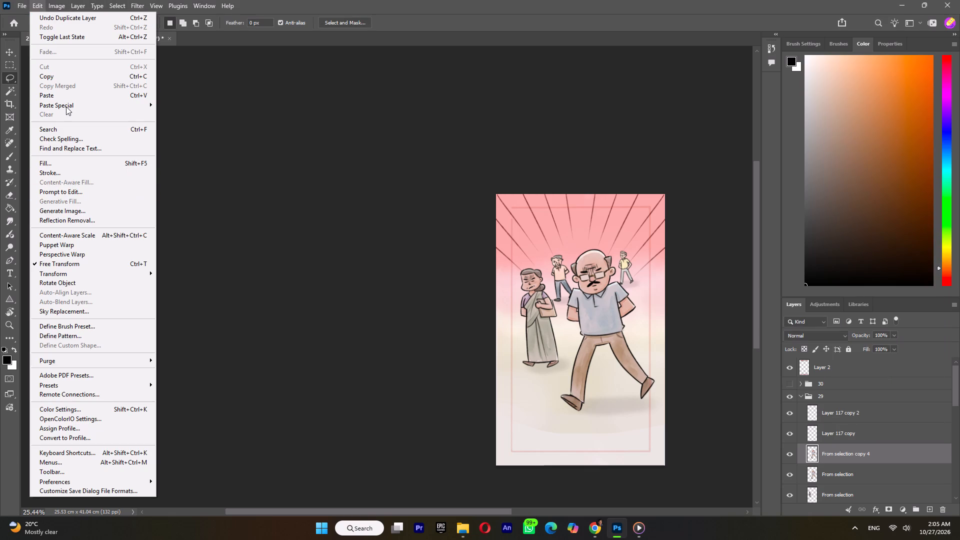
pyautogui.click(69, 244)
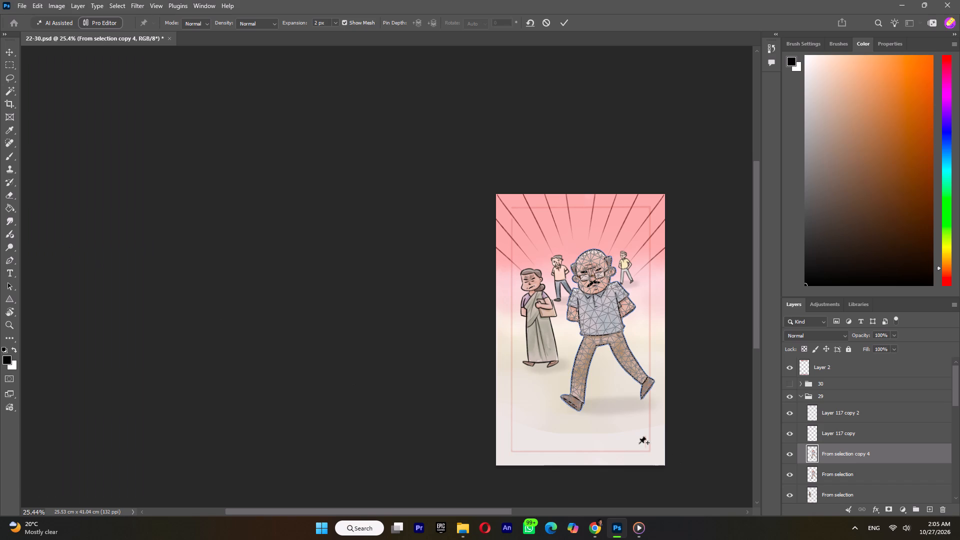
pyautogui.click(575, 406)
pyautogui.click(648, 388)
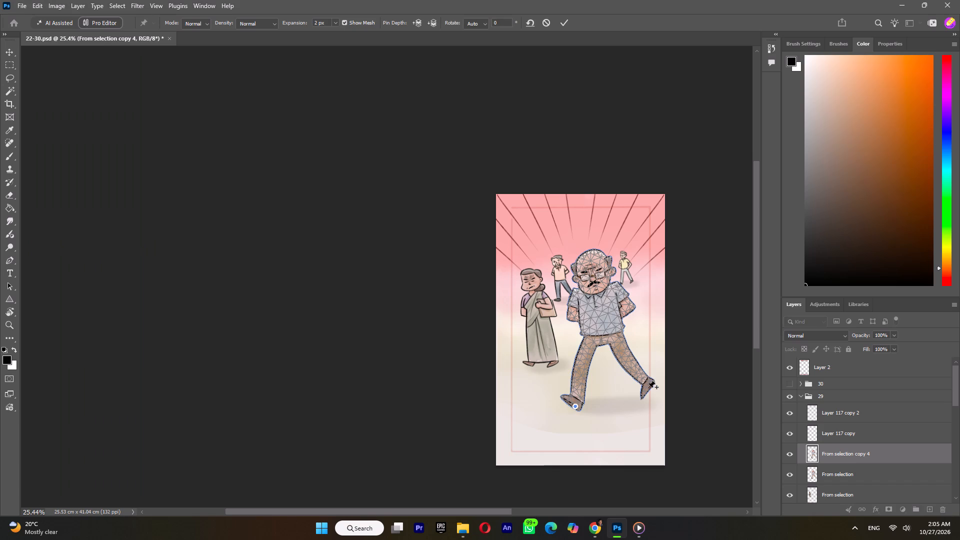
pyautogui.click(589, 338)
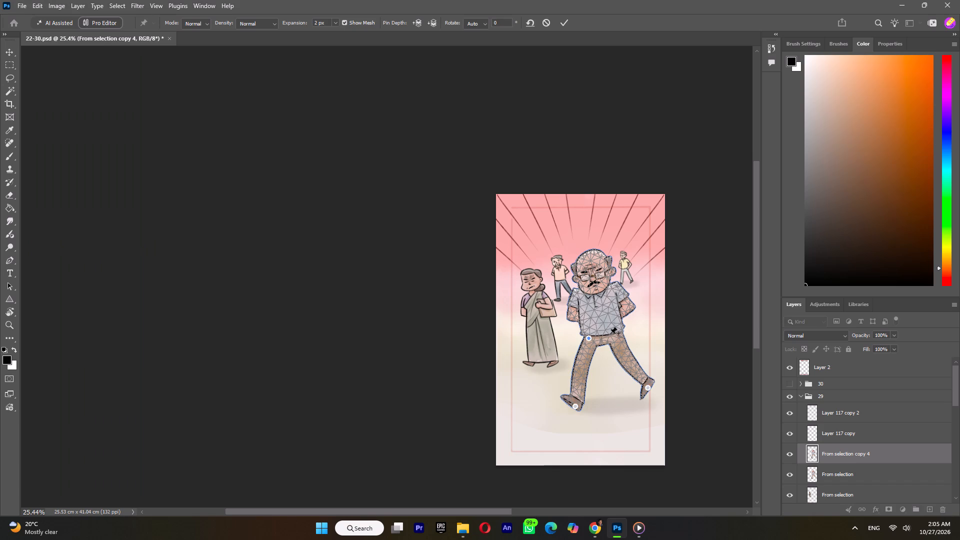
pyautogui.click(615, 334)
pyautogui.click(594, 294)
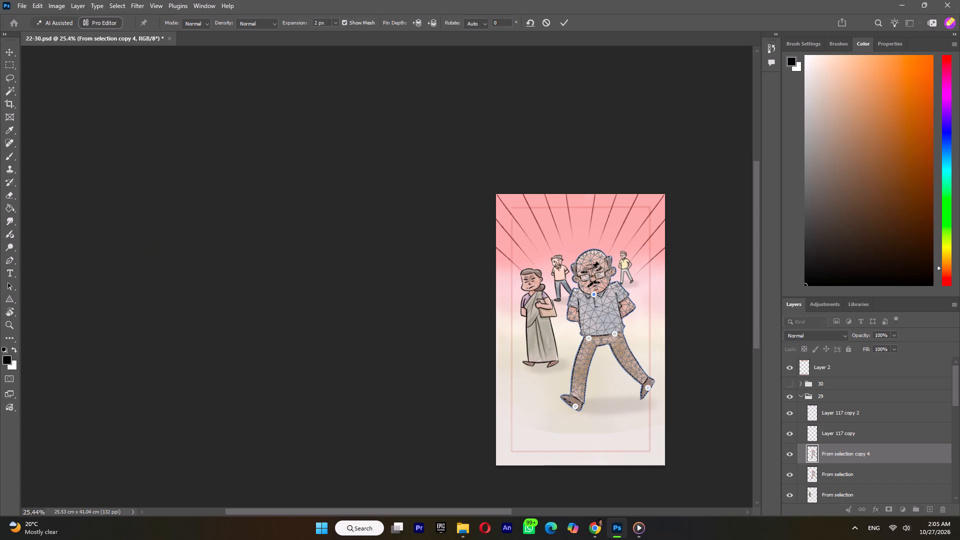
pyautogui.click(590, 270)
pyautogui.click(574, 299)
pyautogui.click(613, 295)
# Warp the man's front leg inward beneath his body, adding pins at the foot and knee to shape it.
pyautogui.moveTo(576, 407); pyautogui.dragTo(597, 408)
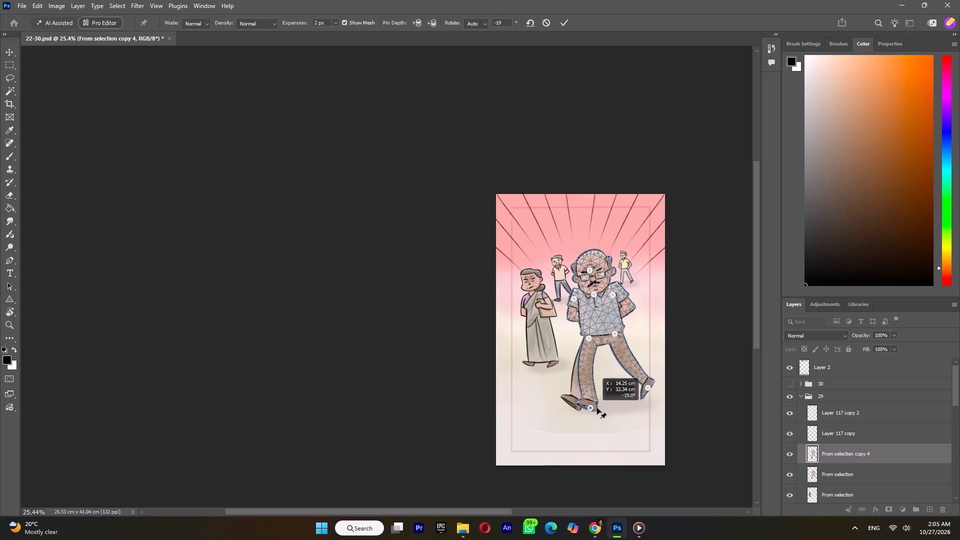
pyautogui.moveTo(597, 408); pyautogui.dragTo(603, 406)
pyautogui.click(591, 405)
pyautogui.moveTo(590, 405); pyautogui.dragTo(591, 412)
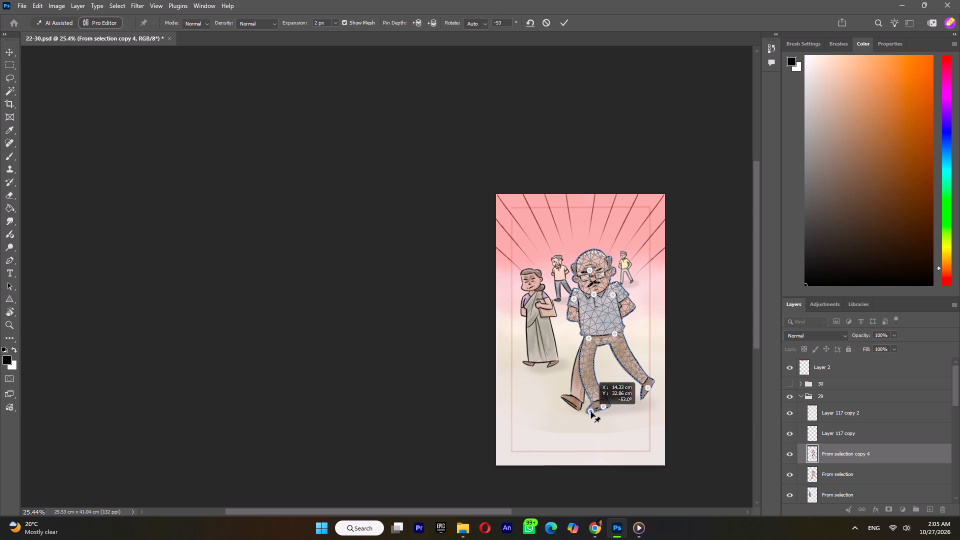
pyautogui.moveTo(591, 412); pyautogui.dragTo(591, 413)
pyautogui.click(585, 372)
pyautogui.moveTo(585, 372); pyautogui.dragTo(592, 373)
# Add a knee pin to the man's trailing leg, bend it inward and bring its foot closer to the front leg.
pyautogui.click(628, 364)
pyautogui.moveTo(628, 364); pyautogui.dragTo(618, 373)
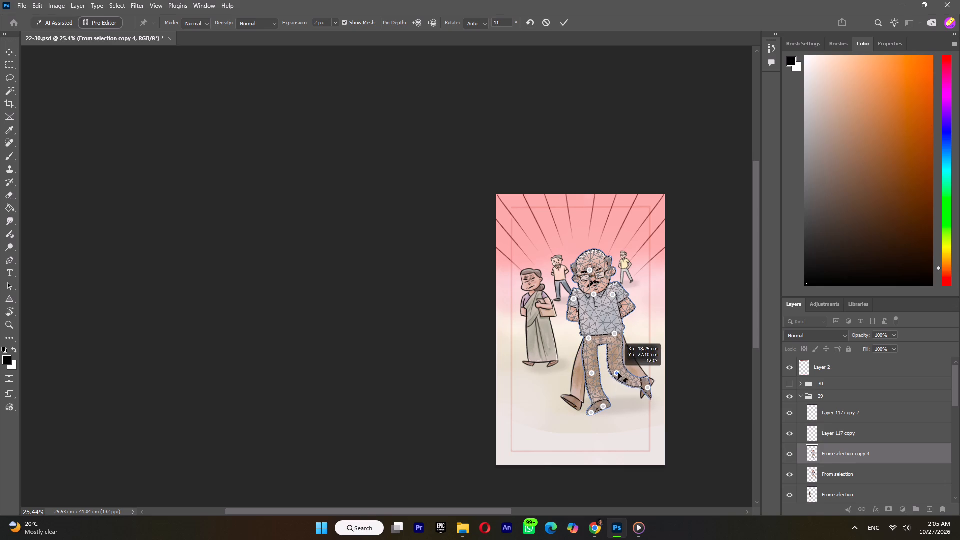
pyautogui.moveTo(618, 373); pyautogui.dragTo(618, 373)
pyautogui.moveTo(647, 387); pyautogui.dragTo(633, 389)
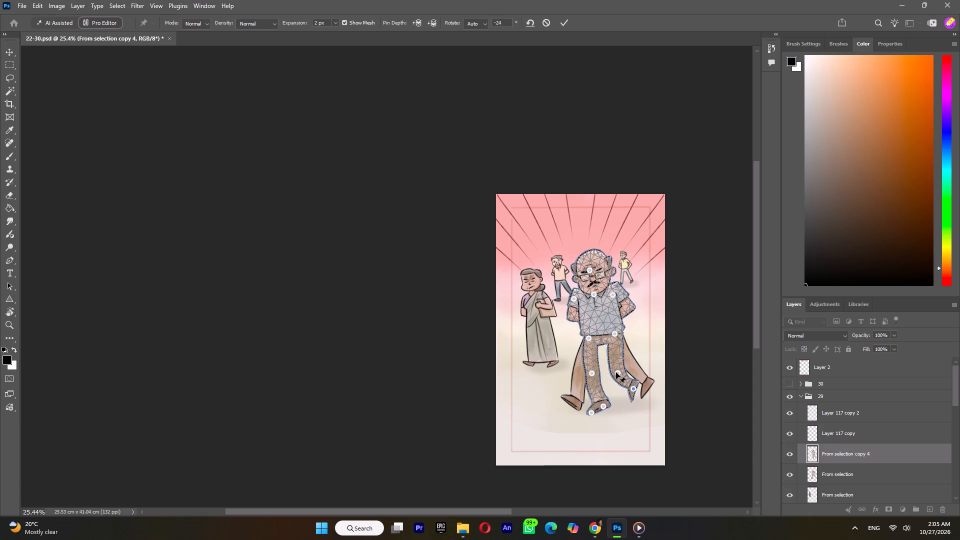
pyautogui.moveTo(616, 373); pyautogui.dragTo(611, 371)
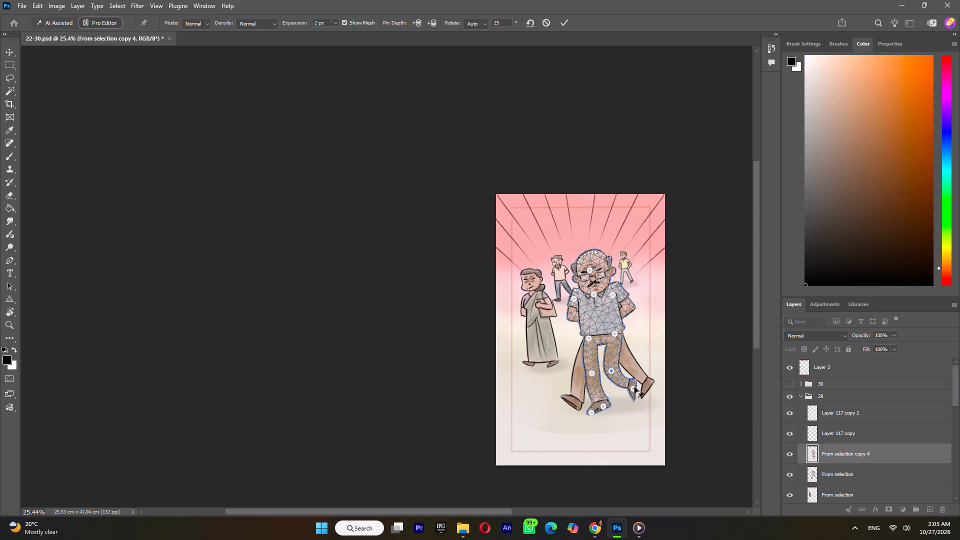
pyautogui.click(634, 388)
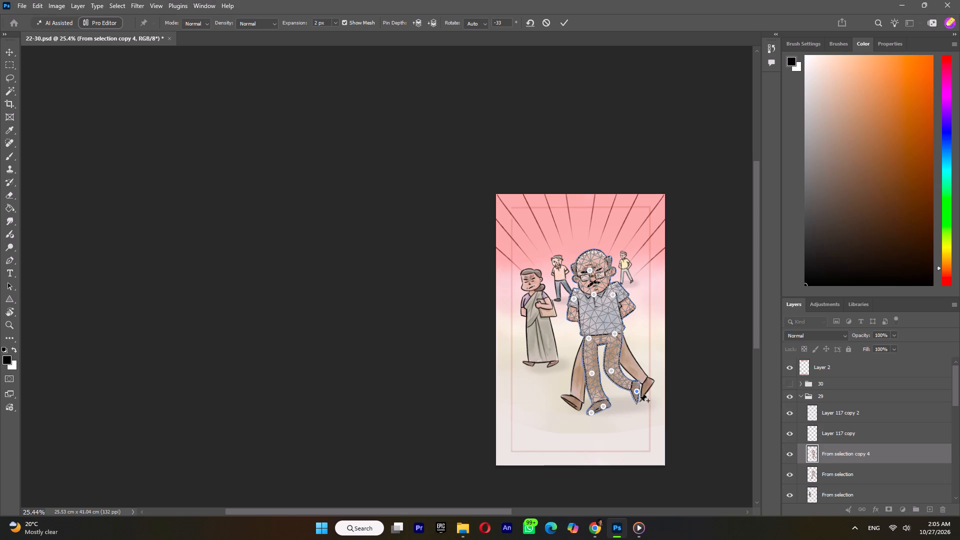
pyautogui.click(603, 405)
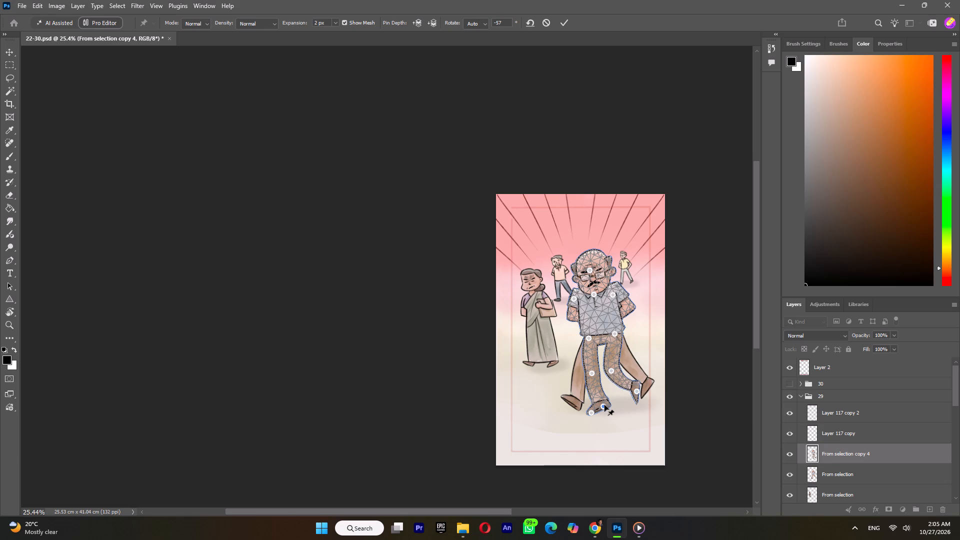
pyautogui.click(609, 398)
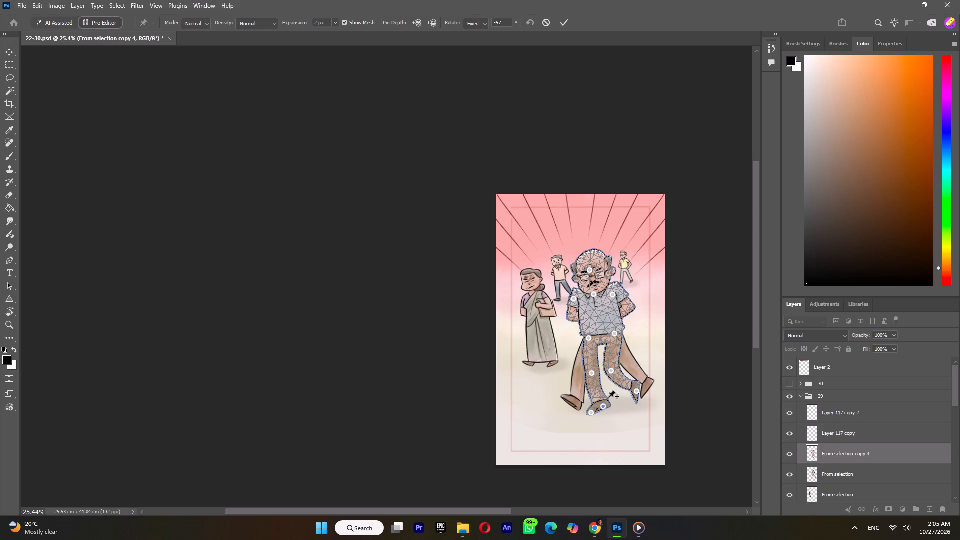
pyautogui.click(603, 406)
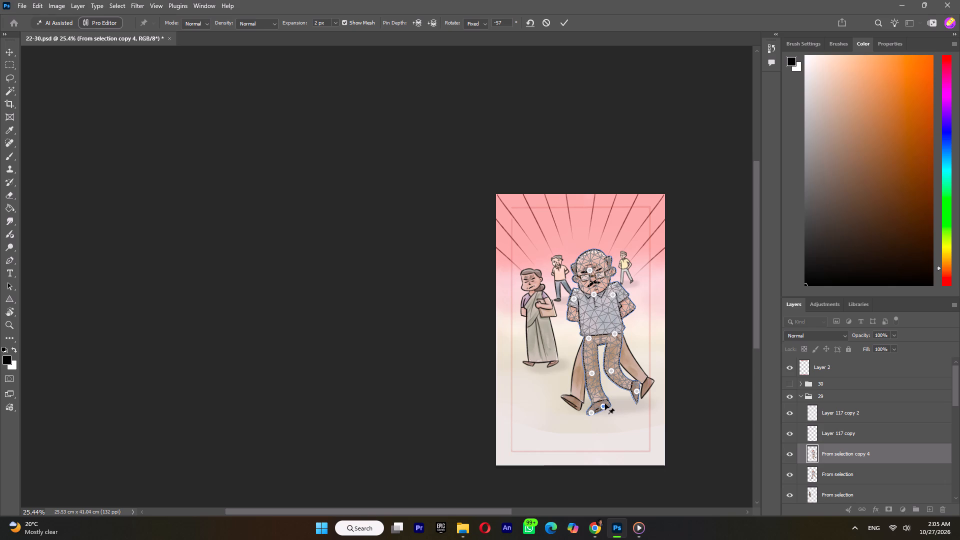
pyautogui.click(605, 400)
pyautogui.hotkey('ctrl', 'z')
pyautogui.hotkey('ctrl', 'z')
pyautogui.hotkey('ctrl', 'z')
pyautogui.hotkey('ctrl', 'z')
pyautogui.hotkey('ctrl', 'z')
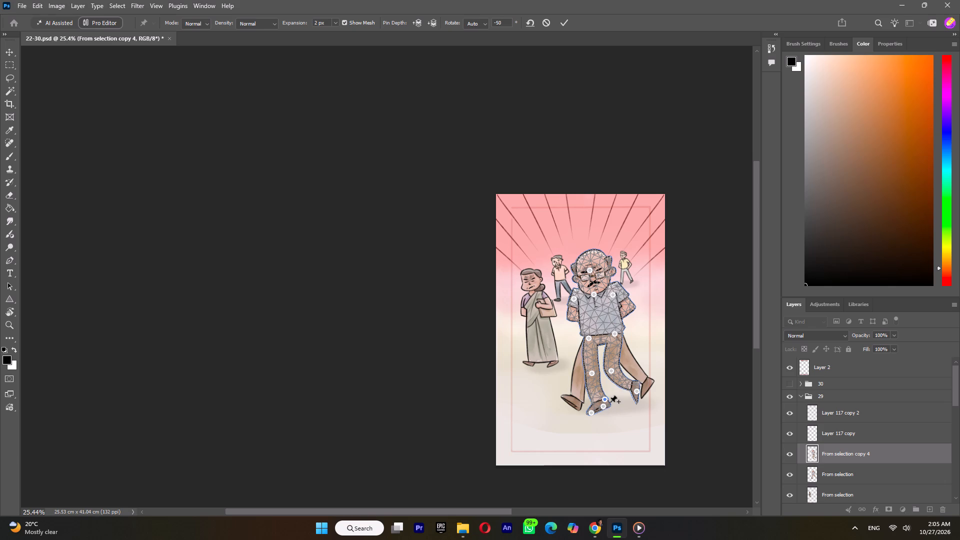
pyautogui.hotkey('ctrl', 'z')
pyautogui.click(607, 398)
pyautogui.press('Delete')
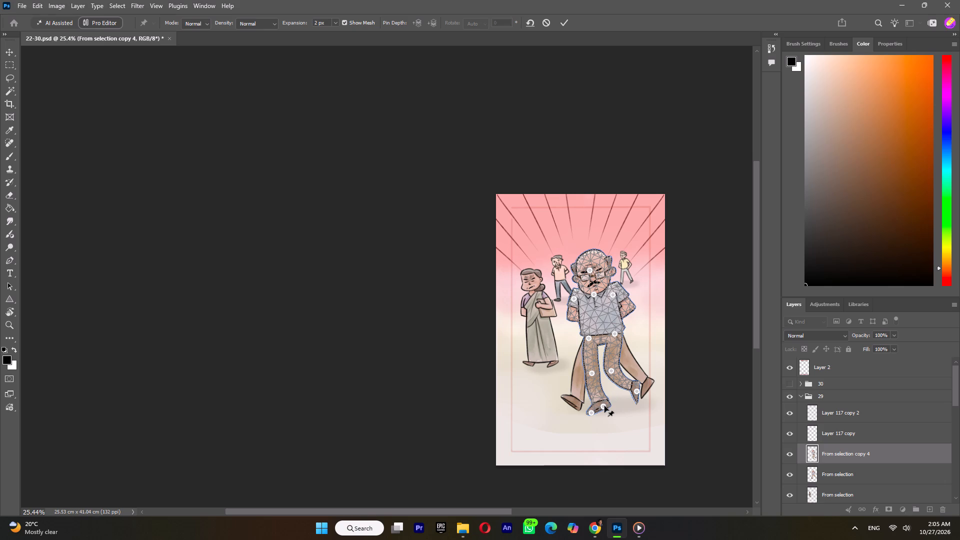
# Rotate the pin on the man's front foot to about -51°, remove that leg's knee pin, and apply the warp.
pyautogui.click(604, 406)
pyautogui.keyDown('alt'); pyautogui.moveTo(608, 401); pyautogui.dragTo(607, 397); pyautogui.keyUp('alt')
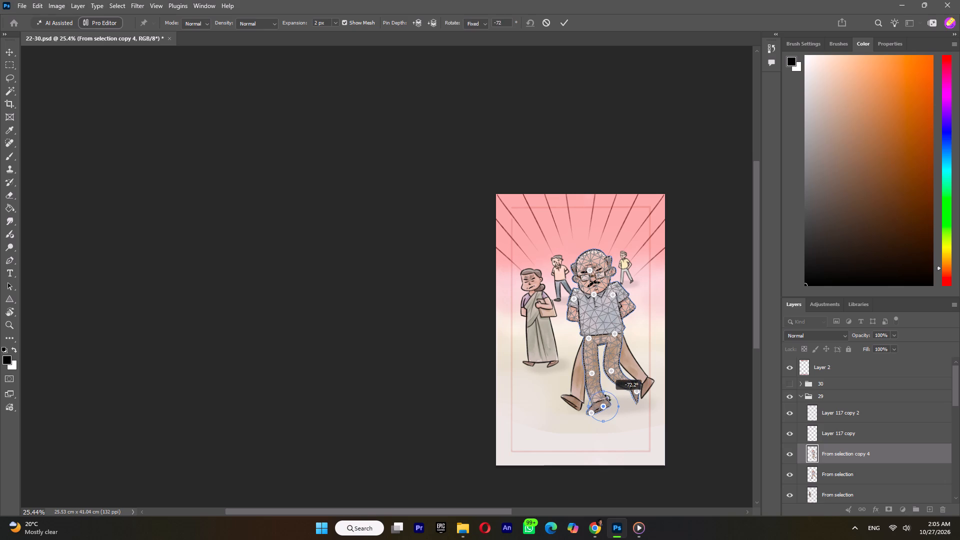
pyautogui.keyDown('alt'); pyautogui.moveTo(607, 397); pyautogui.dragTo(612, 406); pyautogui.keyUp('alt')
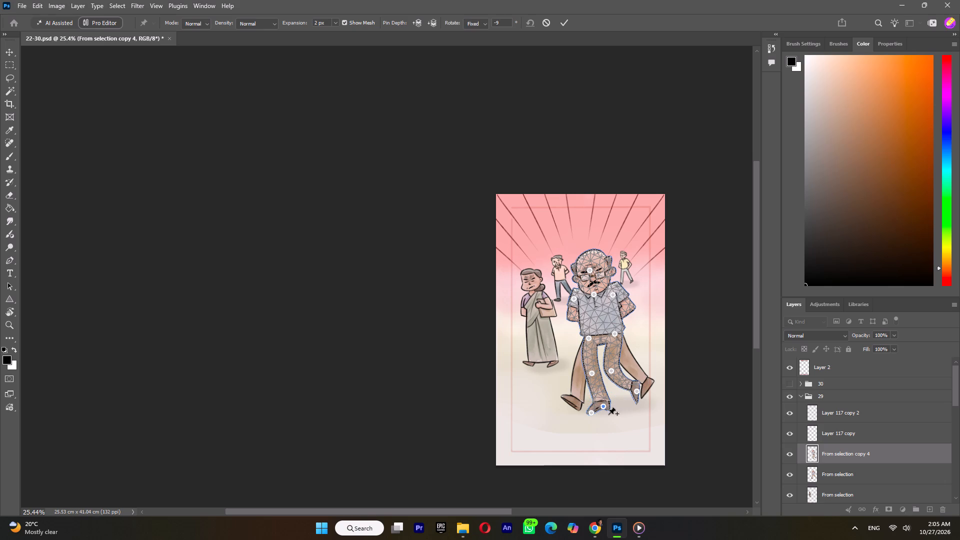
pyautogui.keyDown('alt'); pyautogui.scroll(5, 608, 414); pyautogui.keyUp('alt')
pyautogui.scroll(6, 608, 414)
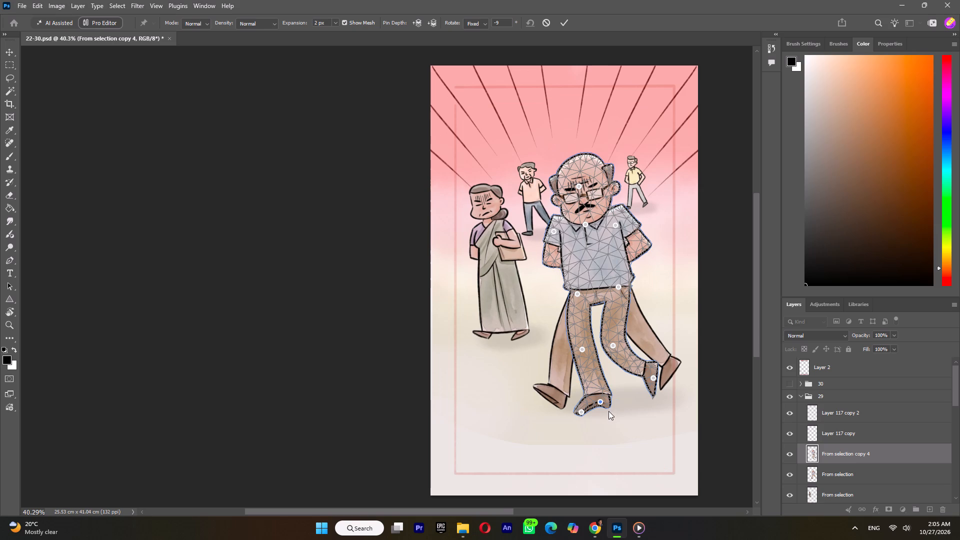
pyautogui.moveTo(600, 401); pyautogui.dragTo(604, 400)
pyautogui.click(600, 401)
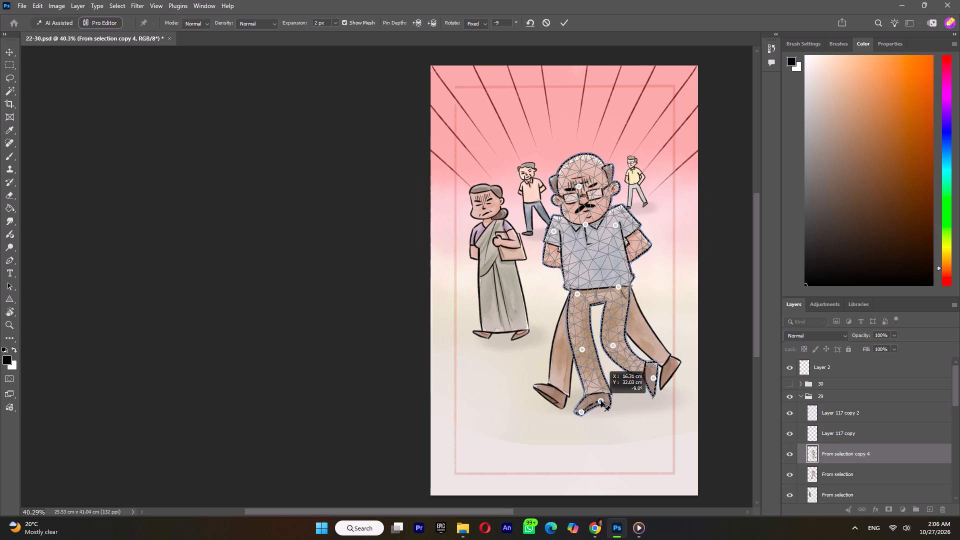
pyautogui.keyDown('alt'); pyautogui.moveTo(607, 397); pyautogui.dragTo(607, 394); pyautogui.keyUp('alt')
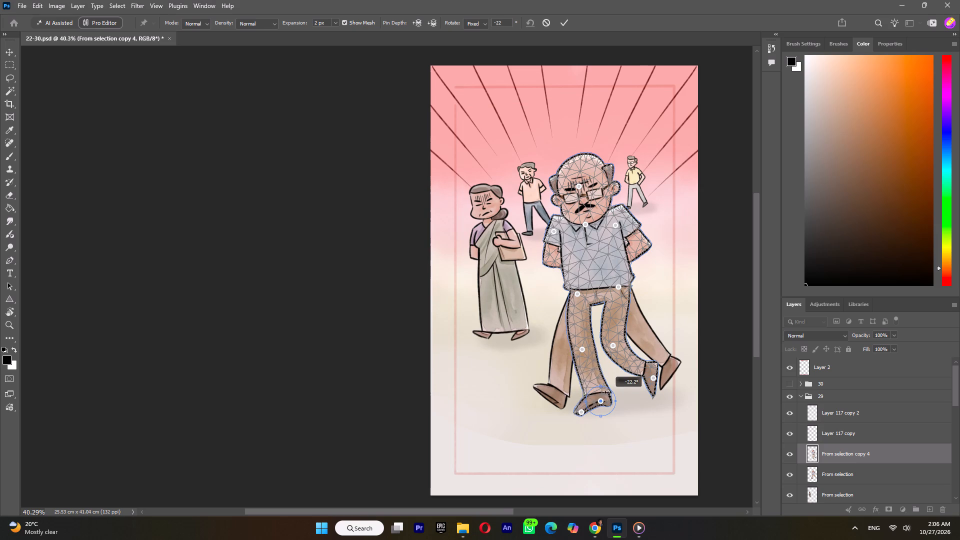
pyautogui.keyDown('alt'); pyautogui.moveTo(607, 394); pyautogui.dragTo(604, 388); pyautogui.keyUp('alt')
pyautogui.keyDown('alt'); pyautogui.click(582, 349); pyautogui.keyUp('alt')
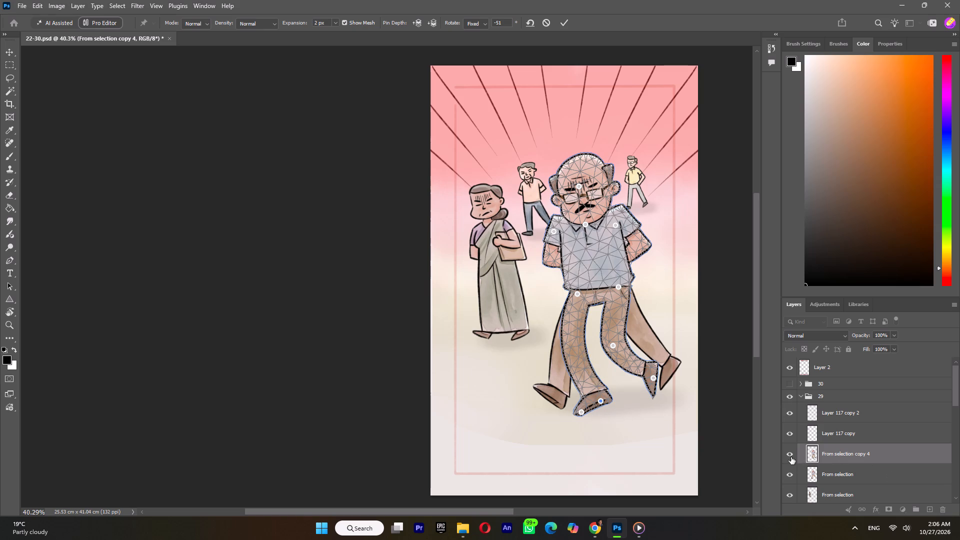
pyautogui.rightClick(843, 456)
pyautogui.click(562, 21)
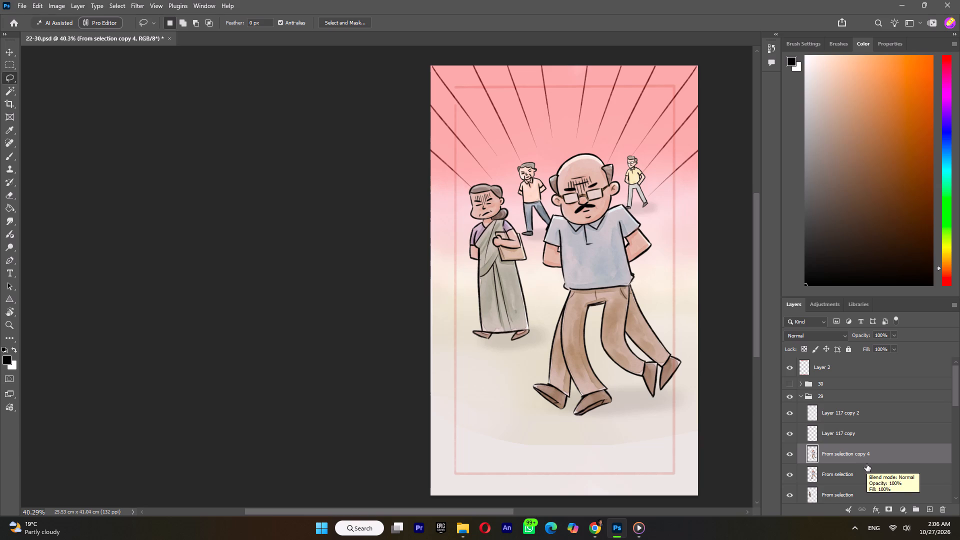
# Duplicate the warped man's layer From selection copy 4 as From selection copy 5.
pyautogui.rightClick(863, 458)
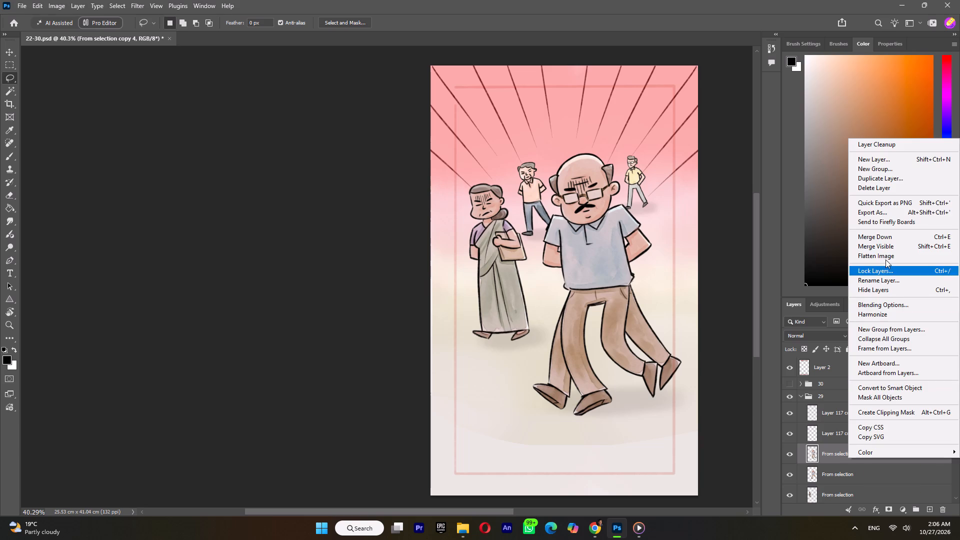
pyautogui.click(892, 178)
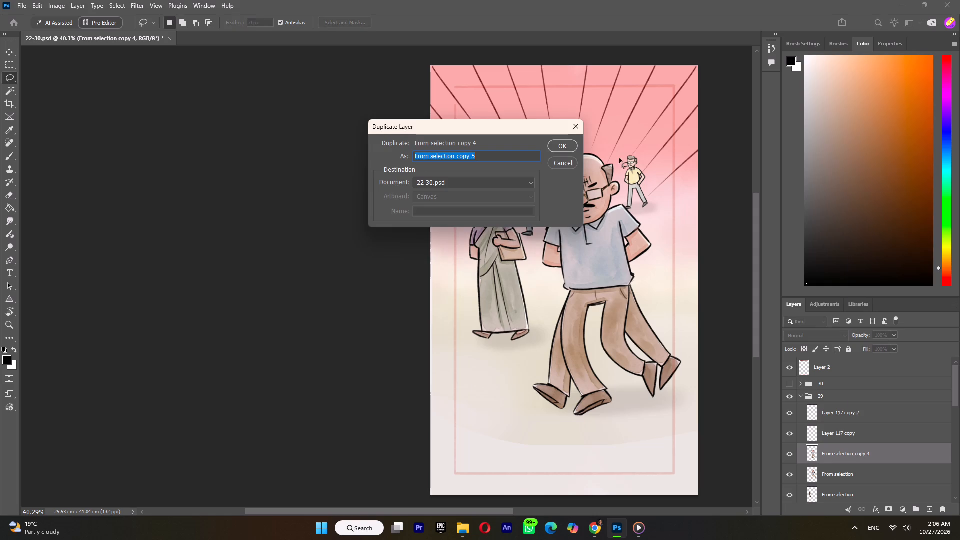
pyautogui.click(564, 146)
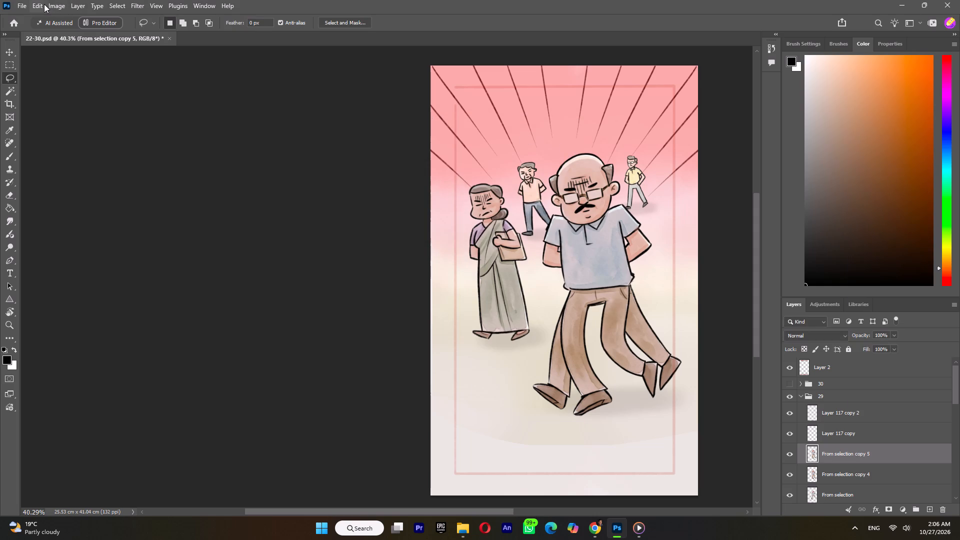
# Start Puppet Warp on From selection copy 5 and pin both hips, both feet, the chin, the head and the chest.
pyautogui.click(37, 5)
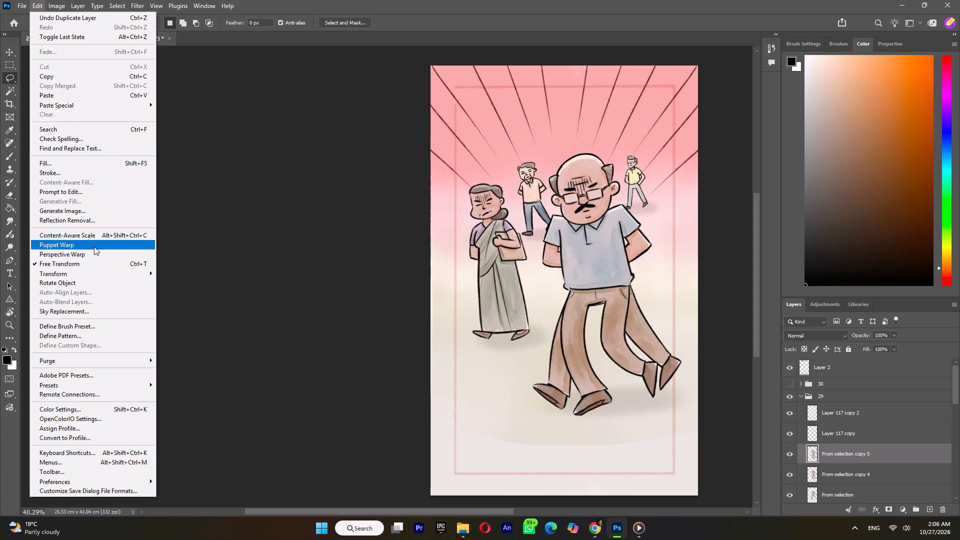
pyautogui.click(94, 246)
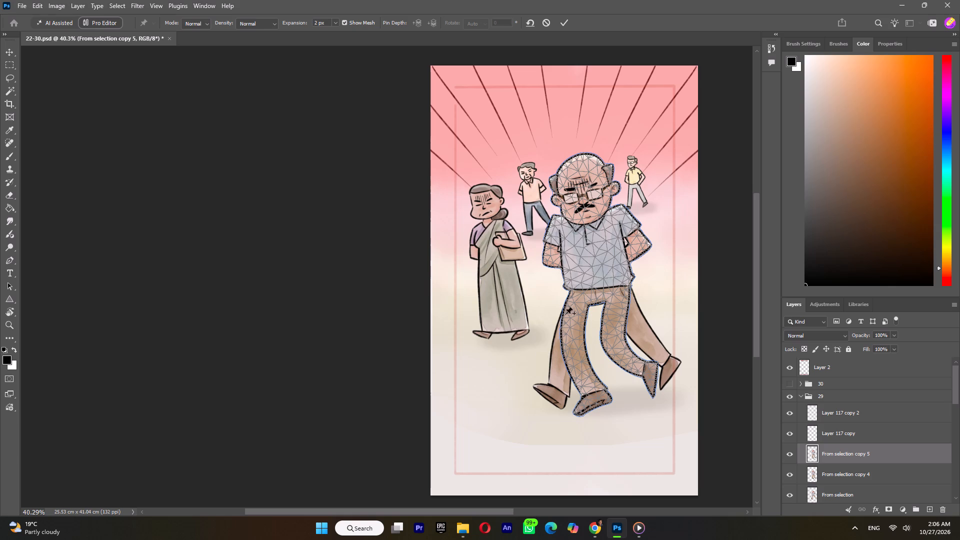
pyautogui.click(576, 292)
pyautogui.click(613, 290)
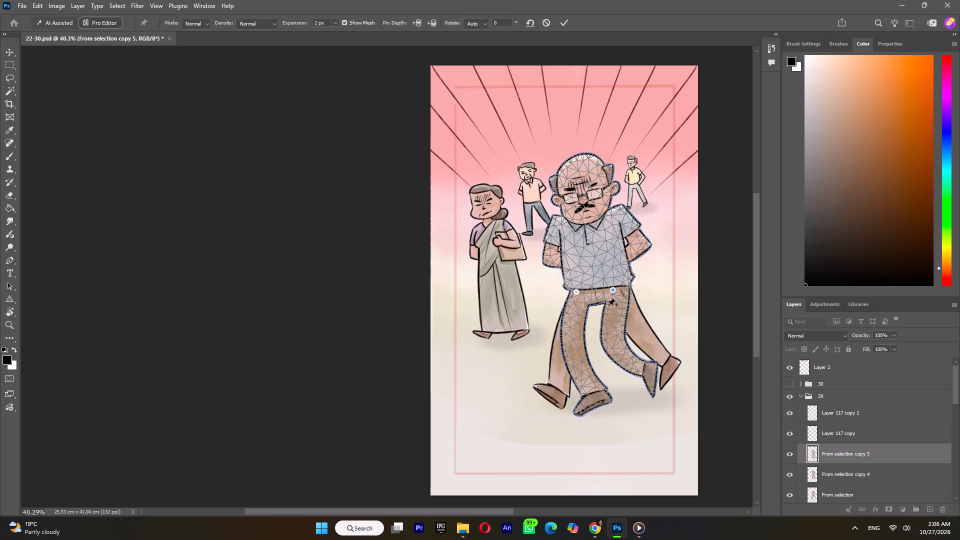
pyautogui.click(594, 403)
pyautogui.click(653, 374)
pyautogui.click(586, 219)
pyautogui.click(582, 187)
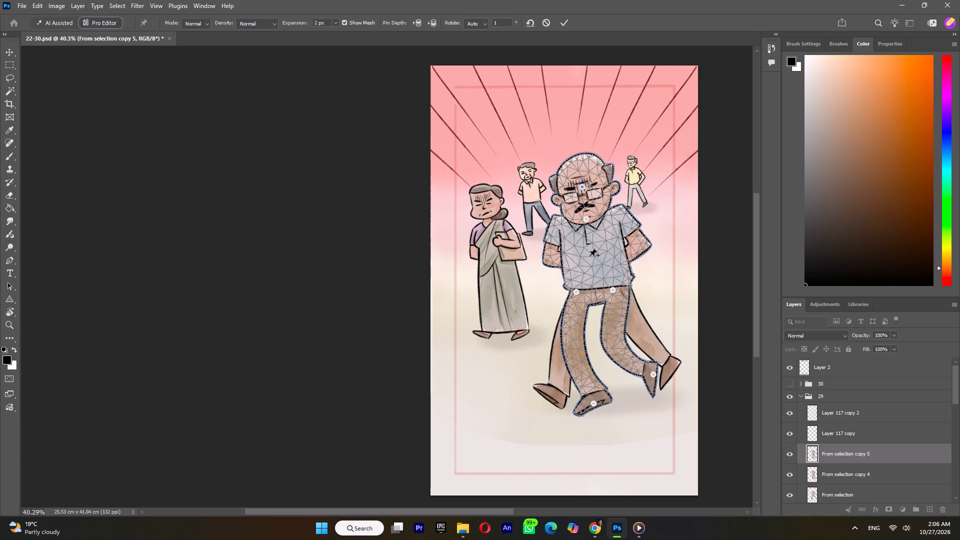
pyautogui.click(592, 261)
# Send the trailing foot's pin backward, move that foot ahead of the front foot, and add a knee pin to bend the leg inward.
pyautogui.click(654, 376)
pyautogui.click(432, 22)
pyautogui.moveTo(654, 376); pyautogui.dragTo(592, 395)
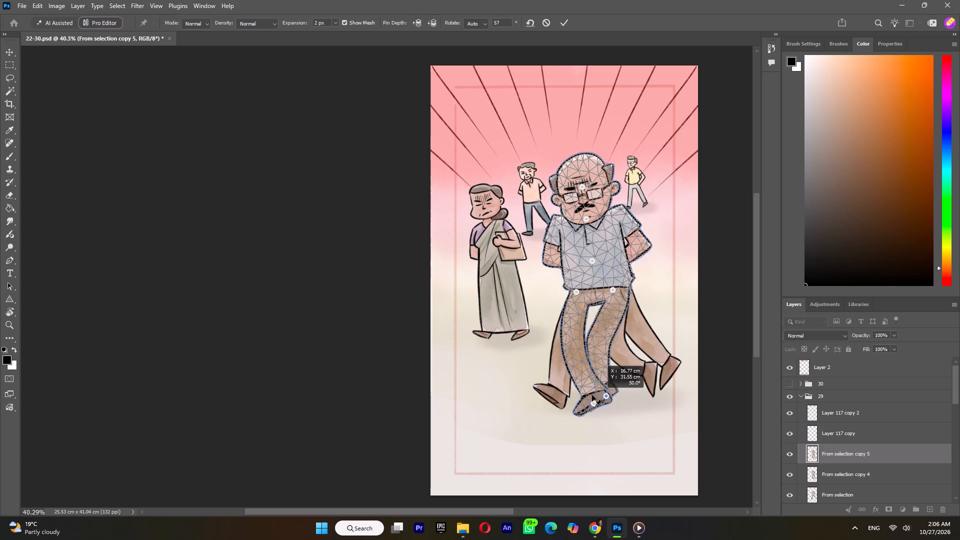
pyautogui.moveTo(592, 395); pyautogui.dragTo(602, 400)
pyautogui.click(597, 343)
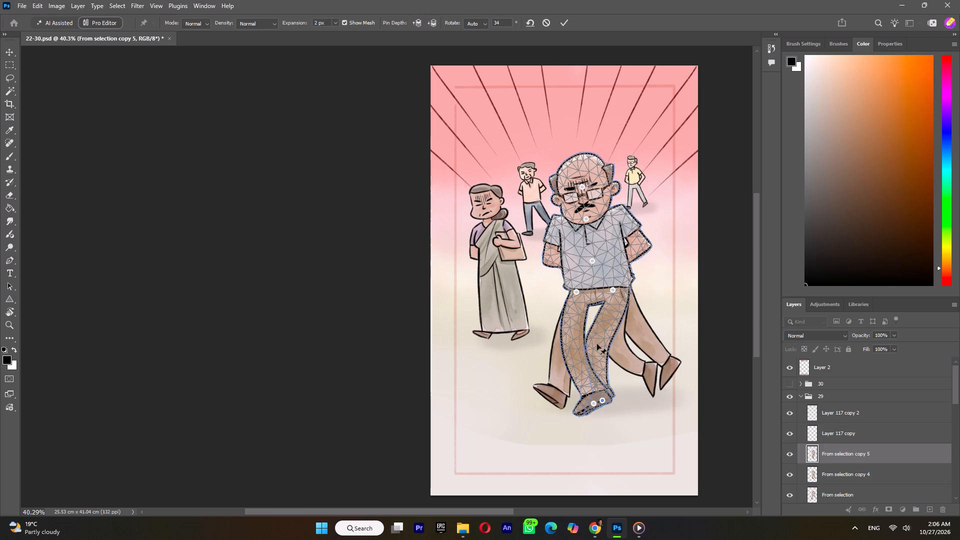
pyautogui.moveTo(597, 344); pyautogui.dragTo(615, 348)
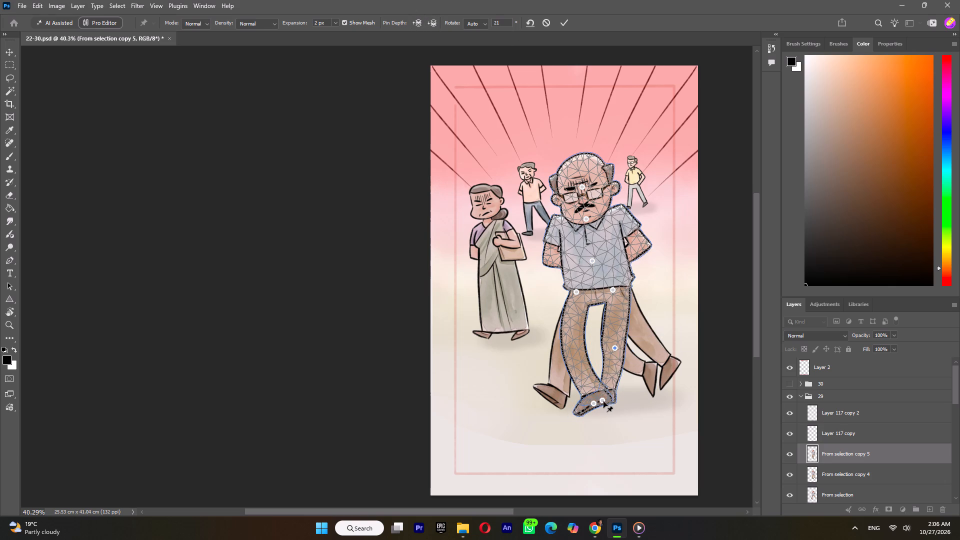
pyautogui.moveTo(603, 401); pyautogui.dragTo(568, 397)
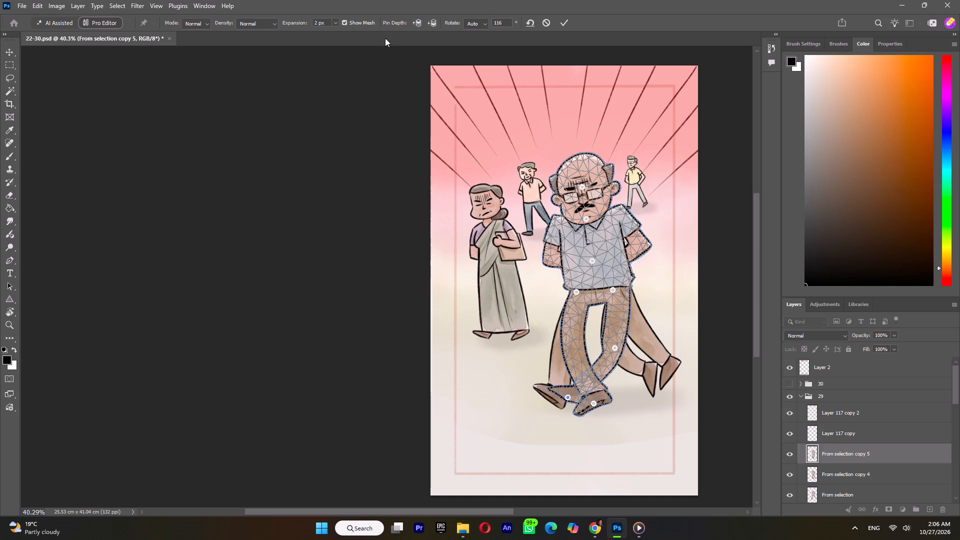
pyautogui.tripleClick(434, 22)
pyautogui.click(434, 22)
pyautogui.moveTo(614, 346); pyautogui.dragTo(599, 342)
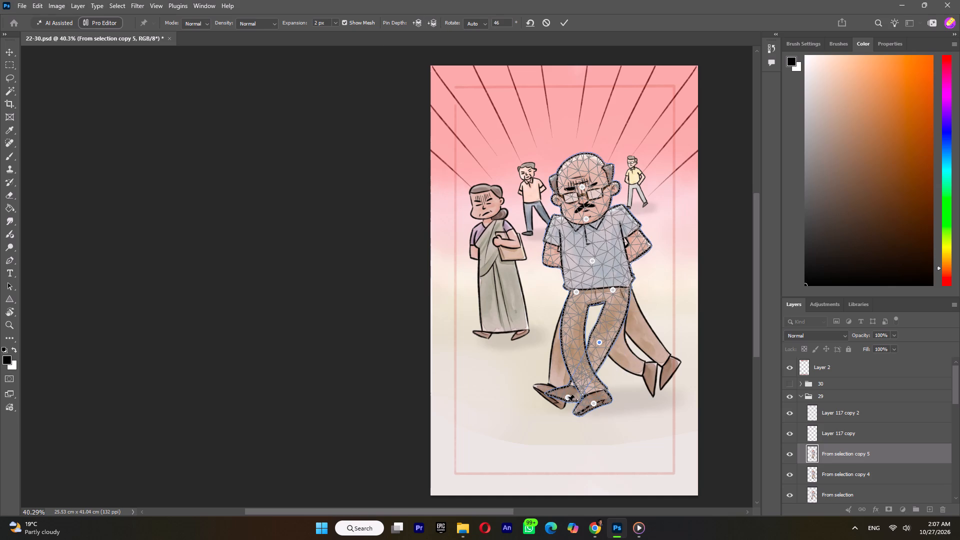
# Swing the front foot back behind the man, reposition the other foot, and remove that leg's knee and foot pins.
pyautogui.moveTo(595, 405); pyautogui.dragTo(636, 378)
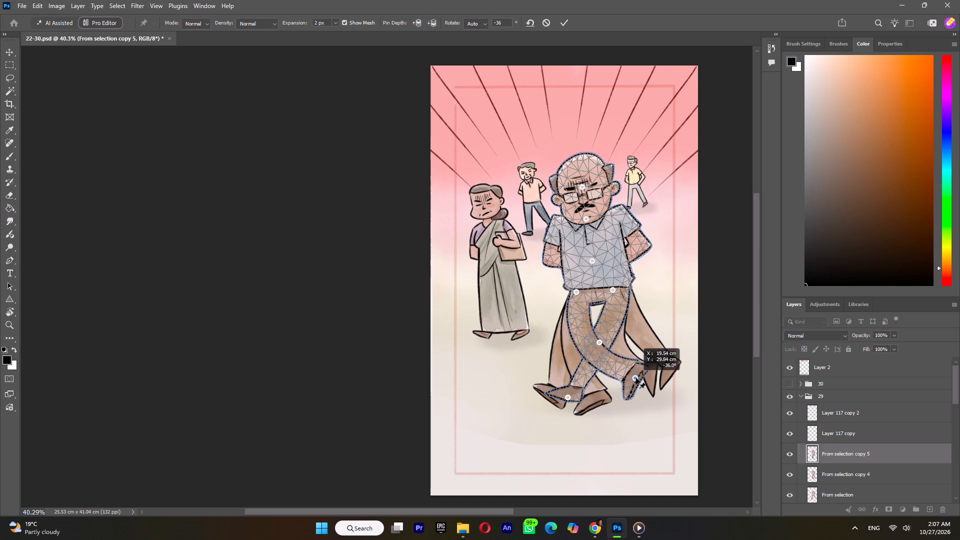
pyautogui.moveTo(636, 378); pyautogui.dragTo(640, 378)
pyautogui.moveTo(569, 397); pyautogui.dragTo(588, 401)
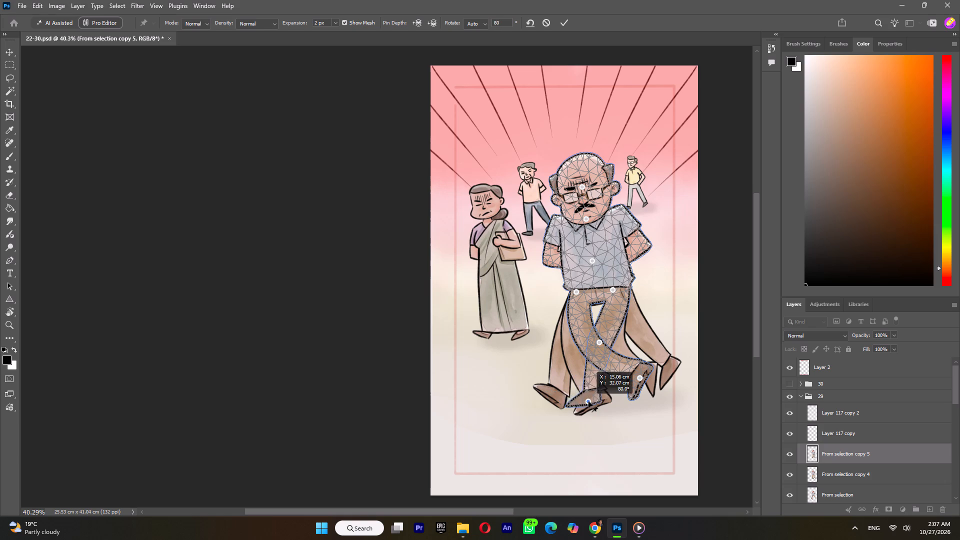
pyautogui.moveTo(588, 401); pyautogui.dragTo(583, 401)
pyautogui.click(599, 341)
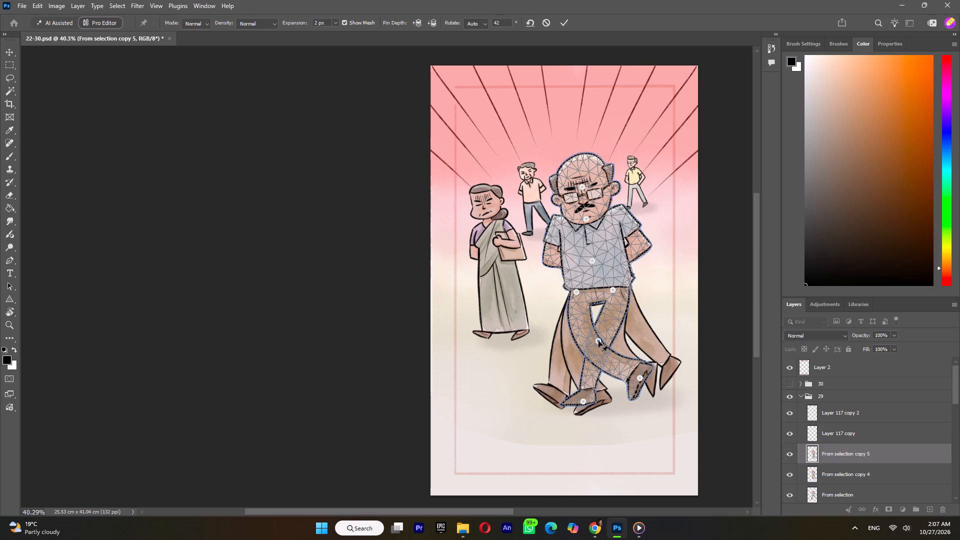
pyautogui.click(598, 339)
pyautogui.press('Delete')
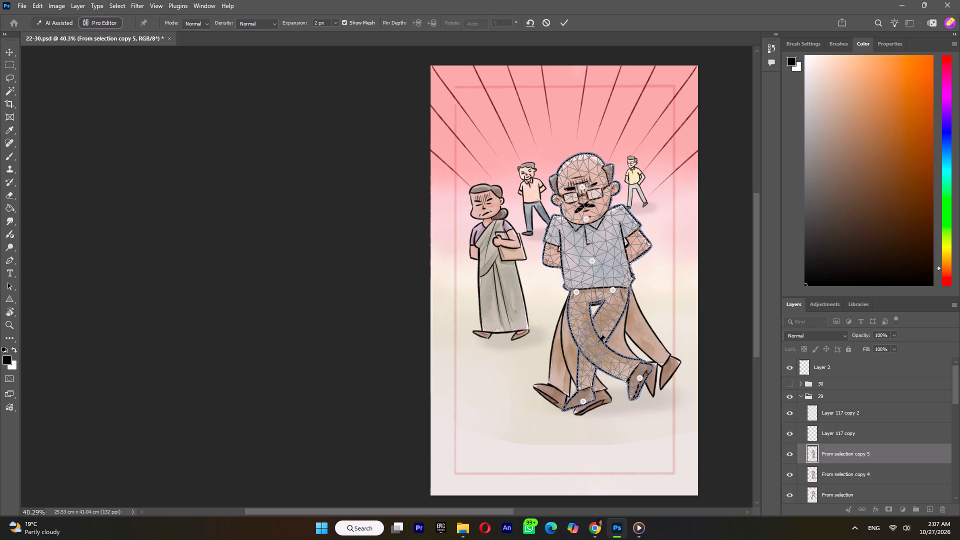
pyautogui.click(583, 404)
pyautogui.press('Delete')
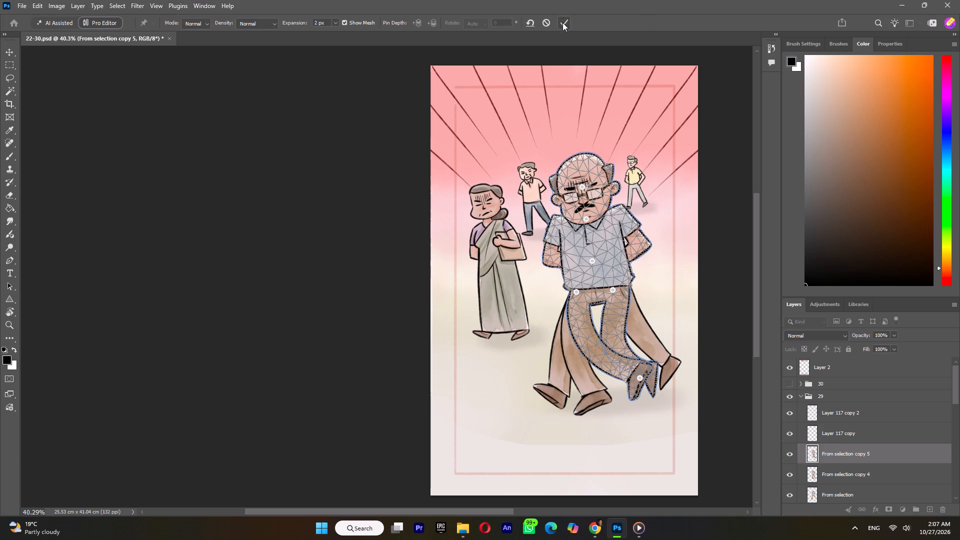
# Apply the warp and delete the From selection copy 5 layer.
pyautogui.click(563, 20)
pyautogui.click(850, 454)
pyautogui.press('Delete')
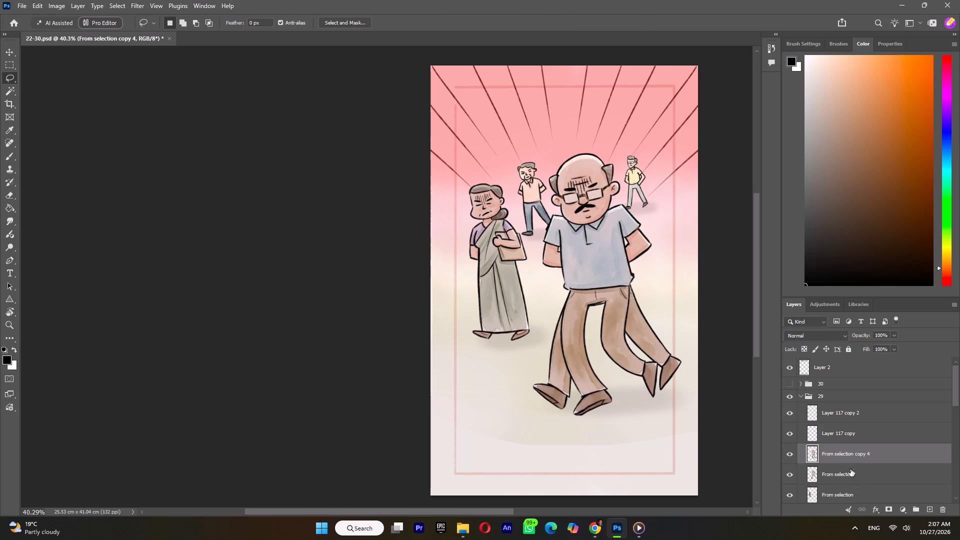
# Toggle the visibility of From selection copy 4 to compare the man's poses, and leave the layer hidden.
pyautogui.click(789, 451)
pyautogui.click(789, 451)
pyautogui.click(792, 454)
# Select the man's original From selection layer in group 29 and open its layer commands.
pyautogui.click(856, 478)
pyautogui.rightClick(856, 478)
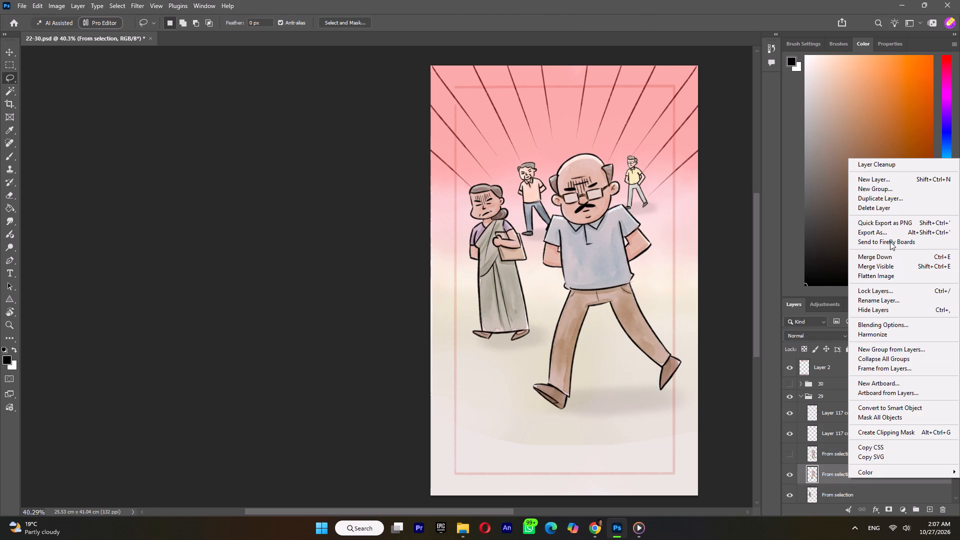
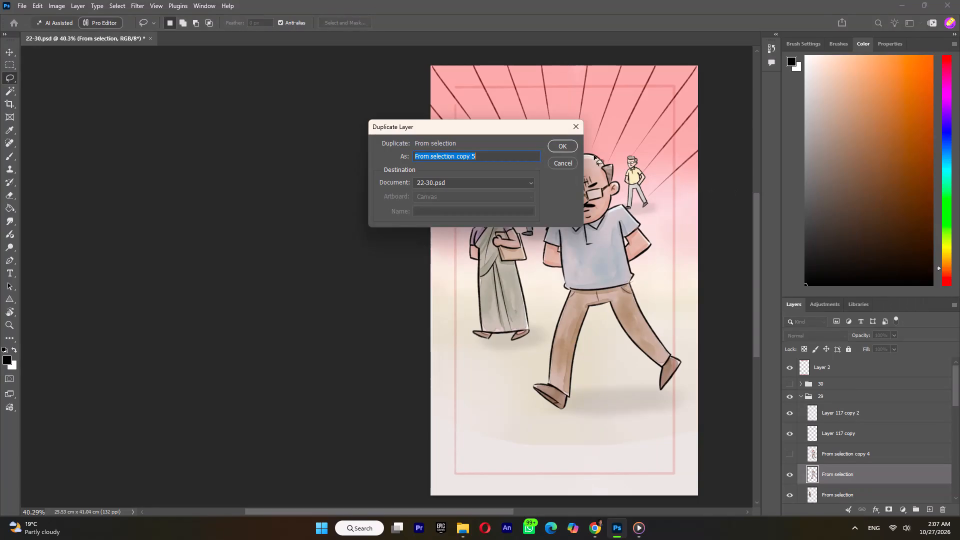
# Duplicate the man's From selection layer as From selection copy 5 in 22-30.psd.
pyautogui.click(566, 147)
# Start Puppet Warp on From selection copy 5 and pin the man's two hips, neck and both feet.
pyautogui.click(33, 3)
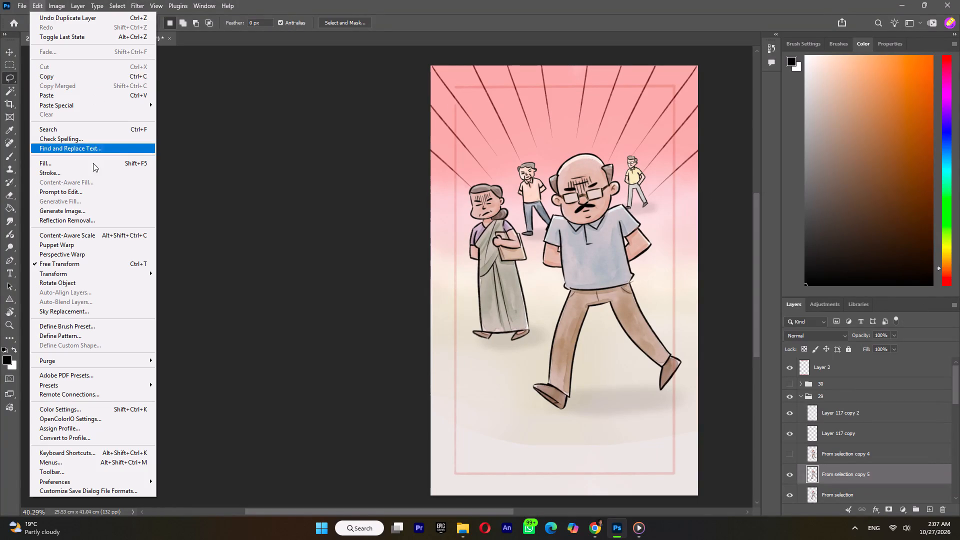
pyautogui.click(78, 246)
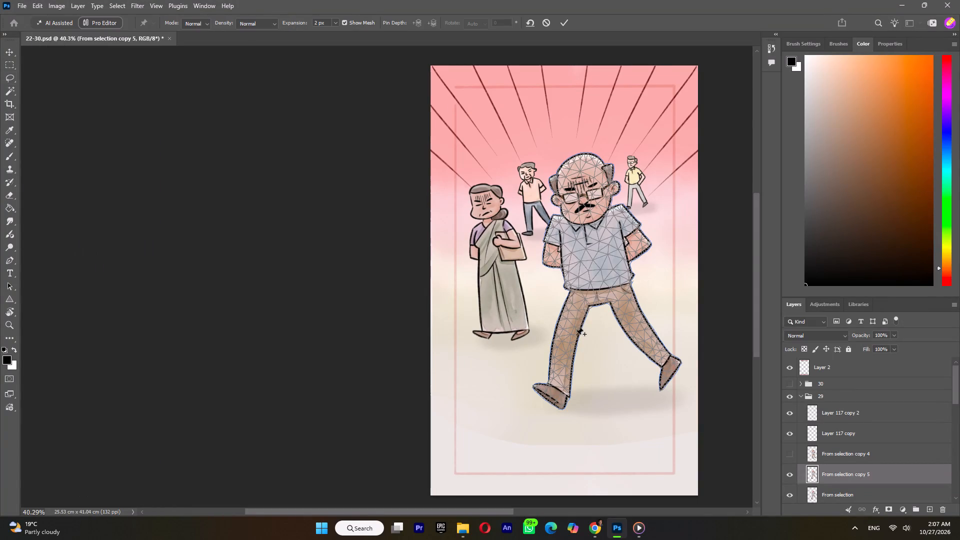
pyautogui.click(577, 296)
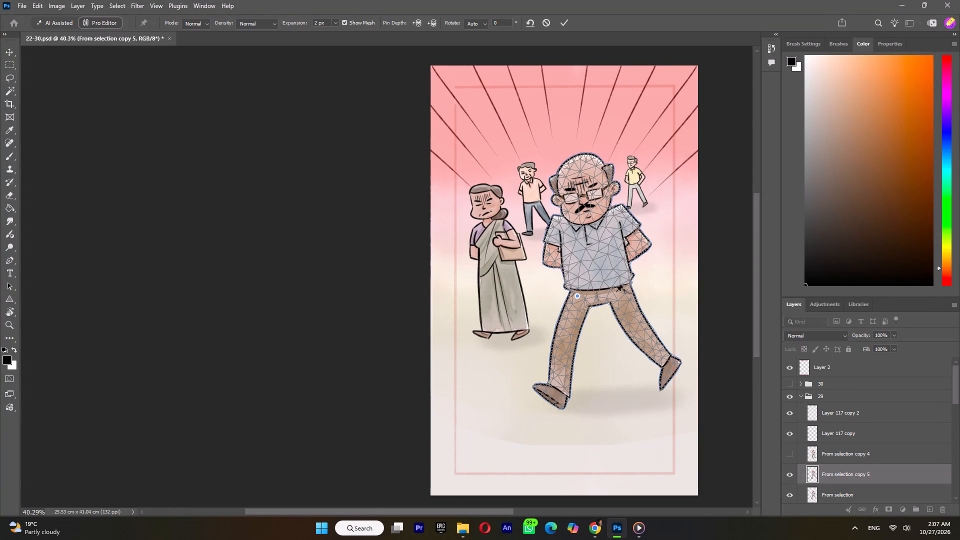
pyautogui.click(616, 291)
pyautogui.click(584, 224)
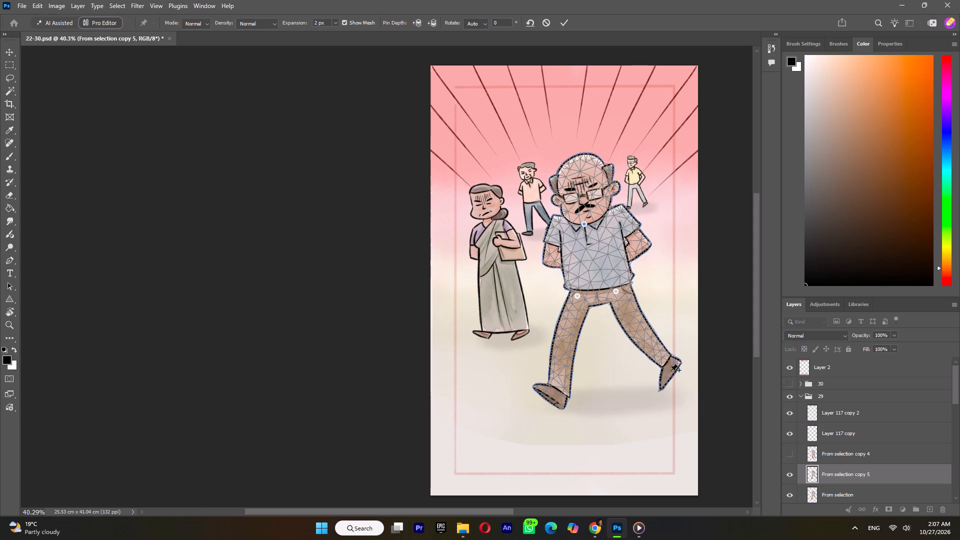
pyautogui.click(670, 370)
pyautogui.click(555, 398)
# Send the front foot's pin backward in depth, swing the foot back beneath the body, and angle it with a toe pin.
pyautogui.click(429, 22)
pyautogui.moveTo(555, 399); pyautogui.dragTo(611, 391)
pyautogui.click(594, 396)
pyautogui.moveTo(593, 396); pyautogui.dragTo(612, 401)
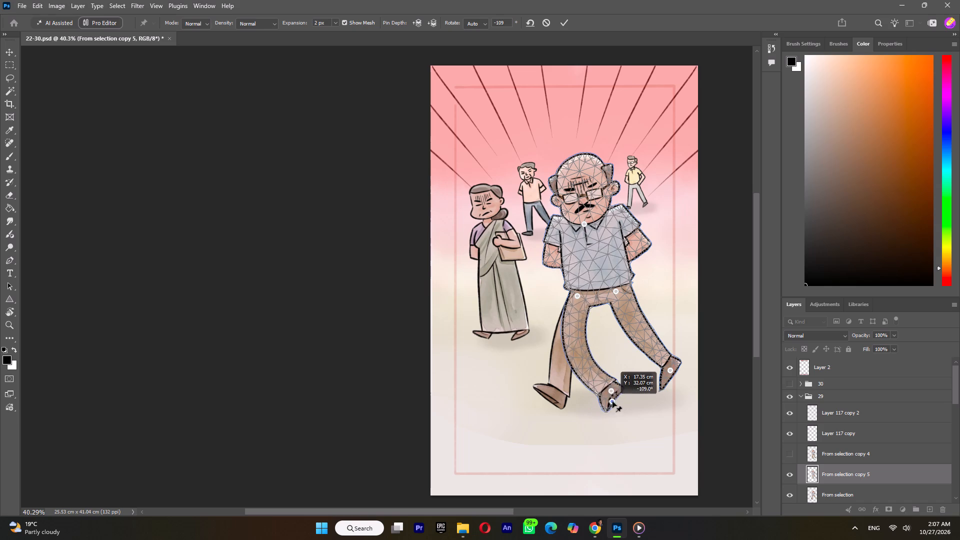
pyautogui.moveTo(612, 401); pyautogui.dragTo(605, 406)
# Swing the rear foot forward across the other leg, and pin and adjust that leg's knee.
pyautogui.moveTo(669, 371); pyautogui.dragTo(655, 384)
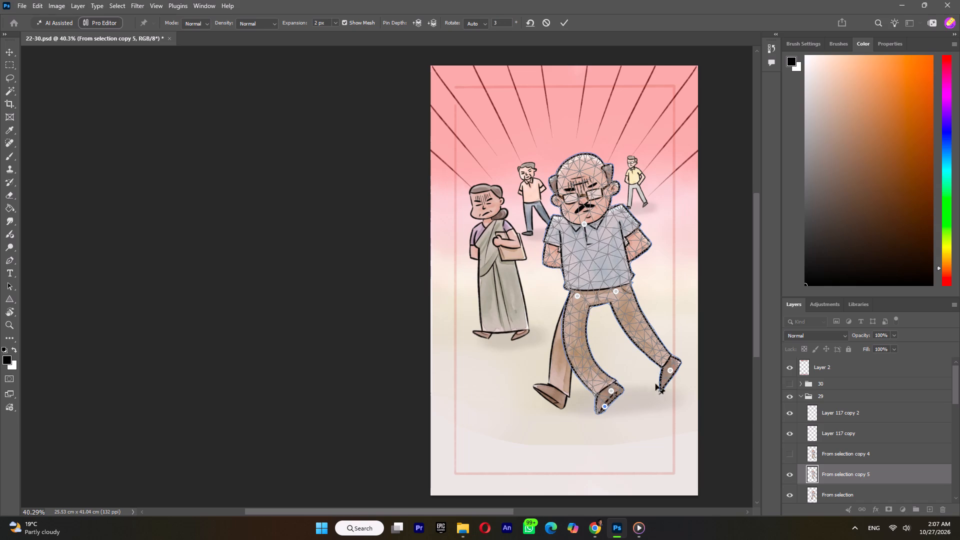
pyautogui.moveTo(655, 384); pyautogui.dragTo(587, 399)
pyautogui.click(610, 343)
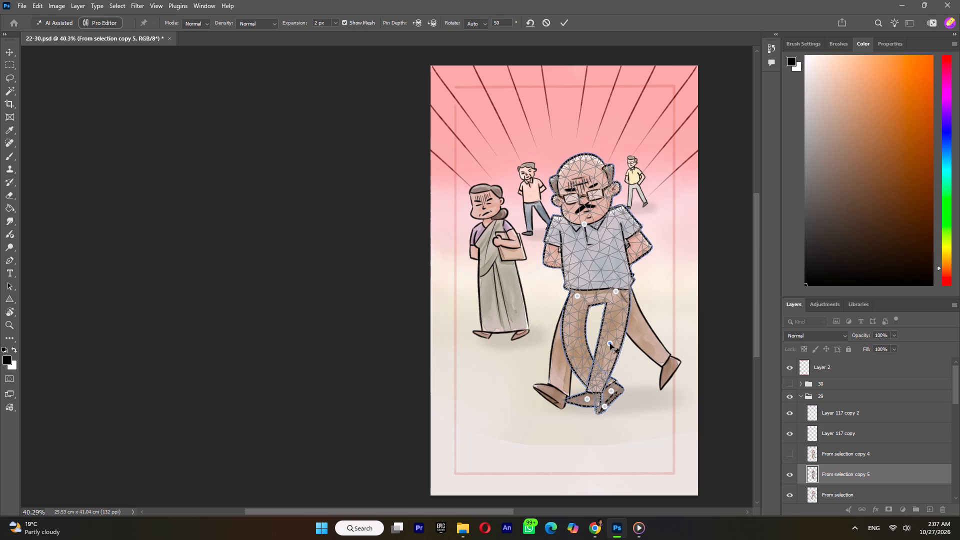
pyautogui.moveTo(610, 343); pyautogui.dragTo(600, 342)
# Raise the trailing foot behind the man with its heel and toe pins, and pin and shift that leg's knee.
pyautogui.moveTo(611, 390); pyautogui.dragTo(625, 371)
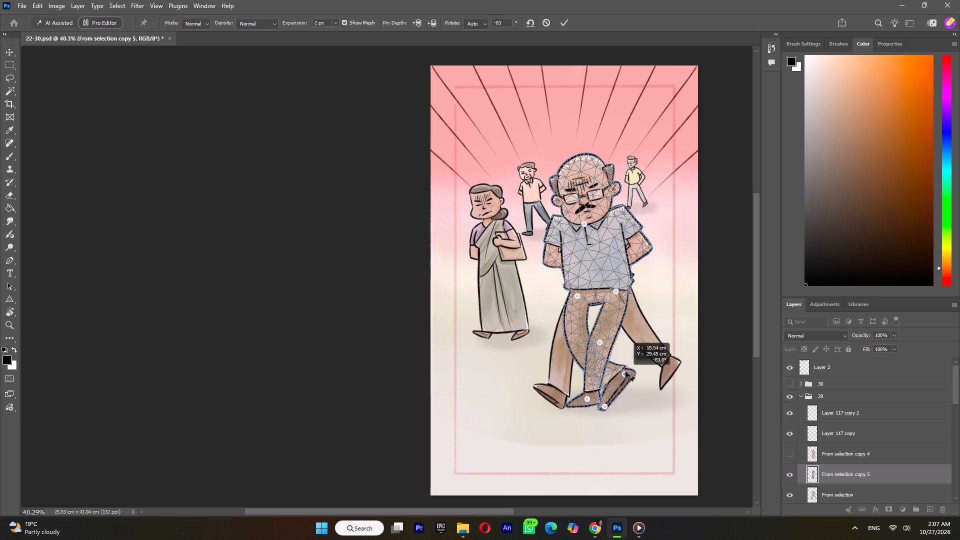
pyautogui.moveTo(625, 371); pyautogui.dragTo(625, 368)
pyautogui.moveTo(604, 405); pyautogui.dragTo(625, 380)
pyautogui.moveTo(624, 367); pyautogui.dragTo(635, 366)
pyautogui.moveTo(624, 380); pyautogui.dragTo(630, 385)
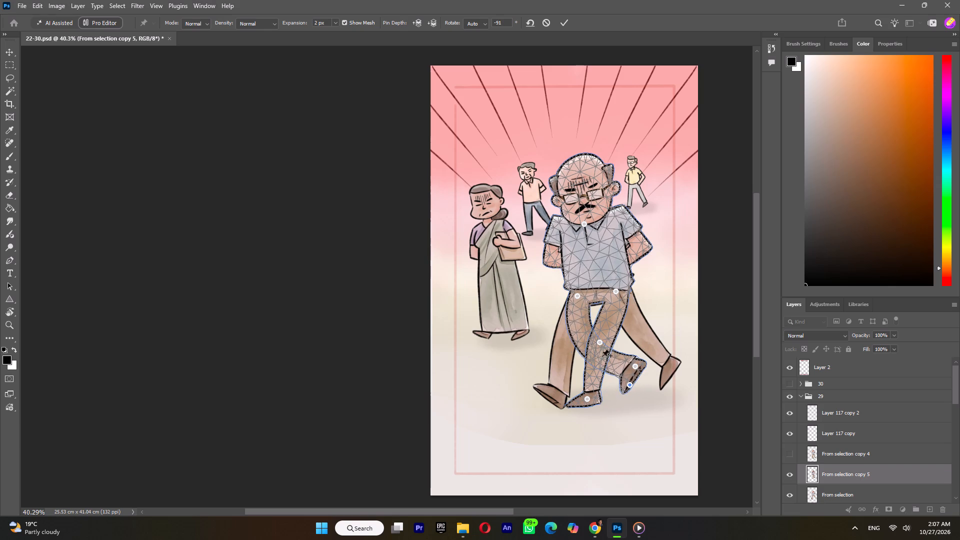
pyautogui.click(585, 346)
pyautogui.moveTo(585, 348); pyautogui.dragTo(592, 342)
pyautogui.moveTo(629, 384); pyautogui.dragTo(635, 385)
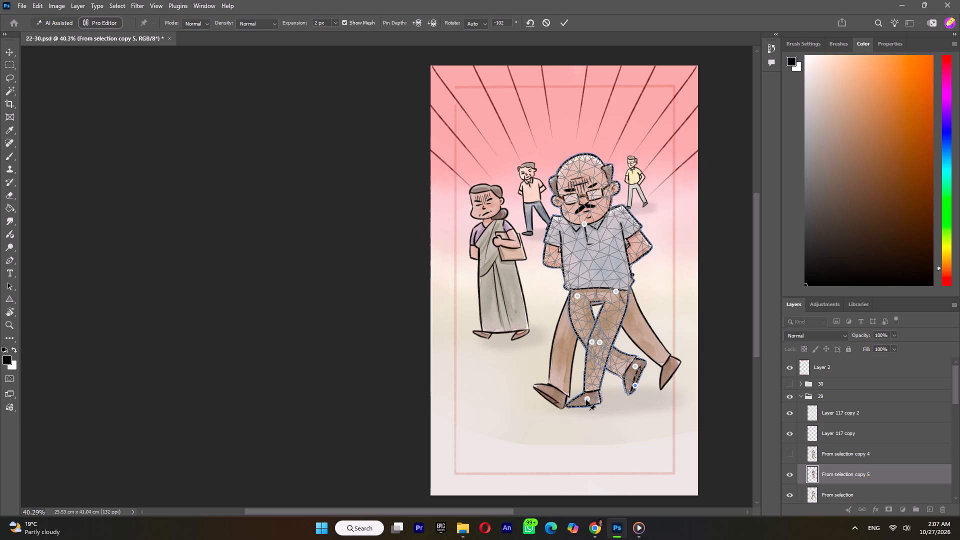
# Move the leading foot slightly forward and lift its toe with an added pin.
pyautogui.moveTo(586, 400); pyautogui.dragTo(575, 396)
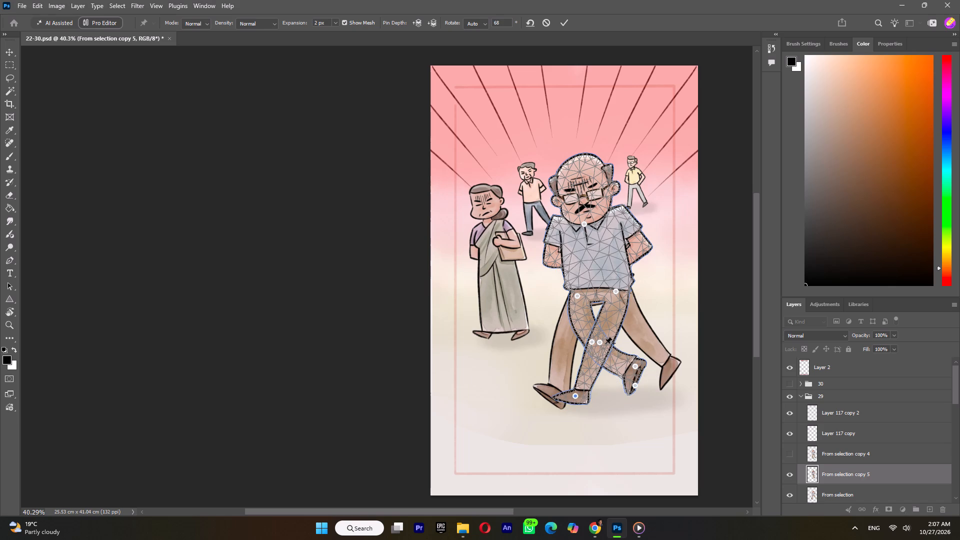
pyautogui.click(601, 341)
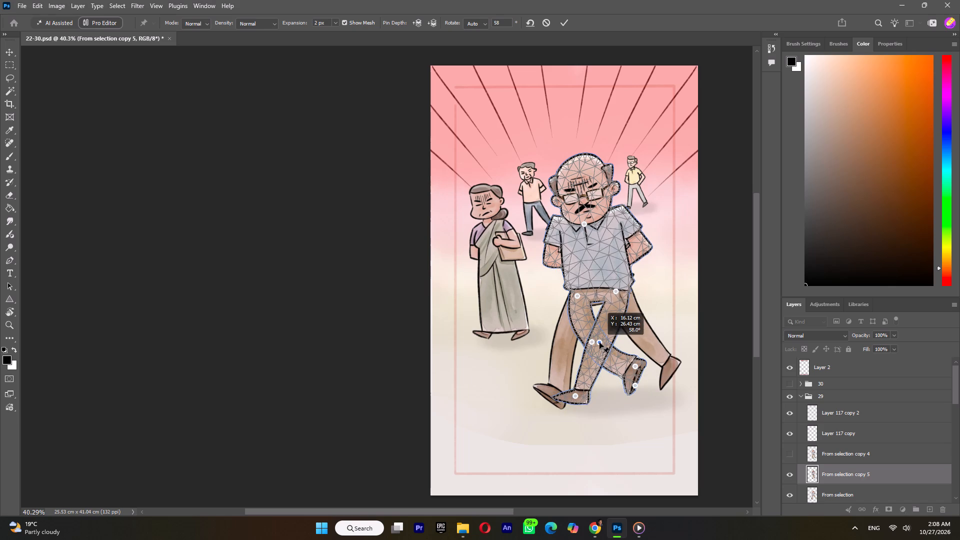
pyautogui.click(563, 397)
pyautogui.moveTo(563, 397); pyautogui.dragTo(556, 394)
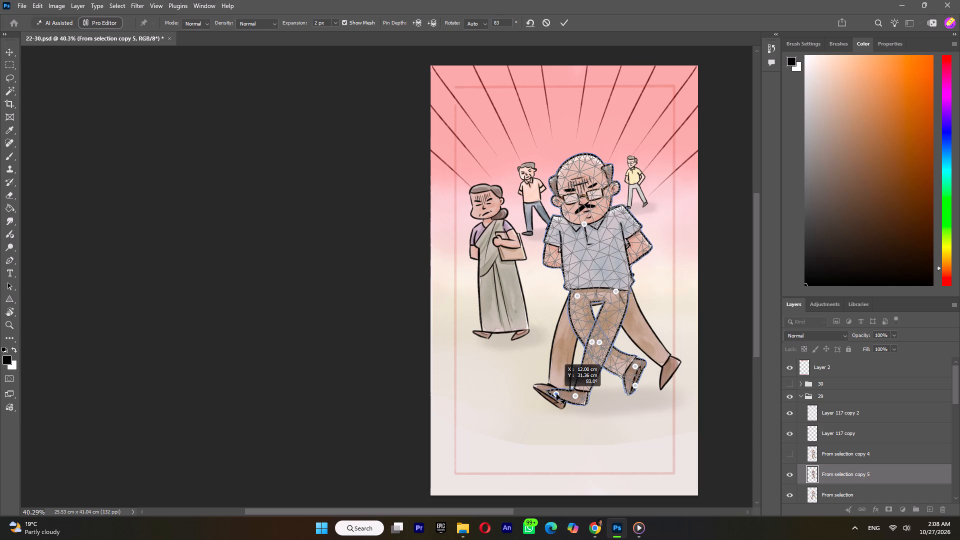
pyautogui.moveTo(556, 394); pyautogui.dragTo(558, 395)
pyautogui.click(575, 396)
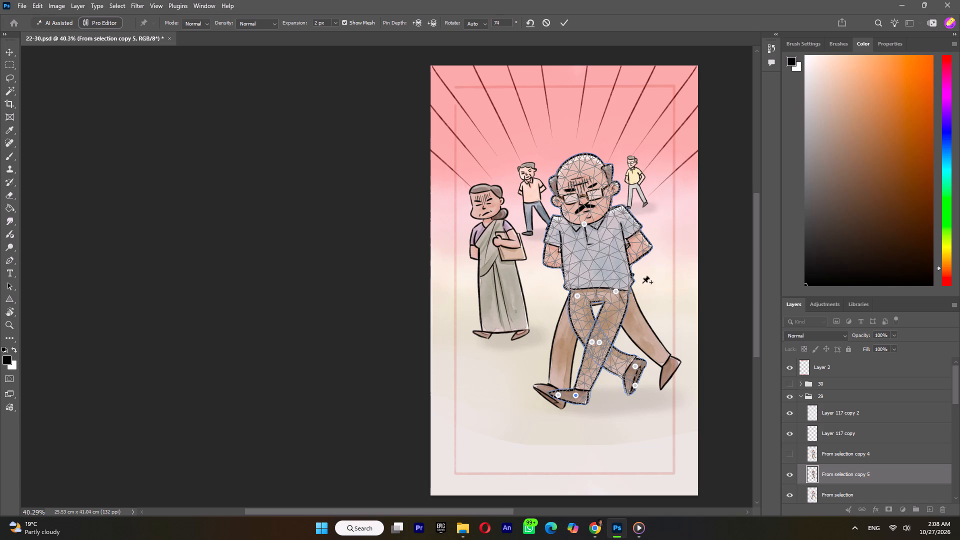
# Pin the man's forehead and both bent arms, removing the misplaced arm pin.
pyautogui.doubleClick(639, 245)
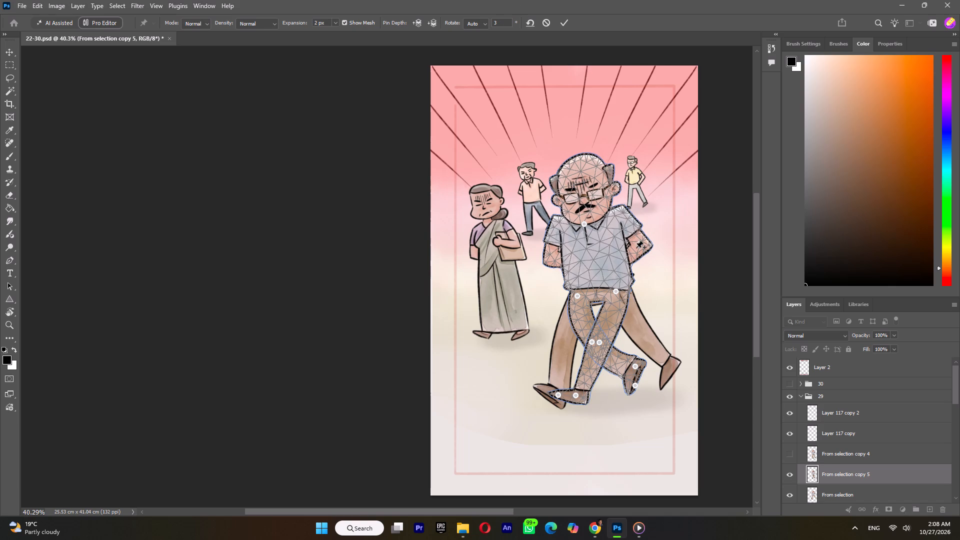
pyautogui.click(639, 245)
pyautogui.press('Delete')
pyautogui.click(579, 183)
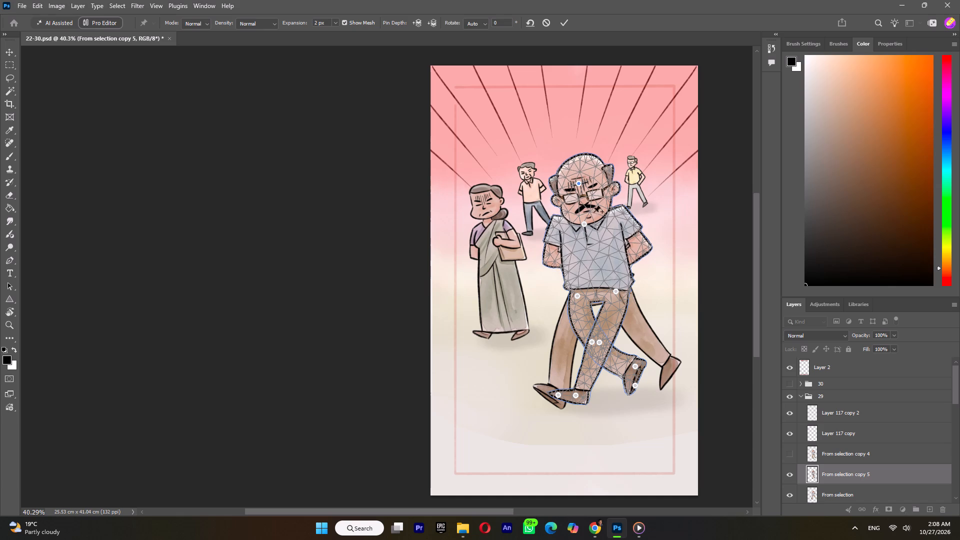
pyautogui.click(640, 251)
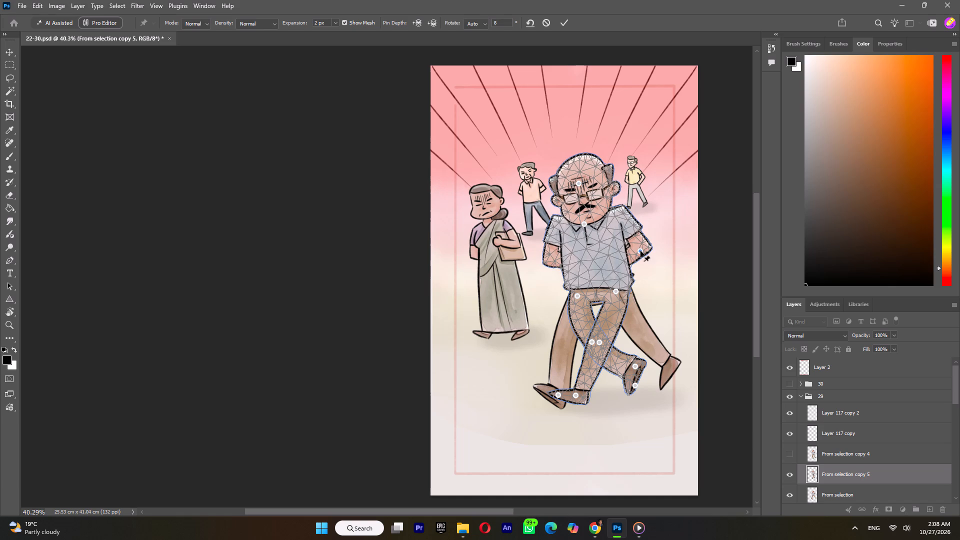
pyautogui.click(640, 251)
pyautogui.click(548, 260)
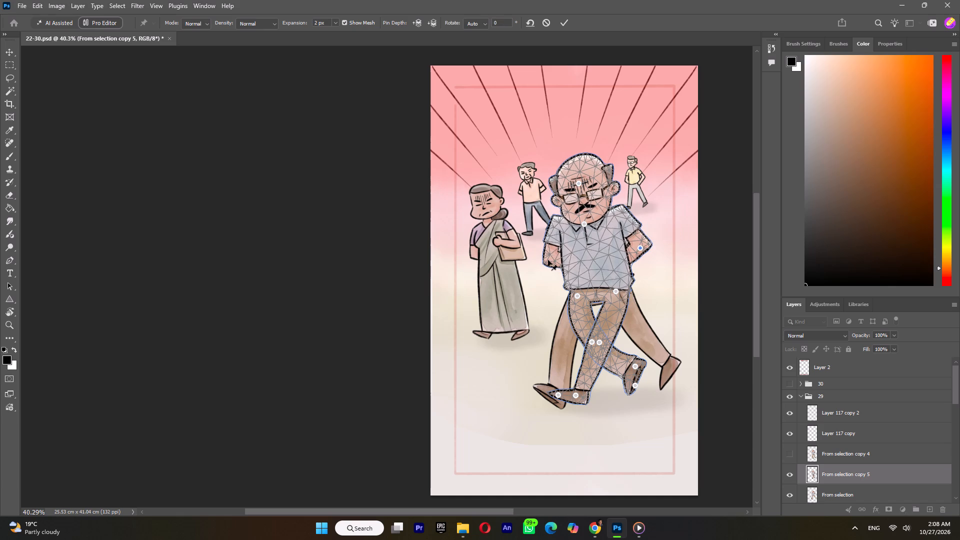
pyautogui.click(548, 260)
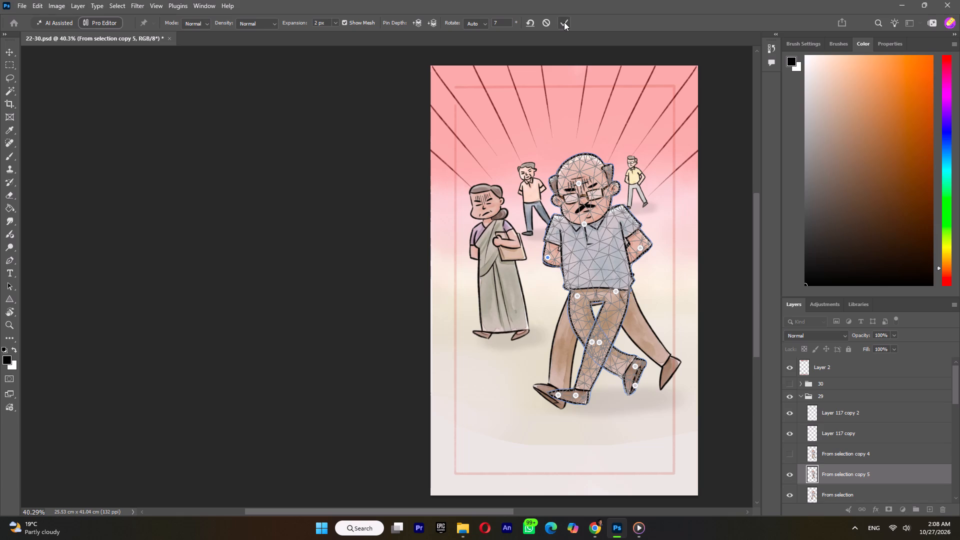
# Lower the leading foot's heel and toe slightly and apply the puppet warp.
pyautogui.moveTo(576, 394); pyautogui.dragTo(574, 401)
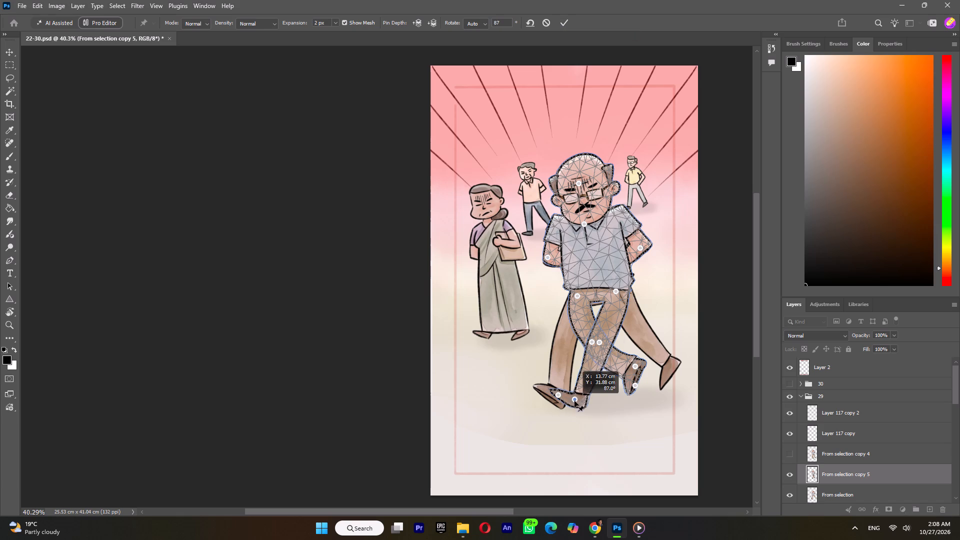
pyautogui.moveTo(574, 401); pyautogui.dragTo(575, 399)
pyautogui.click(557, 395)
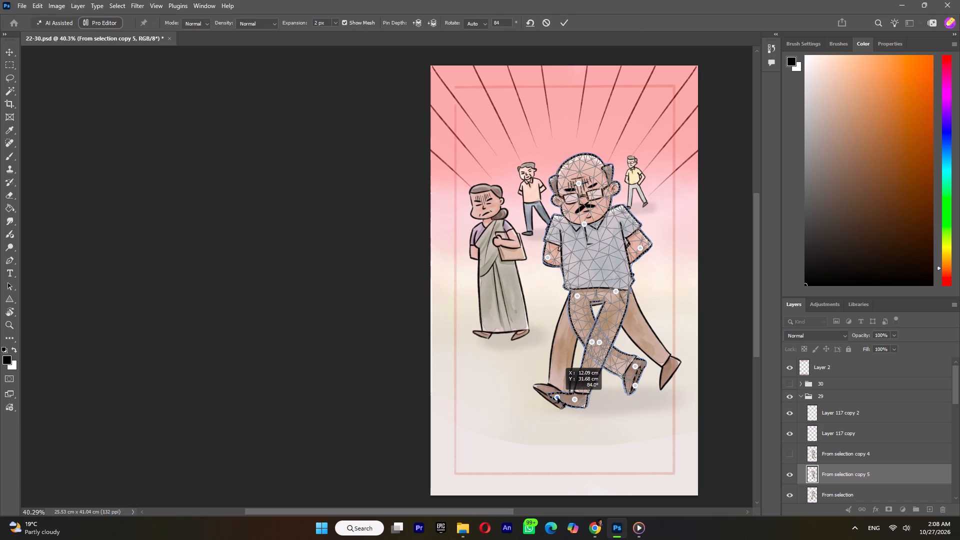
pyautogui.click(576, 401)
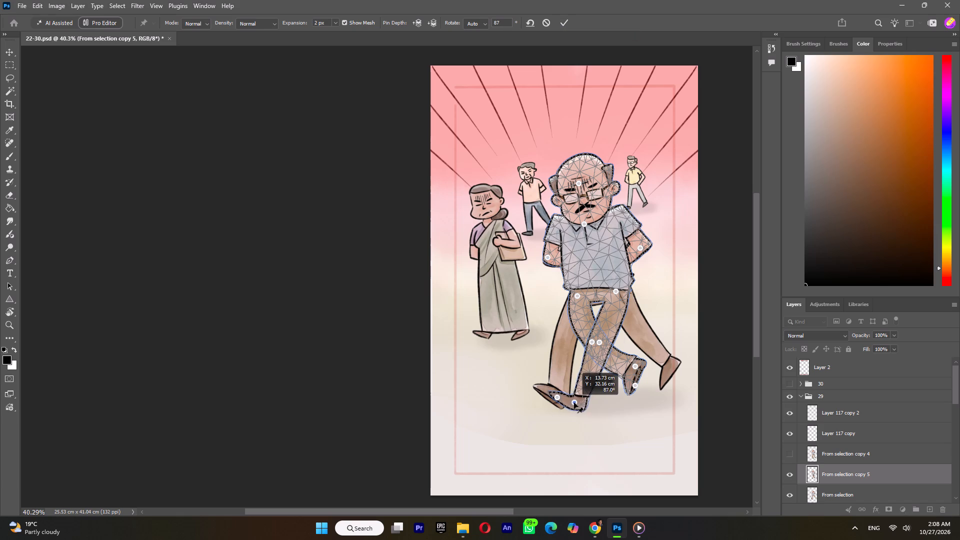
pyautogui.click(563, 15)
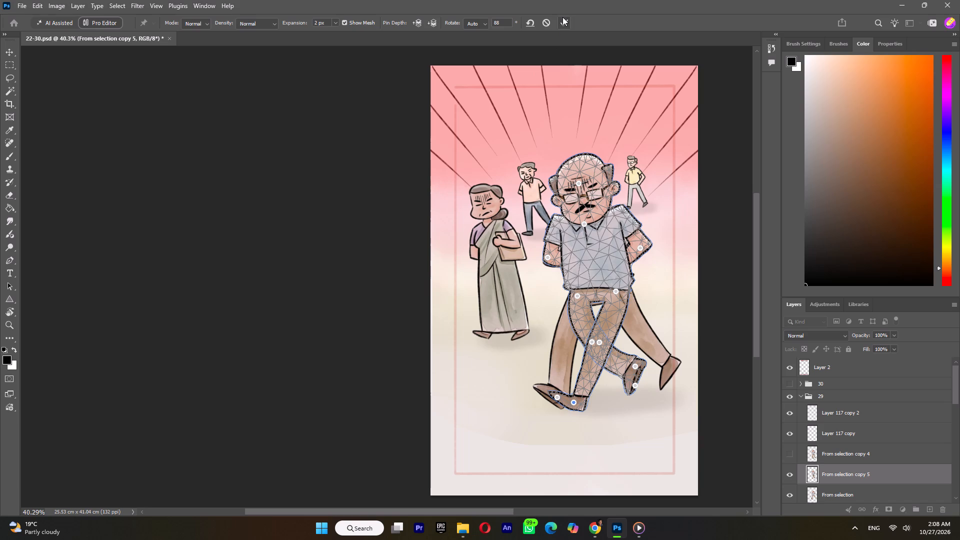
pyautogui.click(562, 17)
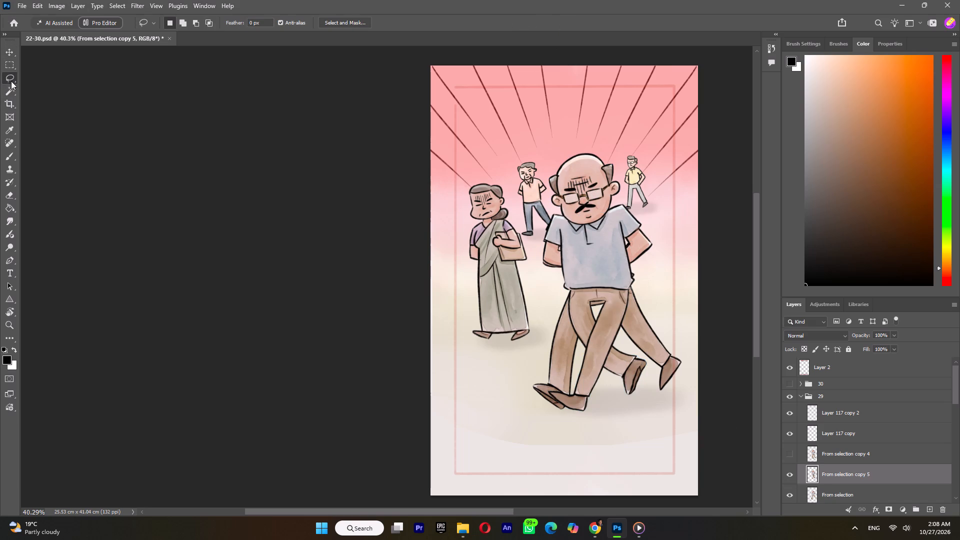
# Set the Eraser to the Hard Round Pressure Opacity brush.
pyautogui.press('e')
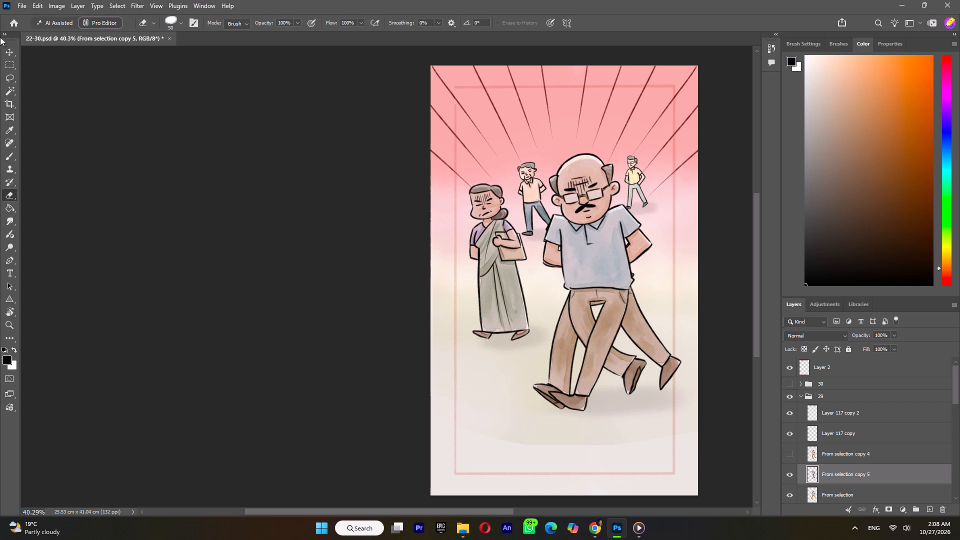
pyautogui.click(178, 24)
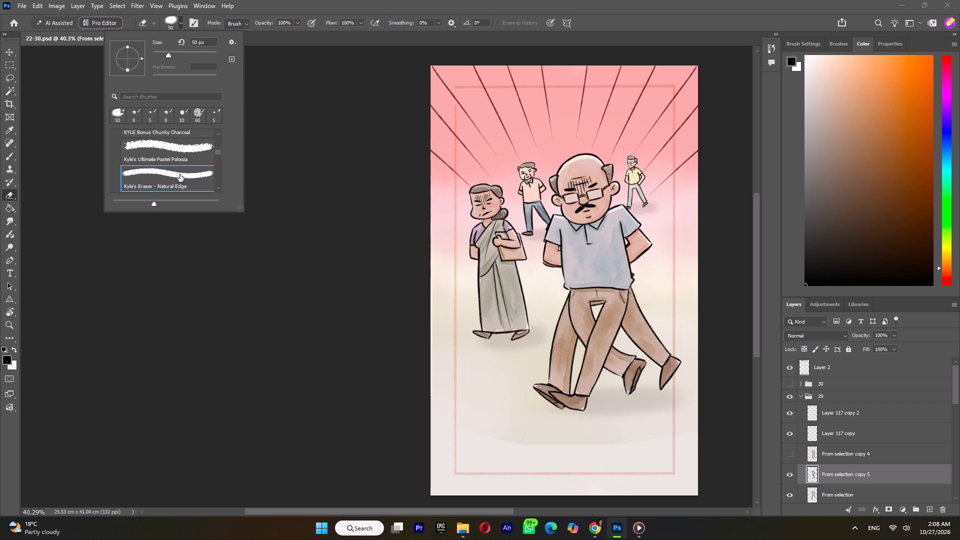
pyautogui.scroll(15, 176, 176)
pyautogui.scroll(6, 175, 176)
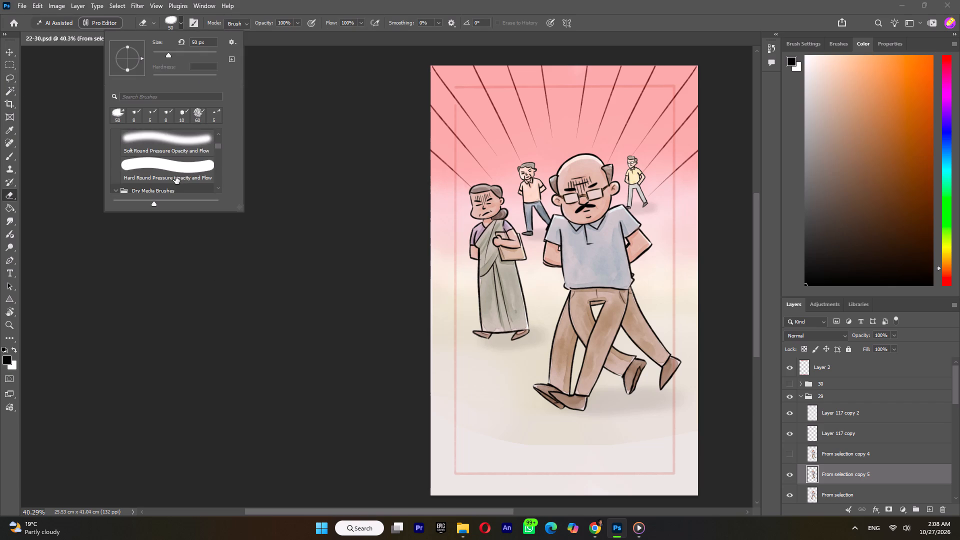
pyautogui.scroll(4, 175, 176)
pyautogui.click(175, 143)
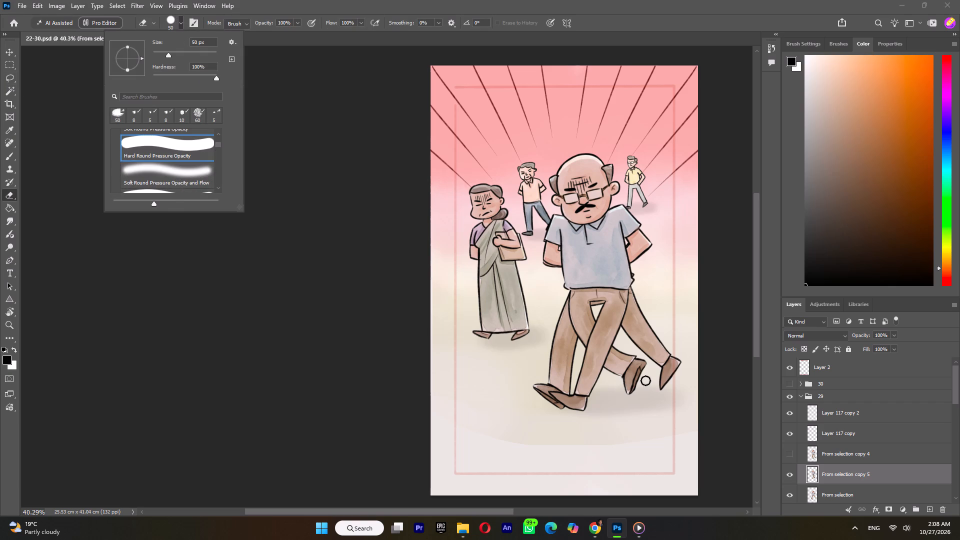
# Erase the extra sole and outline along the back of the raised trailing shoe, undoing the first trial stroke.
pyautogui.moveTo(647, 378); pyautogui.dragTo(641, 381)
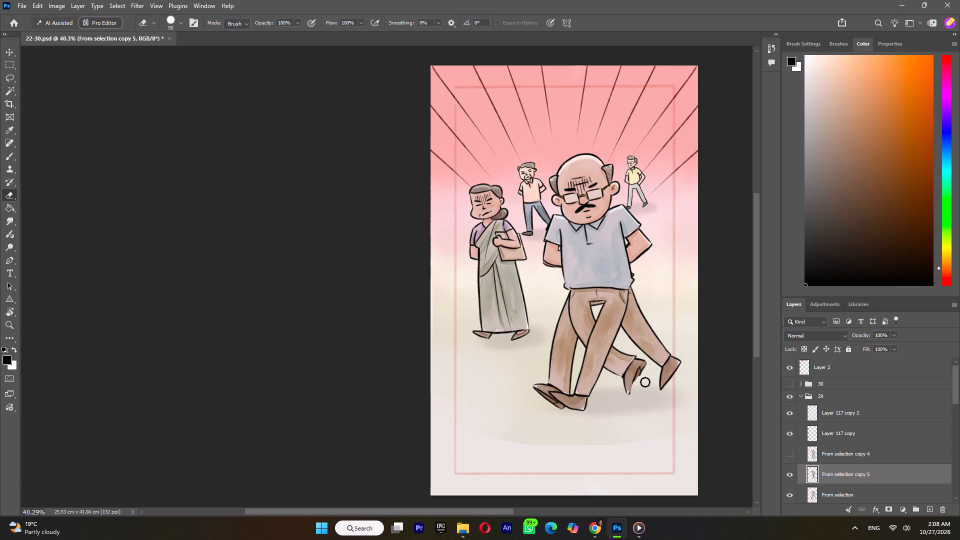
pyautogui.hotkey('ctrl', 'z')
pyautogui.keyDown('alt'); pyautogui.scroll(5, 656, 375); pyautogui.keyUp('alt')
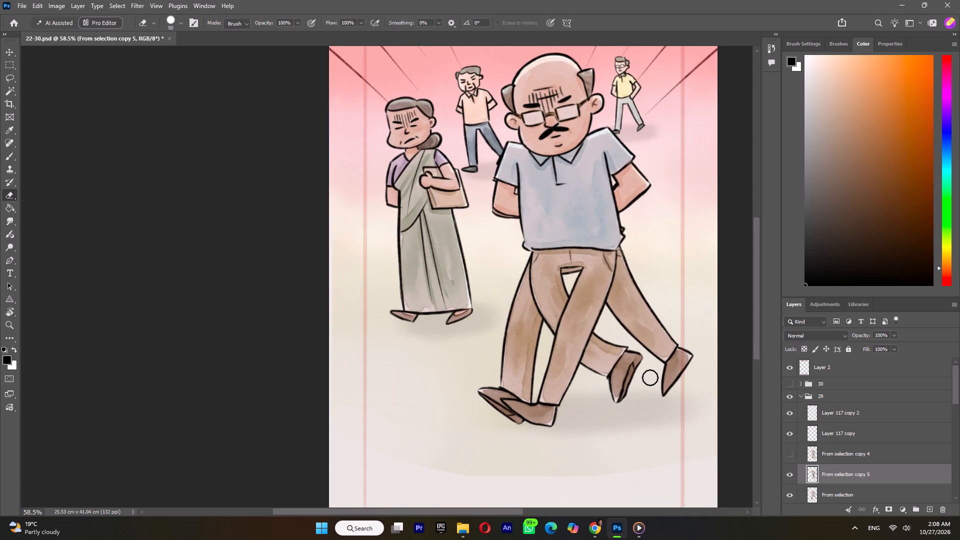
pyautogui.keyDown('alt'); pyautogui.scroll(4, 642, 378); pyautogui.keyUp('alt')
pyautogui.moveTo(652, 336); pyautogui.dragTo(633, 367)
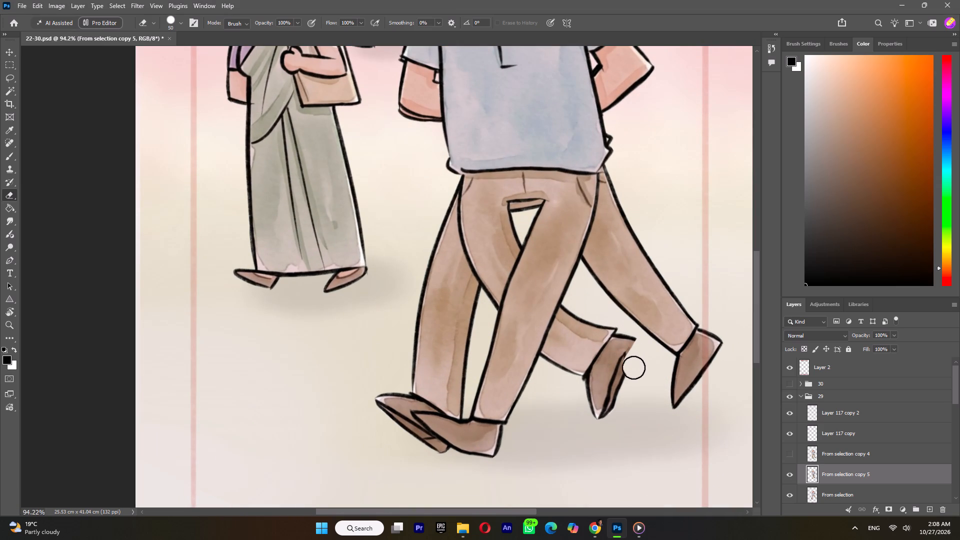
pyautogui.moveTo(633, 367); pyautogui.dragTo(612, 427)
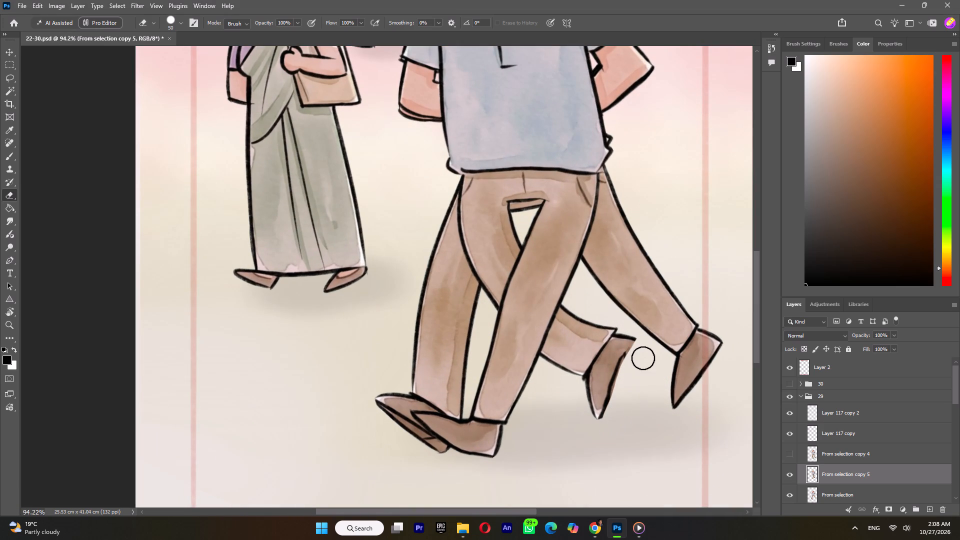
pyautogui.moveTo(643, 357); pyautogui.dragTo(644, 336)
pyautogui.keyDown('alt'); pyautogui.scroll(-4, 652, 359); pyautogui.keyUp('alt')
pyautogui.keyDown('alt'); pyautogui.scroll(4, 408, 466); pyautogui.keyUp('alt')
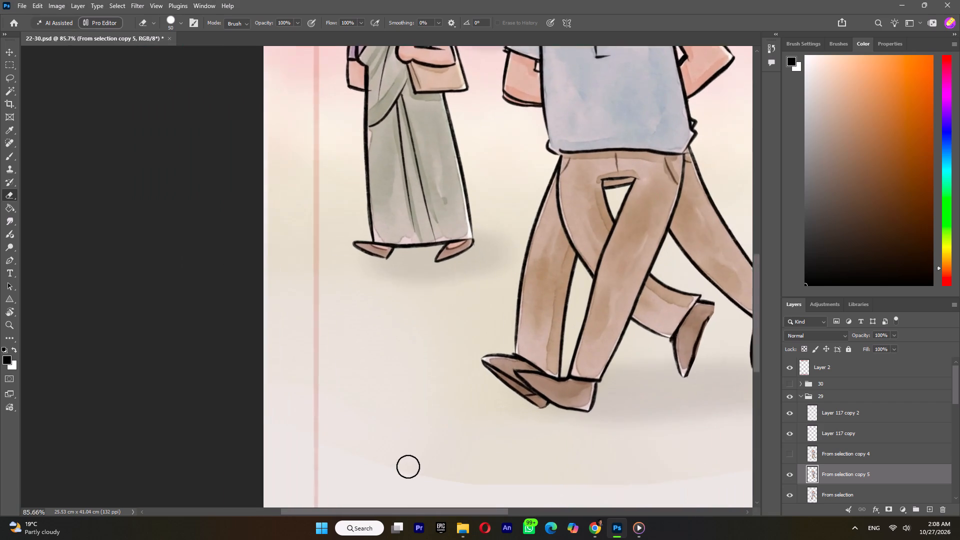
# Set up the KYLE Ultimate Pencil Hard brush with 100% flow and black as the paint colour.
pyautogui.keyDown('alt'); pyautogui.scroll(4, 572, 408); pyautogui.keyUp('alt')
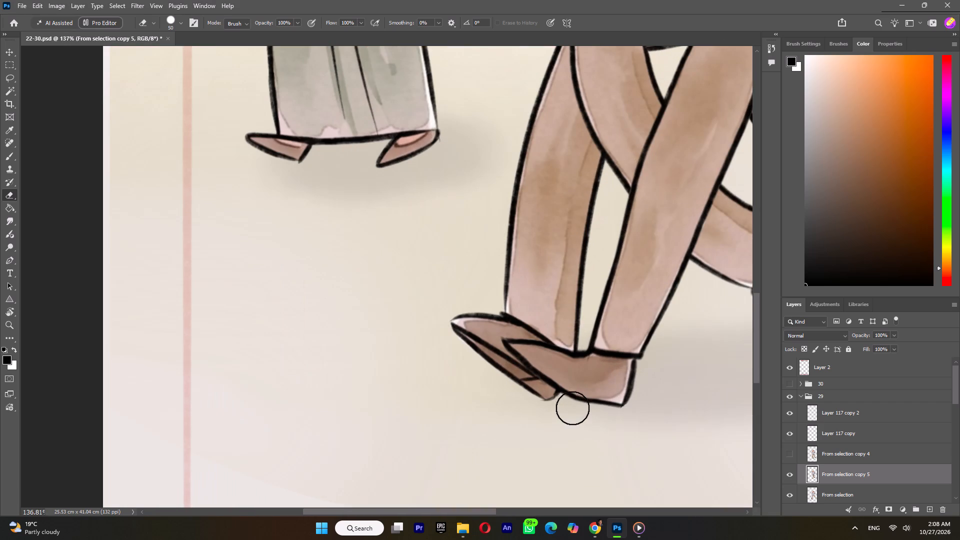
pyautogui.click(10, 161)
pyautogui.click(838, 47)
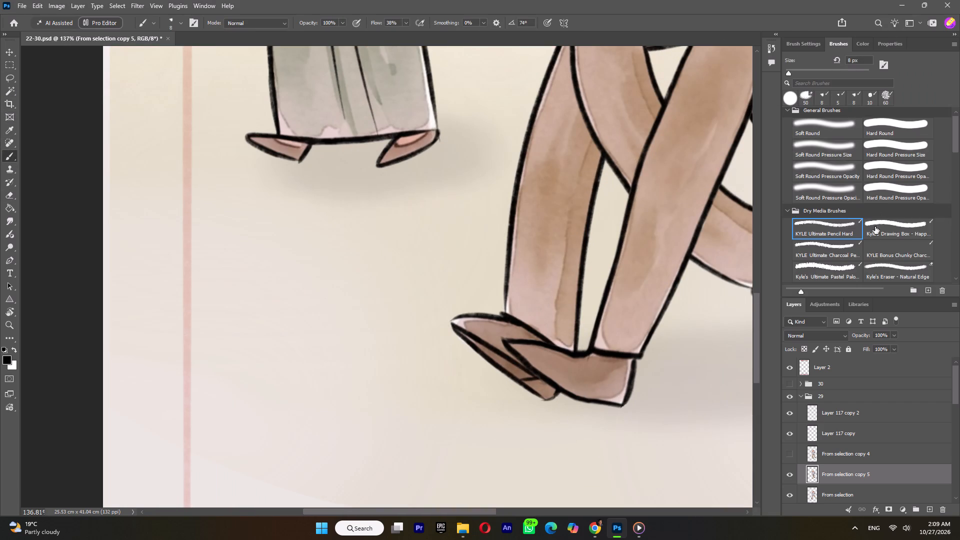
pyautogui.click(406, 20)
pyautogui.moveTo(407, 33); pyautogui.dragTo(546, 50)
pyautogui.click(863, 45)
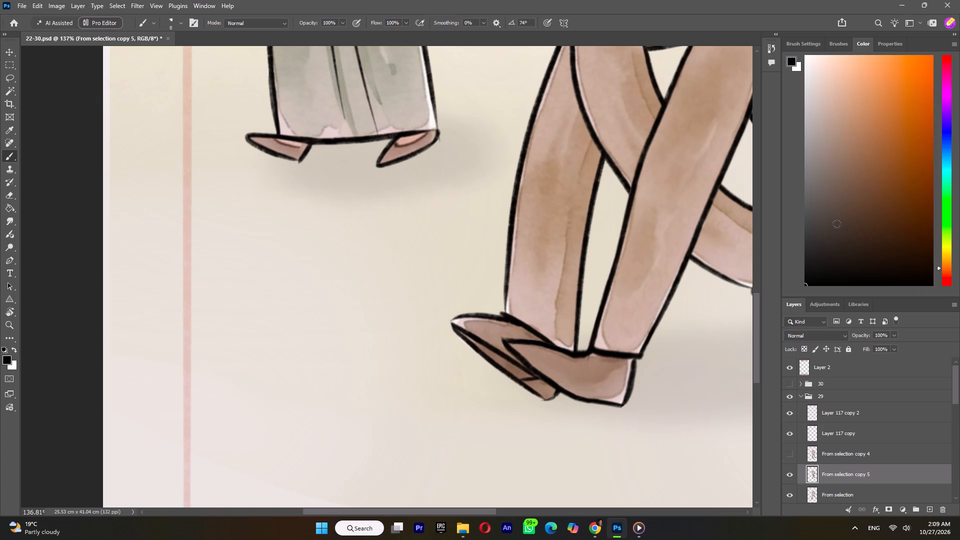
pyautogui.moveTo(848, 251); pyautogui.dragTo(711, 344)
# Redraw the man's nearer front shoe in black: its top edge, a sole line from toe to heel, a rounded heel underside and a heel divider.
pyautogui.click(588, 354)
pyautogui.moveTo(588, 353); pyautogui.dragTo(509, 344)
pyautogui.moveTo(509, 344); pyautogui.dragTo(622, 402)
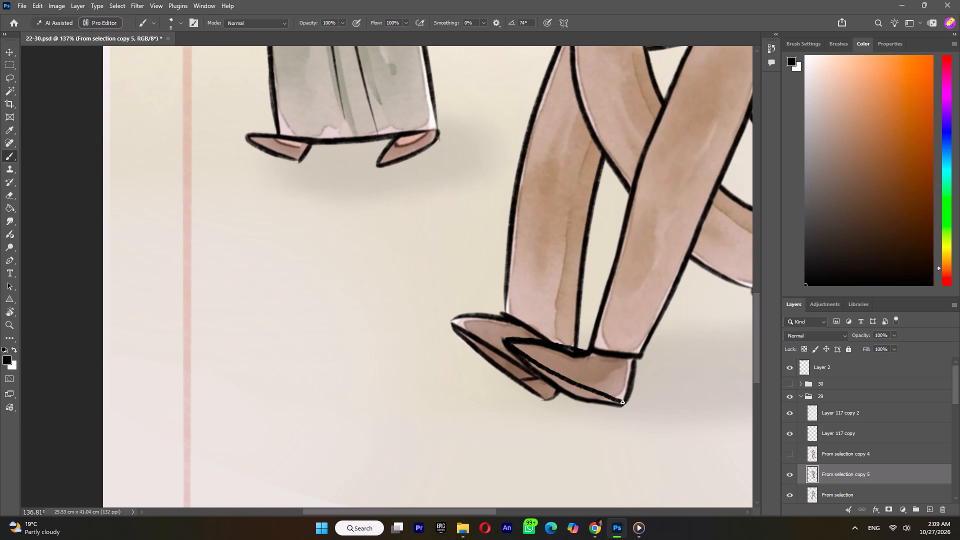
pyautogui.moveTo(622, 402); pyautogui.dragTo(515, 358)
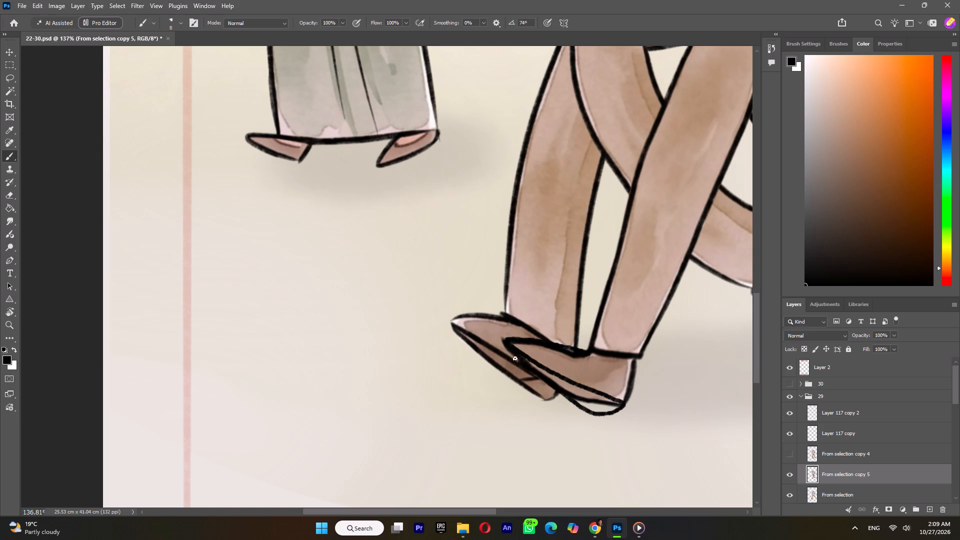
pyautogui.moveTo(515, 358); pyautogui.dragTo(507, 346)
pyautogui.moveTo(567, 398); pyautogui.dragTo(583, 394)
pyautogui.moveTo(583, 394); pyautogui.dragTo(589, 392)
# Sample the shoe's brown and tidy the inner edge of its redrawn top outline, undoing one stroke.
pyautogui.press('i')
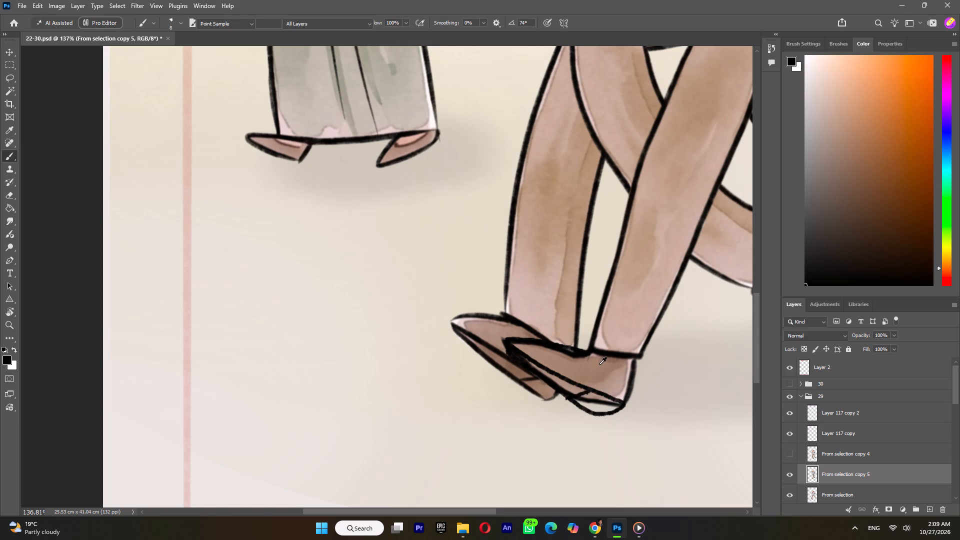
pyautogui.click(596, 367)
pyautogui.press('b')
pyautogui.moveTo(554, 353); pyautogui.dragTo(594, 360)
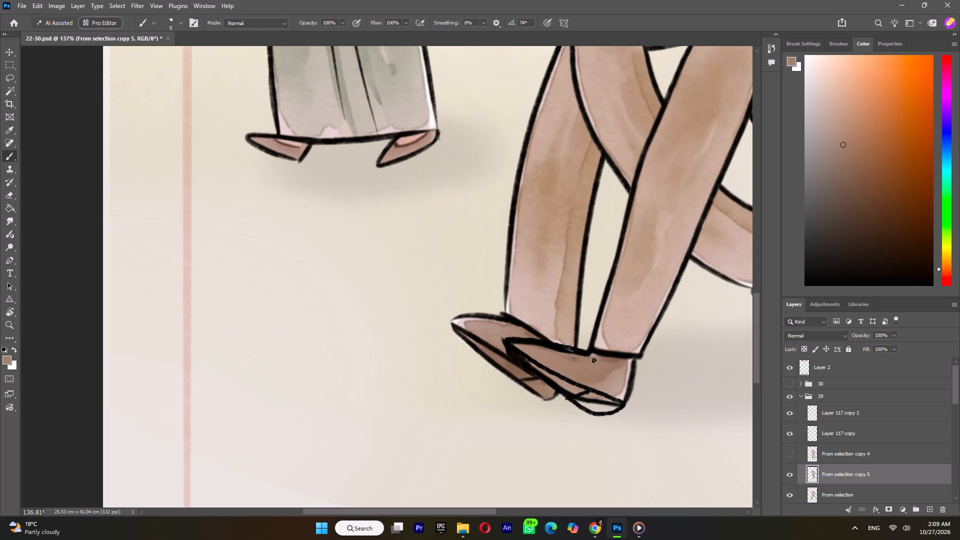
pyautogui.moveTo(594, 360); pyautogui.dragTo(536, 345)
pyautogui.hotkey('ctrl', 'z')
pyautogui.moveTo(532, 347); pyautogui.dragTo(561, 355)
pyautogui.moveTo(561, 355); pyautogui.dragTo(572, 364)
# Fill the newly outlined heel and the narrow sole strip up to the toe with the sampled brown.
pyautogui.moveTo(589, 394); pyautogui.dragTo(580, 398)
pyautogui.moveTo(580, 398); pyautogui.dragTo(614, 408)
pyautogui.moveTo(614, 408); pyautogui.dragTo(604, 407)
pyautogui.moveTo(604, 407); pyautogui.dragTo(587, 404)
pyautogui.moveTo(523, 359); pyautogui.dragTo(548, 377)
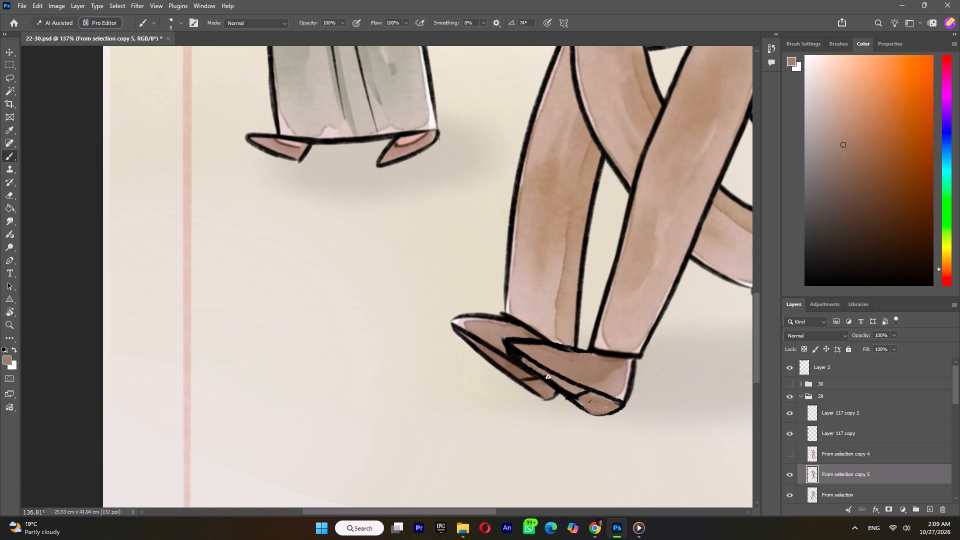
pyautogui.moveTo(548, 377); pyautogui.dragTo(526, 363)
pyautogui.moveTo(526, 363); pyautogui.dragTo(515, 353)
# Hide the From selection layer and compare the warped poses on From selection copy 5 and From selection copy 4.
pyautogui.click(790, 491)
pyautogui.keyDown('alt'); pyautogui.scroll(-15, 531, 327); pyautogui.keyUp('alt')
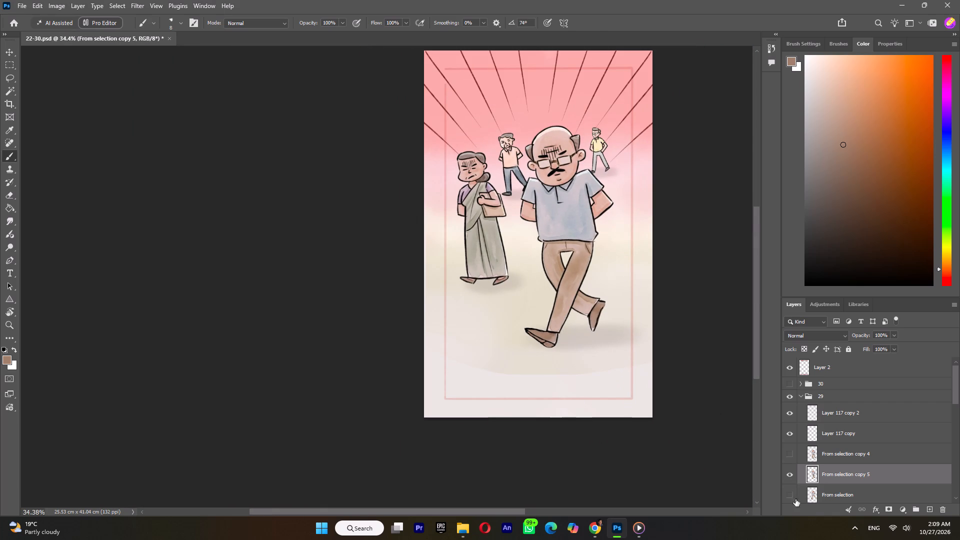
pyautogui.click(787, 476)
pyautogui.click(787, 476)
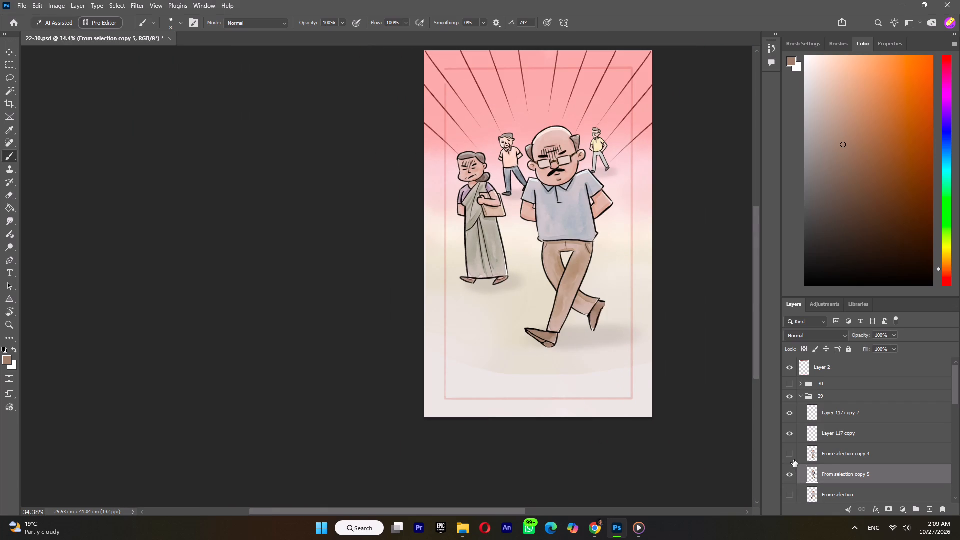
pyautogui.click(793, 458)
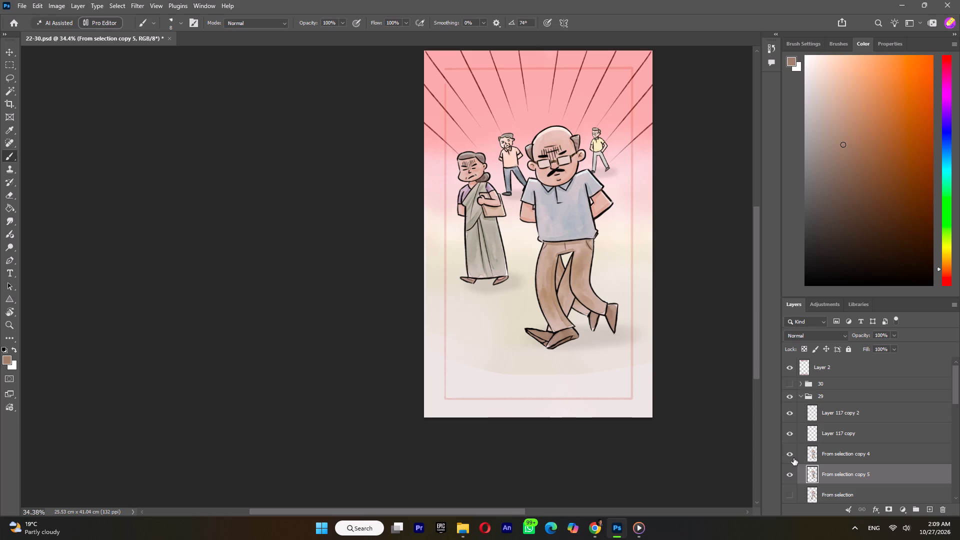
pyautogui.click(793, 458)
# Hide From selection copy 5, show the original From selection layer again and duplicate it.
pyautogui.click(791, 476)
pyautogui.click(825, 499)
pyautogui.rightClick(824, 499)
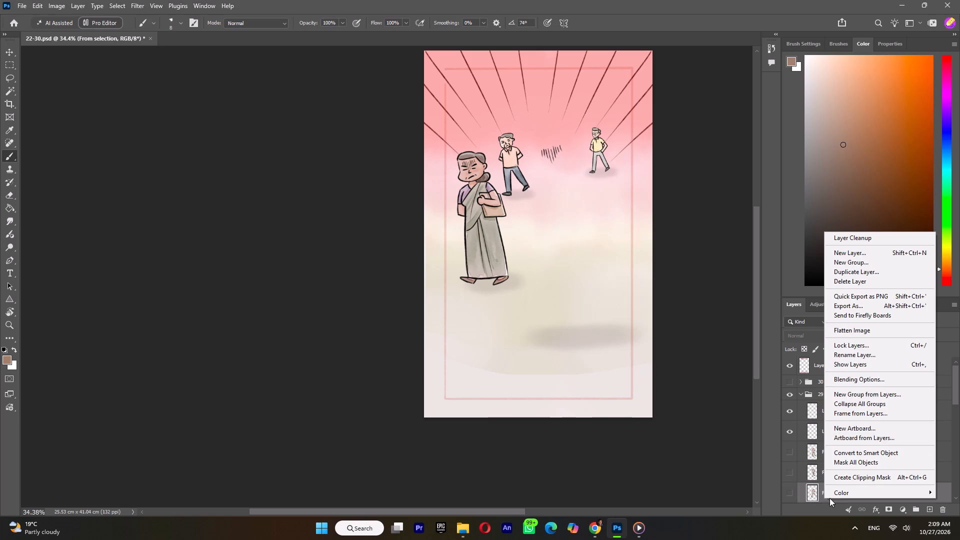
pyautogui.click(789, 495)
pyautogui.click(789, 494)
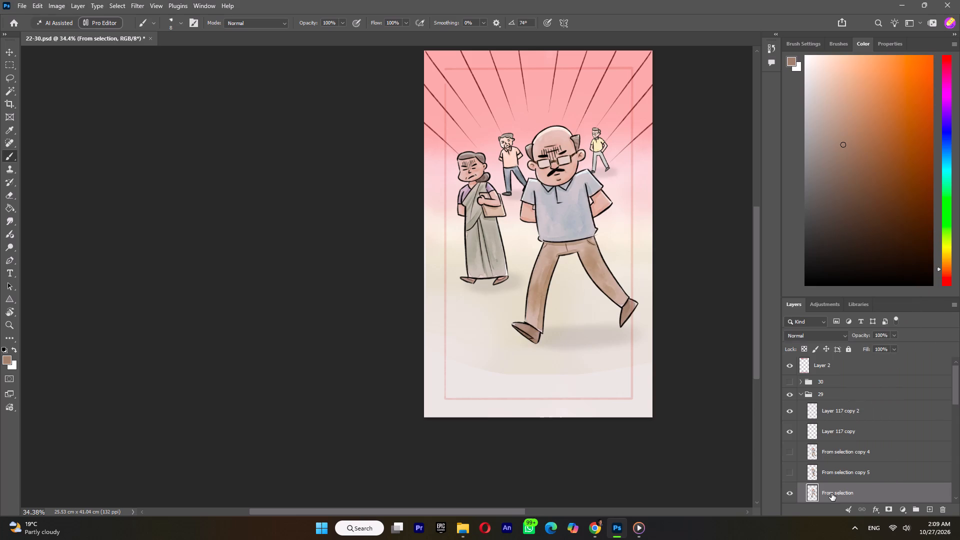
pyautogui.click(832, 493)
pyautogui.rightClick(832, 493)
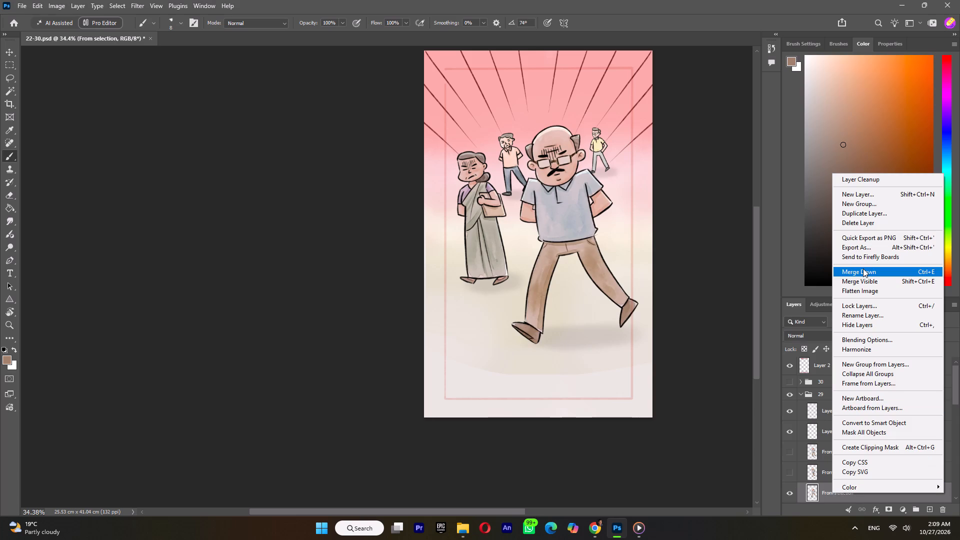
pyautogui.click(864, 212)
pyautogui.click(554, 141)
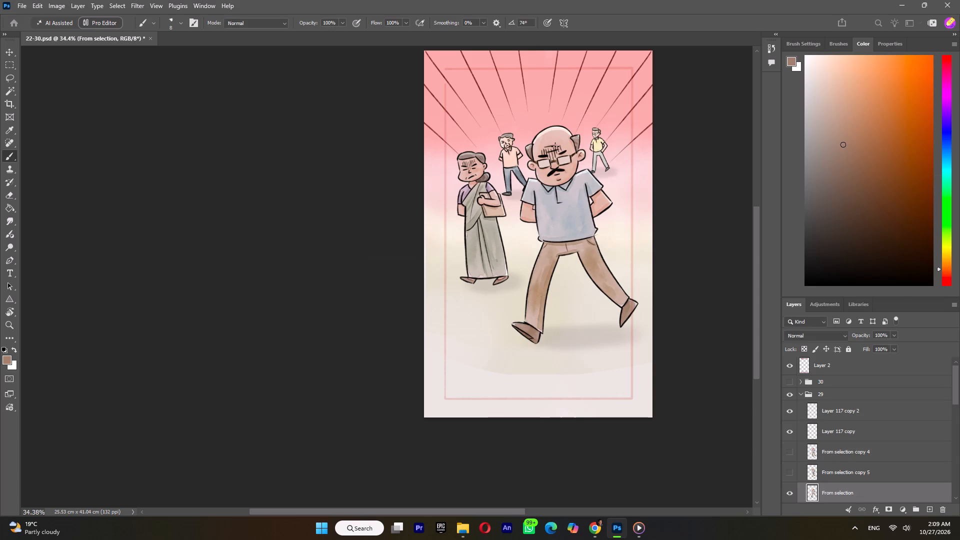
# Start a puppet warp on the duplicate, pinning the leading foot, both hips, collar, belly and forehead, and undo the trial foot move.
pyautogui.click(34, 5)
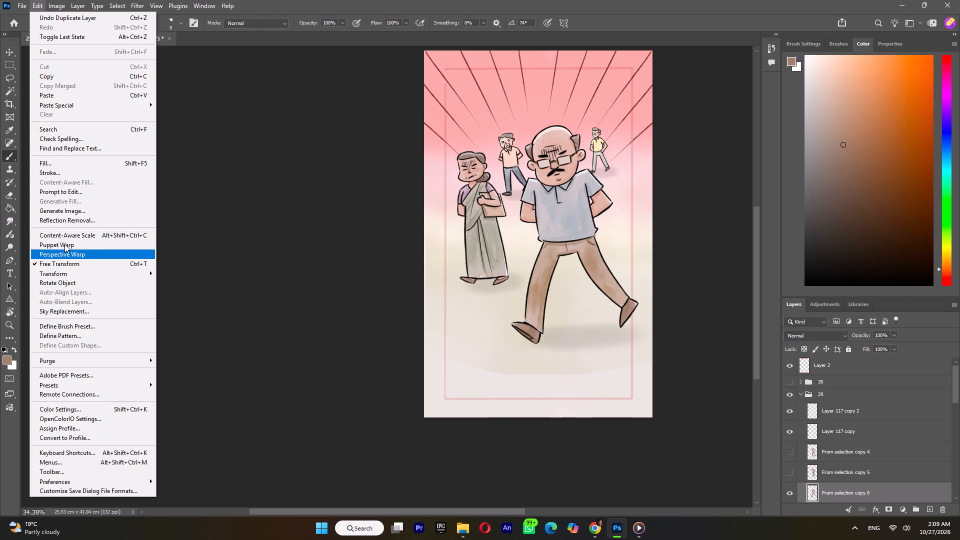
pyautogui.click(63, 247)
pyautogui.click(528, 331)
pyautogui.moveTo(528, 332); pyautogui.dragTo(551, 337)
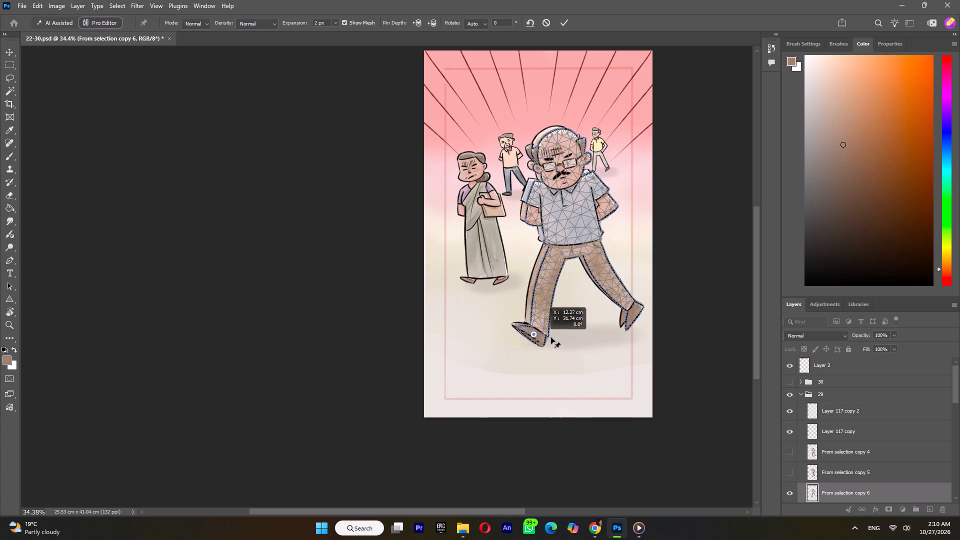
pyautogui.moveTo(551, 337); pyautogui.dragTo(562, 338)
pyautogui.hotkey('ctrl', 'z')
pyautogui.click(550, 244)
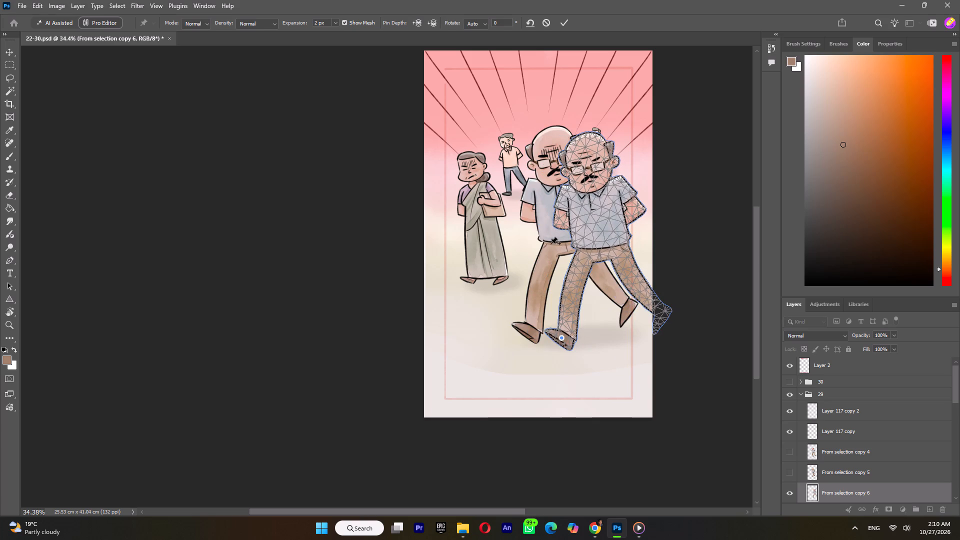
pyautogui.click(588, 241)
pyautogui.click(553, 188)
pyautogui.click(559, 226)
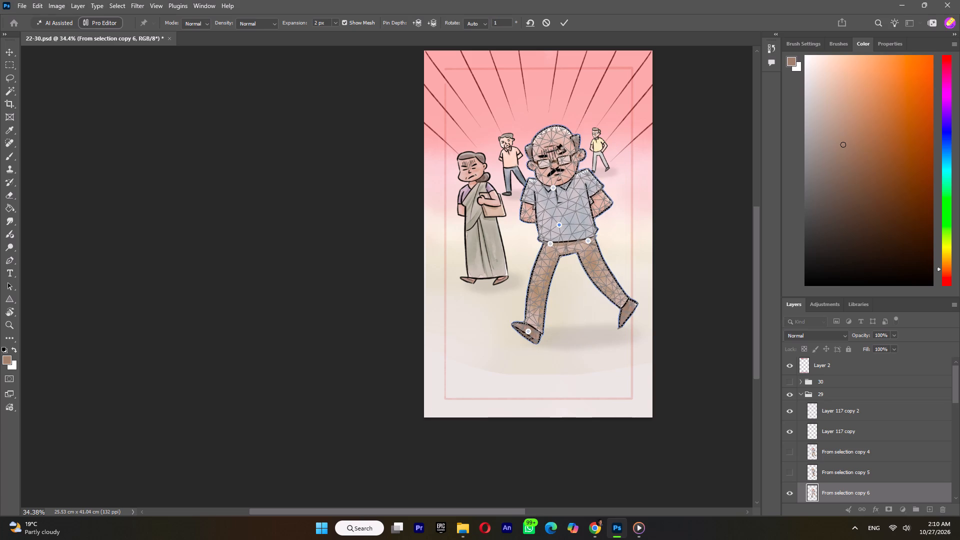
pyautogui.click(554, 148)
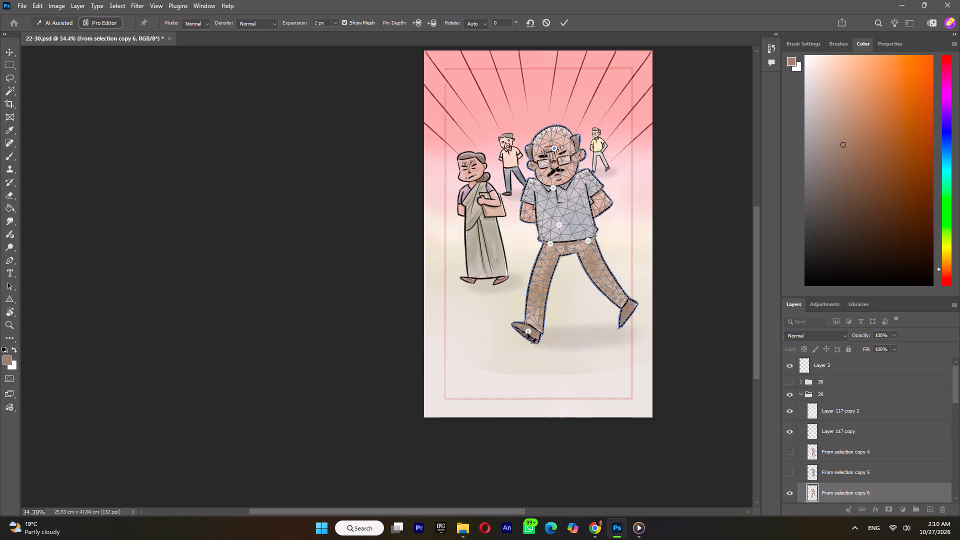
# Pin the trailing foot and swing it forward and down beneath the body, adjusting the leg with a pin near the knee.
pyautogui.click(628, 311)
pyautogui.moveTo(628, 311); pyautogui.dragTo(578, 337)
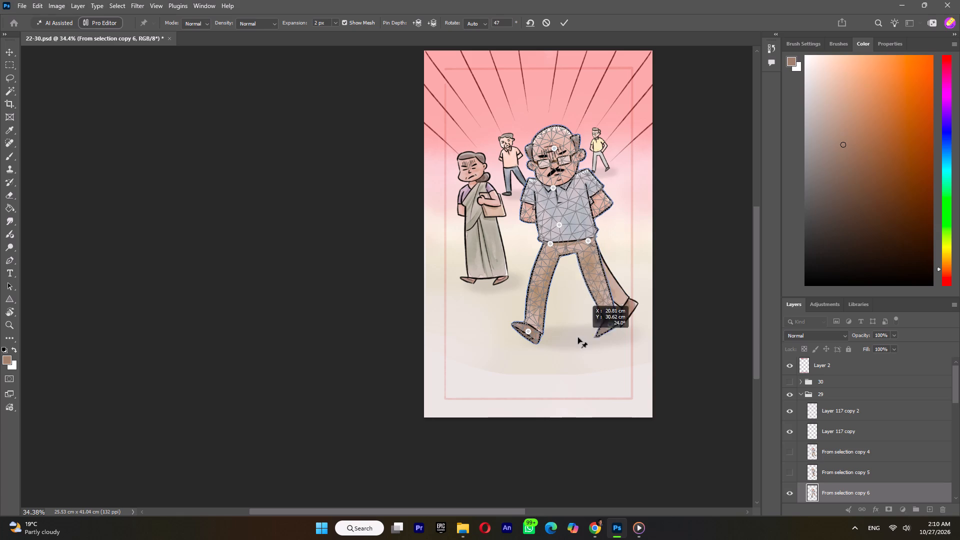
pyautogui.moveTo(578, 337); pyautogui.dragTo(593, 341)
pyautogui.click(589, 294)
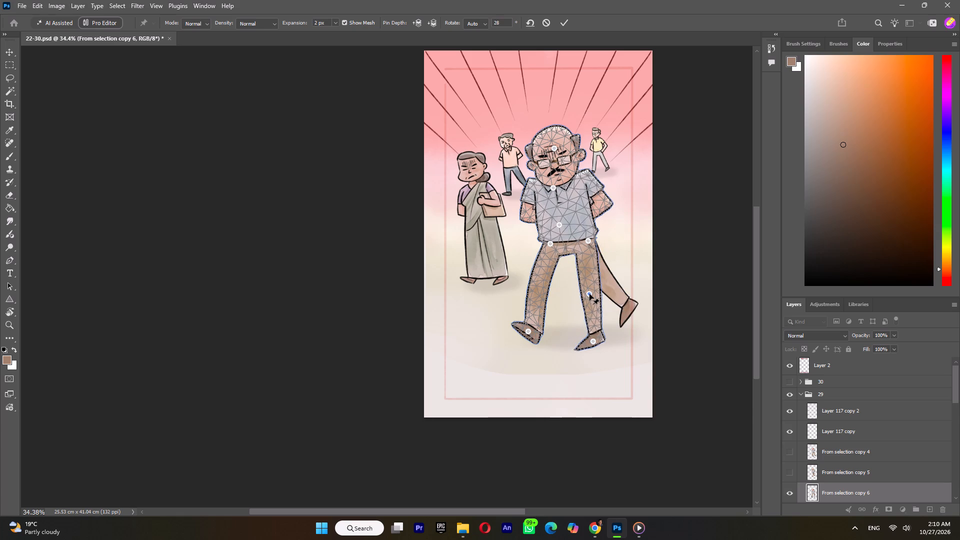
pyautogui.moveTo(589, 294); pyautogui.dragTo(583, 296)
# Swing the former leading foot back across the other leg and set its pin backward in depth.
pyautogui.moveTo(528, 332); pyautogui.dragTo(590, 314)
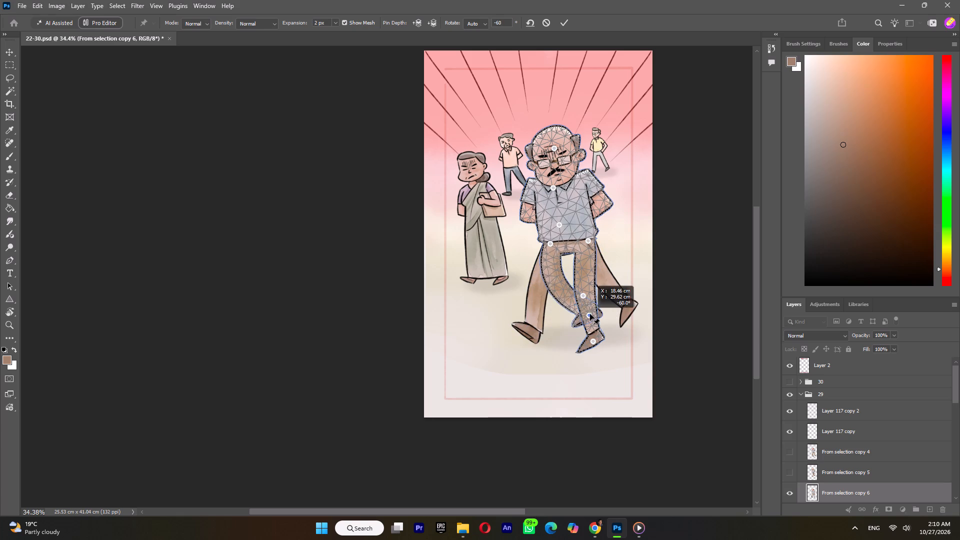
pyautogui.moveTo(590, 314); pyautogui.dragTo(592, 311)
pyautogui.click(431, 24)
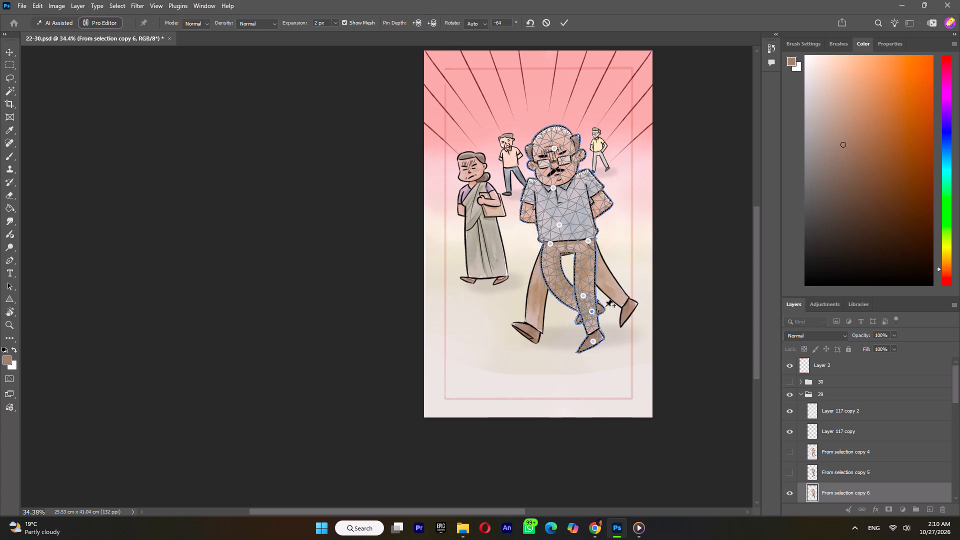
# Refine both legs of the man's warped duplicate with added knee and ankle pins, pulling the rear foot slightly forward, and apply the puppet warp.
pyautogui.click(562, 290)
pyautogui.moveTo(562, 290); pyautogui.dragTo(562, 295)
pyautogui.click(581, 324)
pyautogui.moveTo(581, 324); pyautogui.dragTo(586, 330)
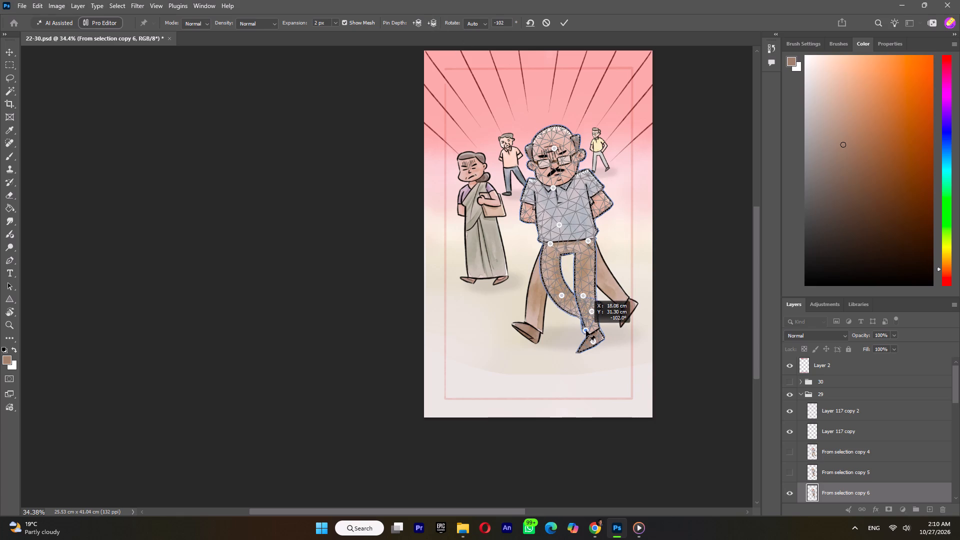
pyautogui.moveTo(586, 330); pyautogui.dragTo(585, 330)
pyautogui.click(582, 295)
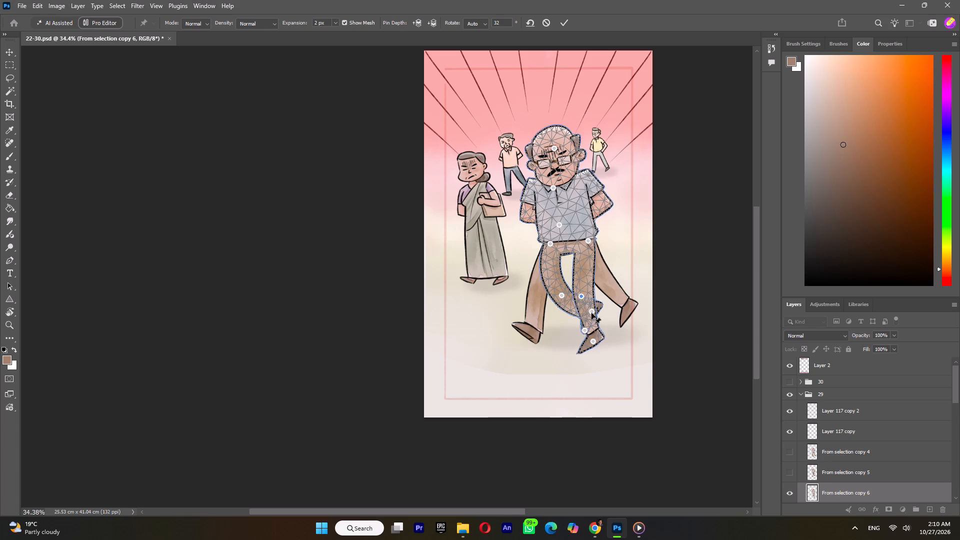
pyautogui.click(590, 311)
pyautogui.moveTo(584, 331); pyautogui.dragTo(580, 330)
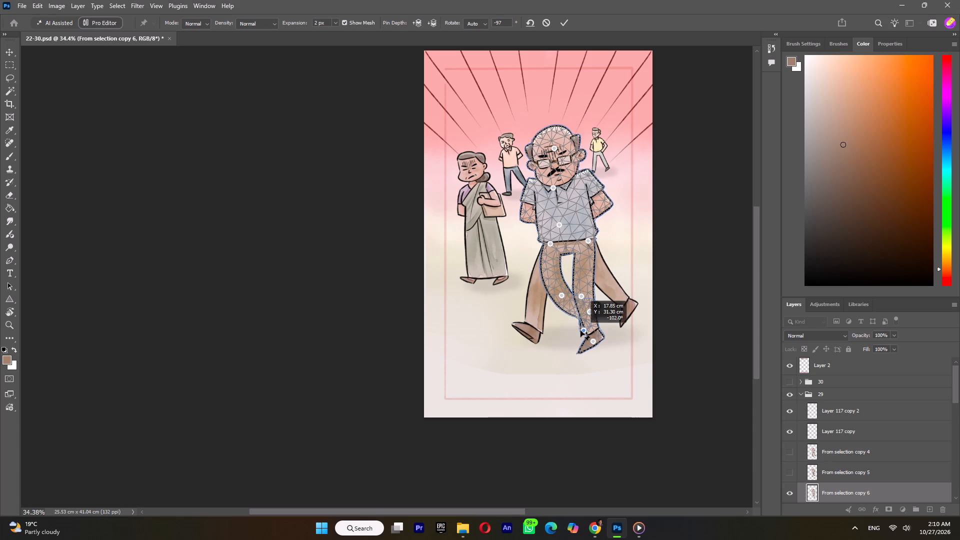
pyautogui.moveTo(580, 330); pyautogui.dragTo(579, 331)
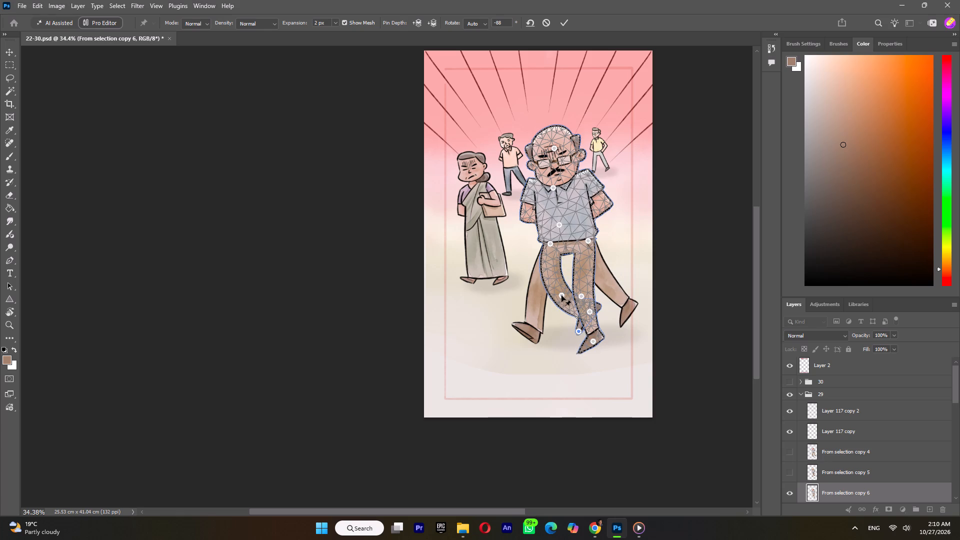
pyautogui.click(561, 295)
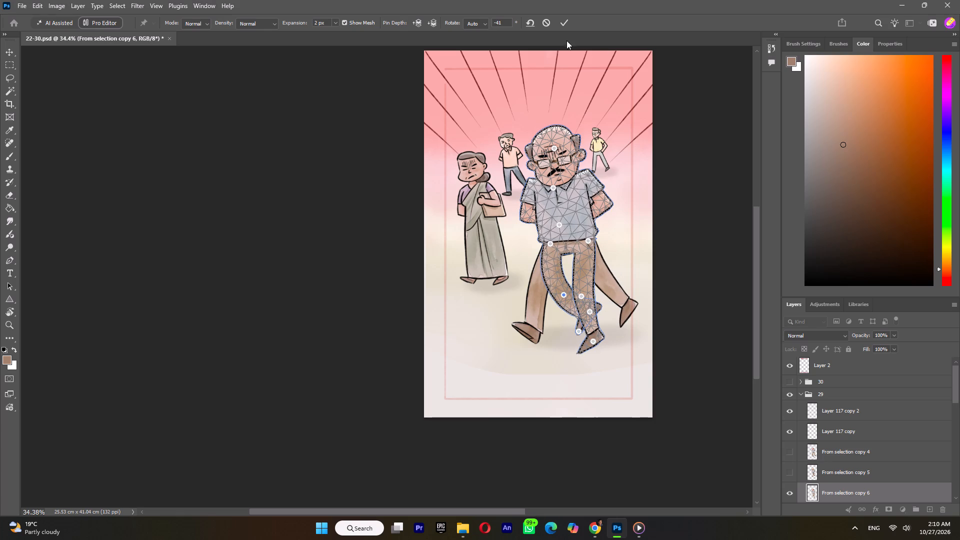
pyautogui.click(567, 23)
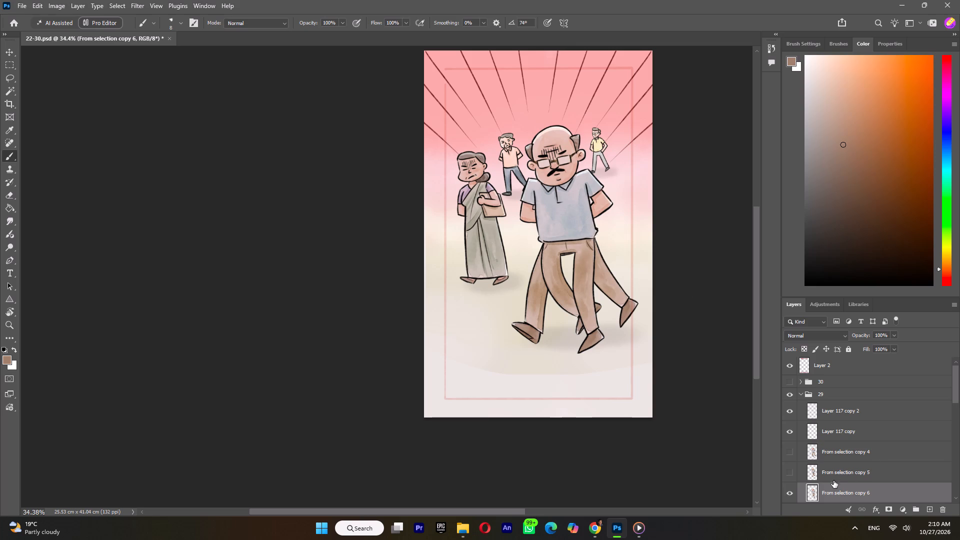
# Show From selection copy 5 and copy 4 again and check which neighbouring layers hold the man and the woman.
pyautogui.click(792, 474)
pyautogui.click(789, 455)
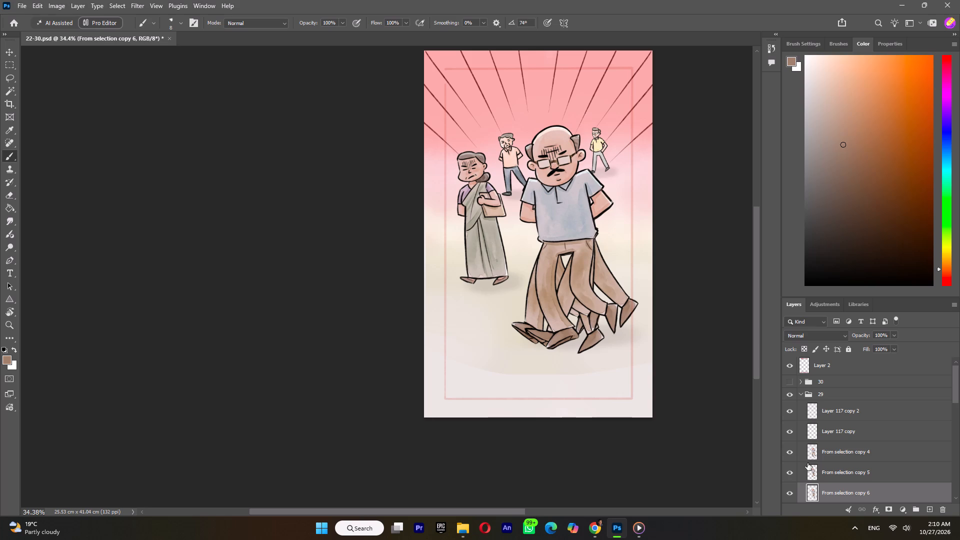
pyautogui.click(790, 451)
pyautogui.click(790, 451)
pyautogui.click(840, 453)
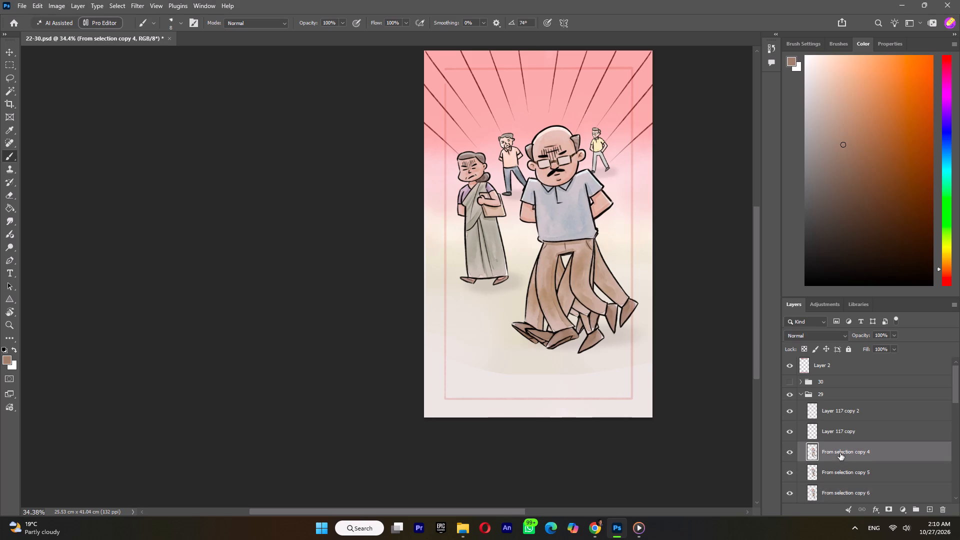
pyautogui.scroll(-4, 840, 453)
pyautogui.click(788, 431)
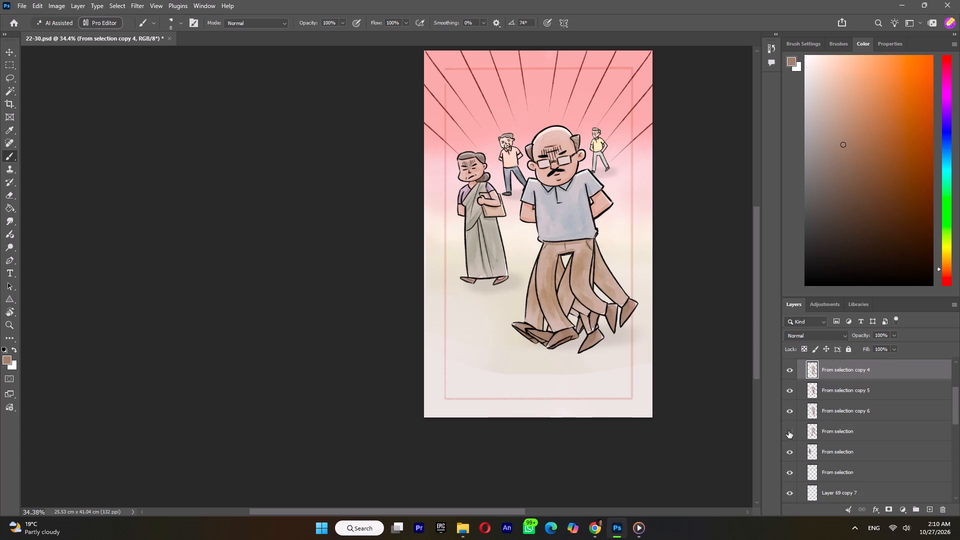
pyautogui.click(788, 431)
pyautogui.click(791, 453)
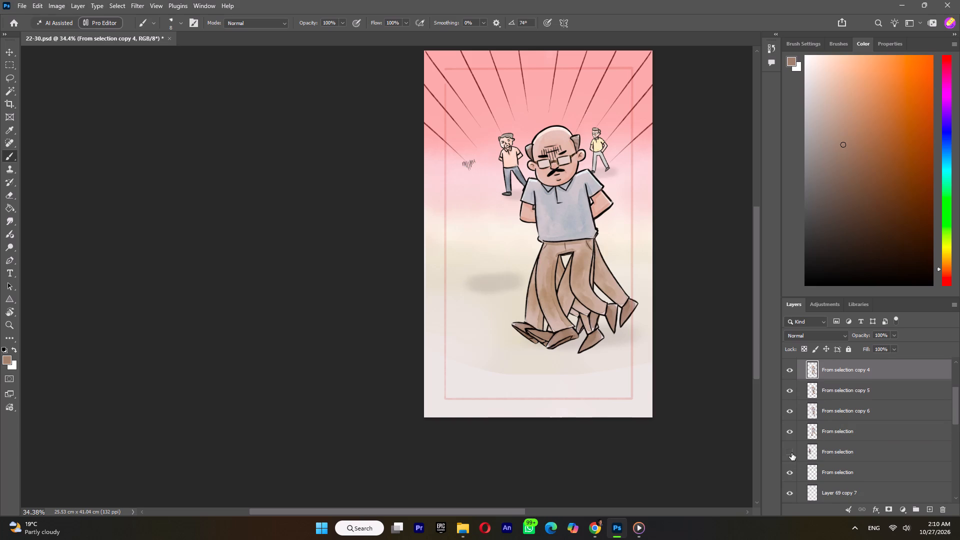
pyautogui.click(791, 453)
# Group Layer 117 copy, From selection copies 4 to 6 and the man's From selection layer, and hide the new group.
pyautogui.click(842, 434)
pyautogui.scroll(3, 842, 431)
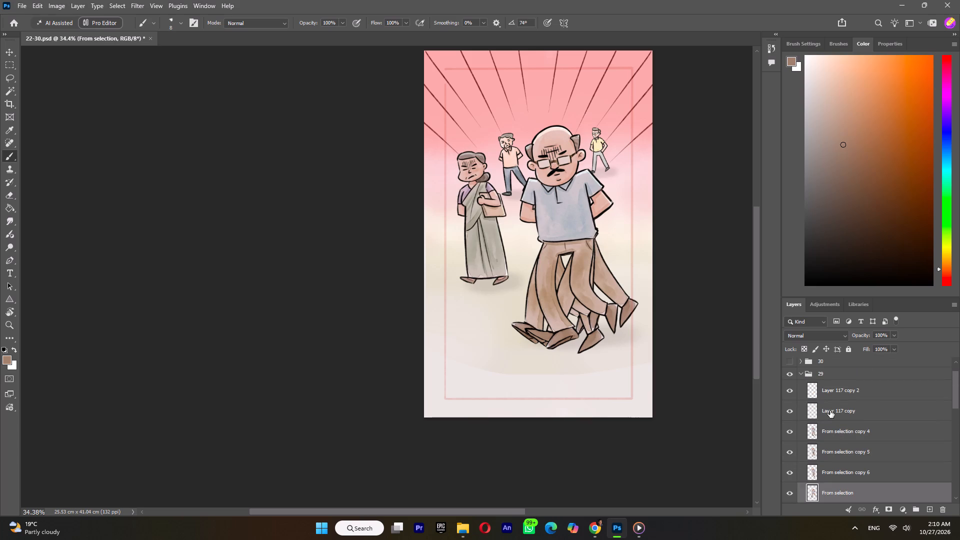
pyautogui.click(787, 410)
pyautogui.click(787, 410)
pyautogui.keyDown('shift'); pyautogui.click(849, 409); pyautogui.keyUp('shift')
pyautogui.scroll(-2, 851, 428)
pyautogui.rightClick(842, 446)
pyautogui.click(831, 449)
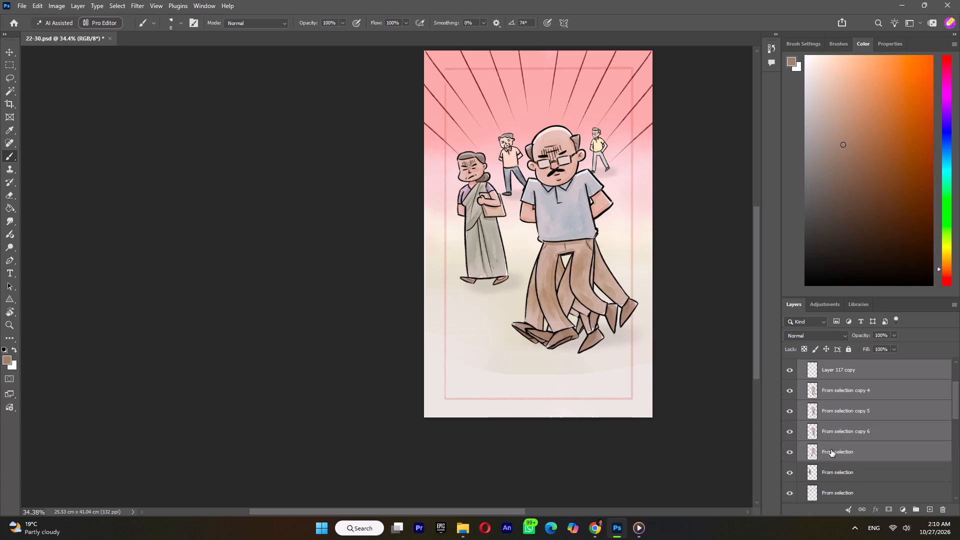
pyautogui.click(913, 509)
pyautogui.scroll(2, 804, 384)
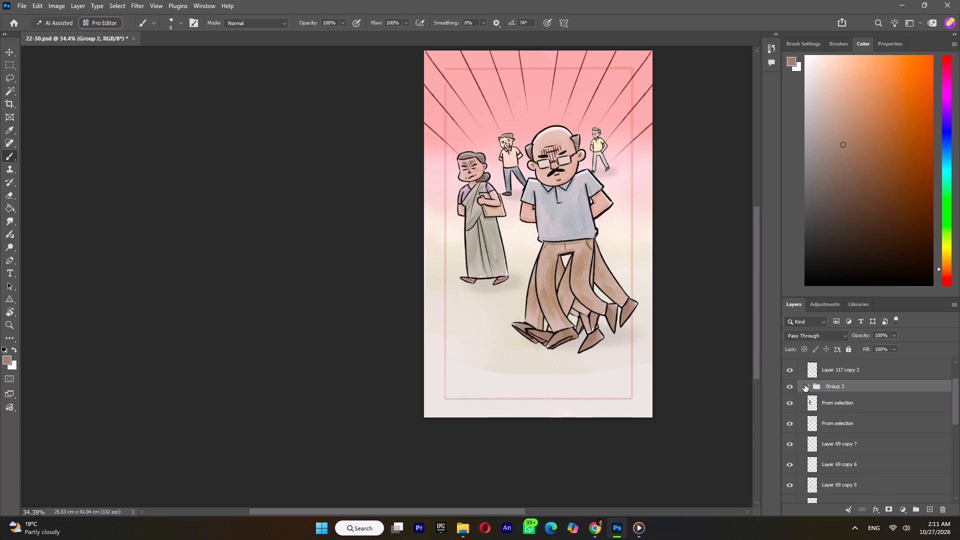
pyautogui.scroll(1, 804, 384)
pyautogui.click(788, 427)
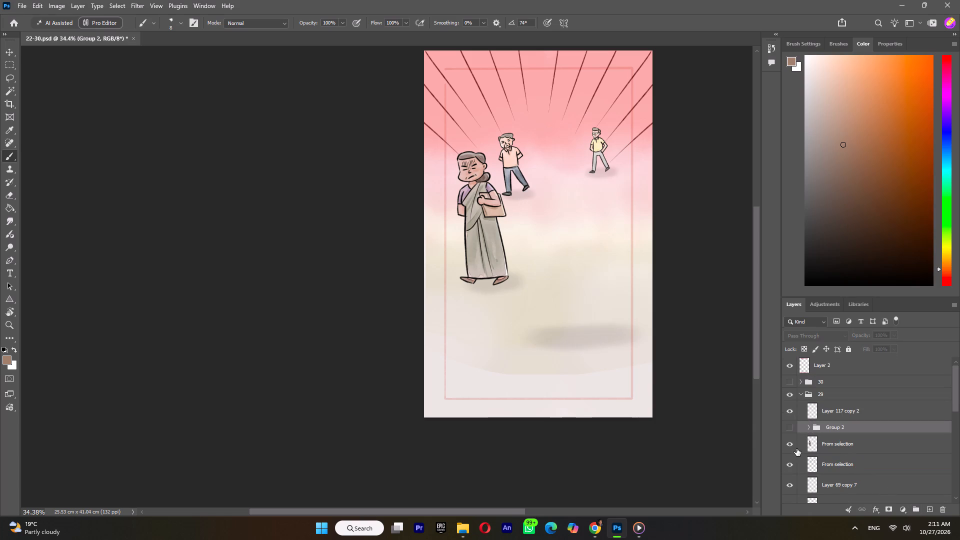
# Lasso both of the woman's feet below the sari hem on her From selection layer and cut them in place onto a new layer.
pyautogui.click(790, 446)
pyautogui.click(790, 446)
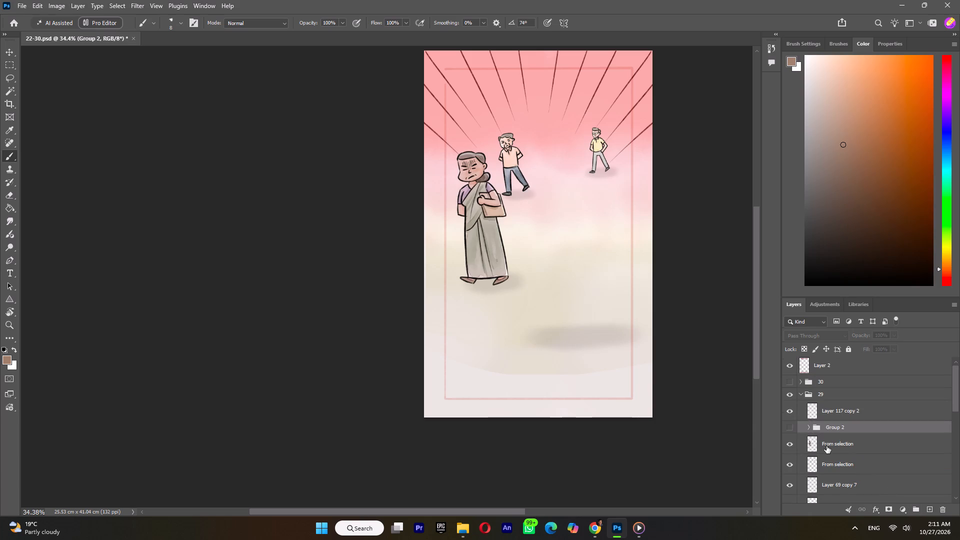
pyautogui.click(832, 444)
pyautogui.click(10, 74)
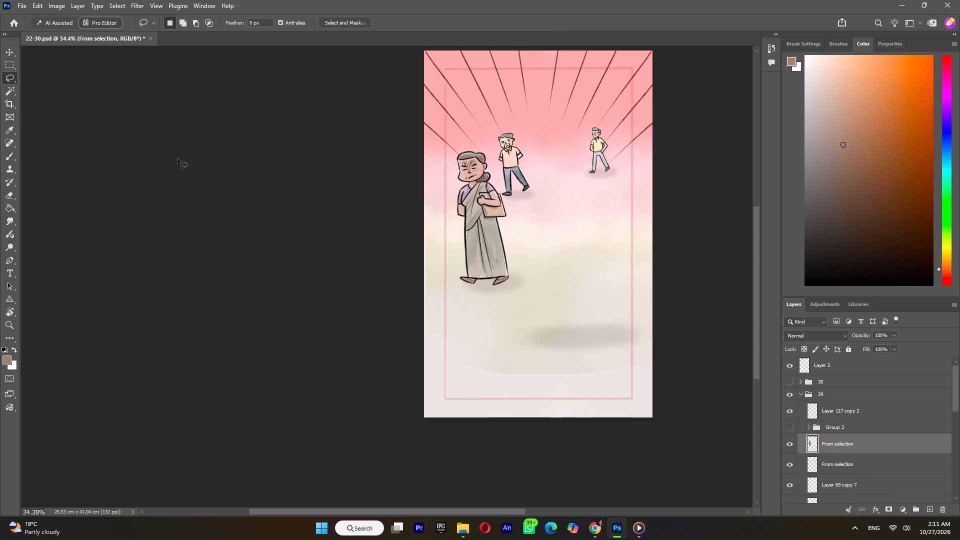
pyautogui.keyDown('alt'); pyautogui.scroll(18, 487, 277); pyautogui.keyUp('alt')
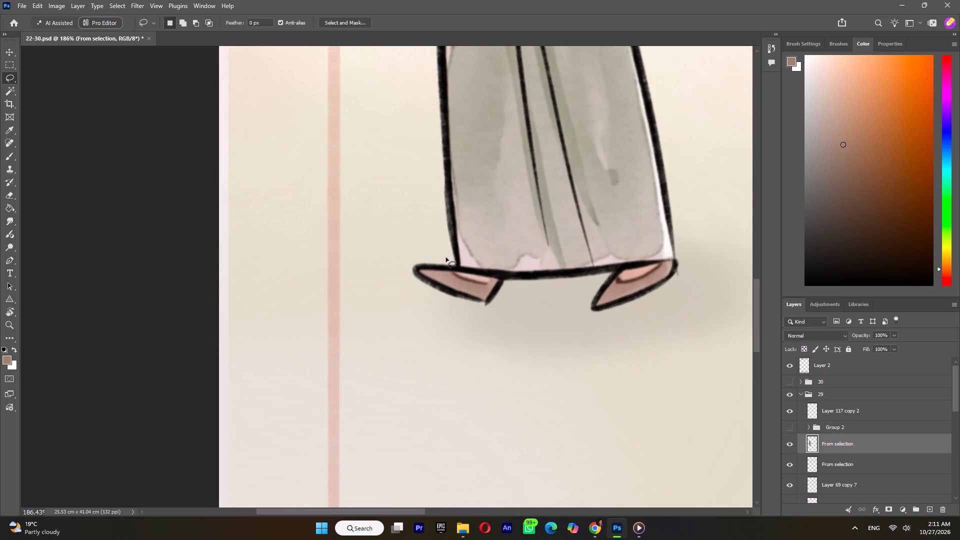
pyautogui.click(446, 257)
pyautogui.keyDown('shift'); pyautogui.moveTo(599, 276); pyautogui.dragTo(679, 257); pyautogui.keyUp('shift')
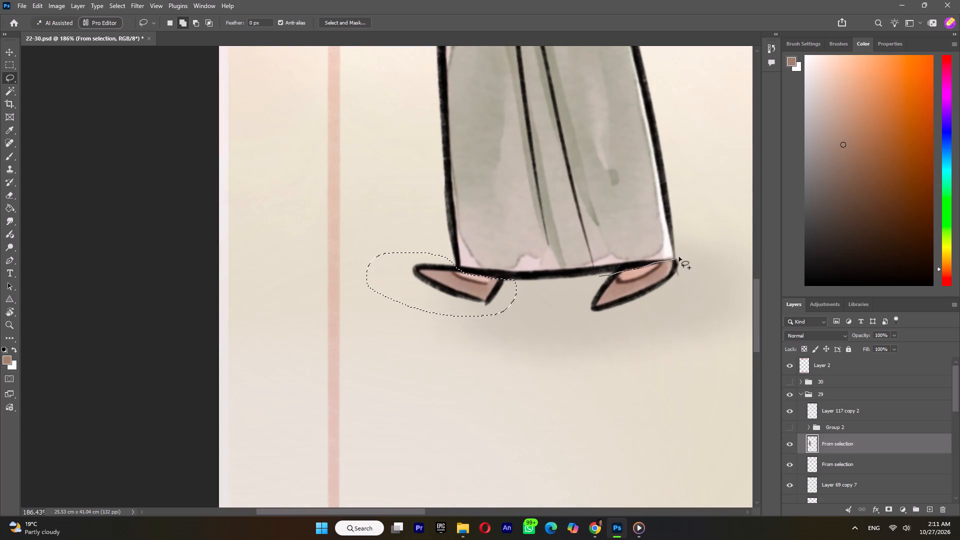
pyautogui.keyDown('shift'); pyautogui.moveTo(679, 257); pyautogui.dragTo(606, 274); pyautogui.keyUp('shift')
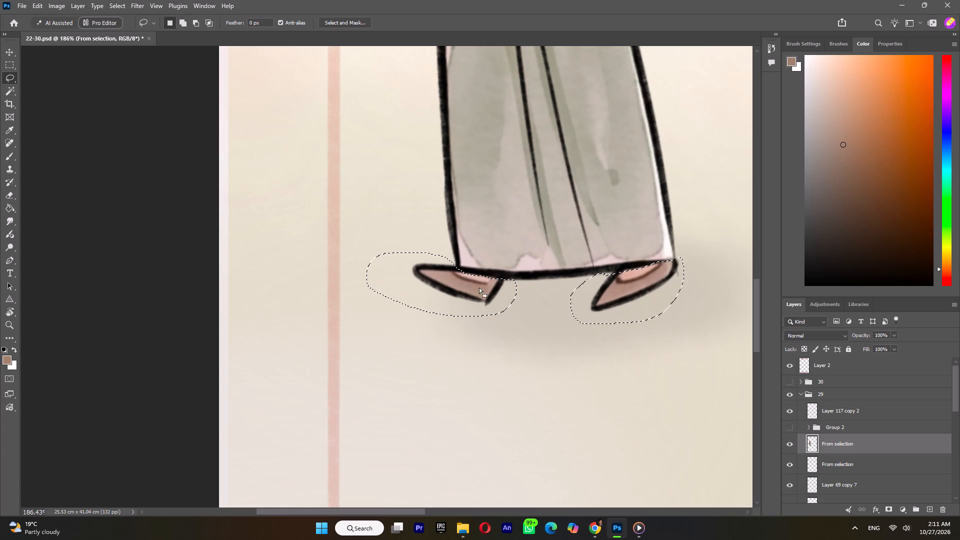
pyautogui.keyDown('shift'); pyautogui.moveTo(458, 271); pyautogui.dragTo(524, 280); pyautogui.keyUp('shift')
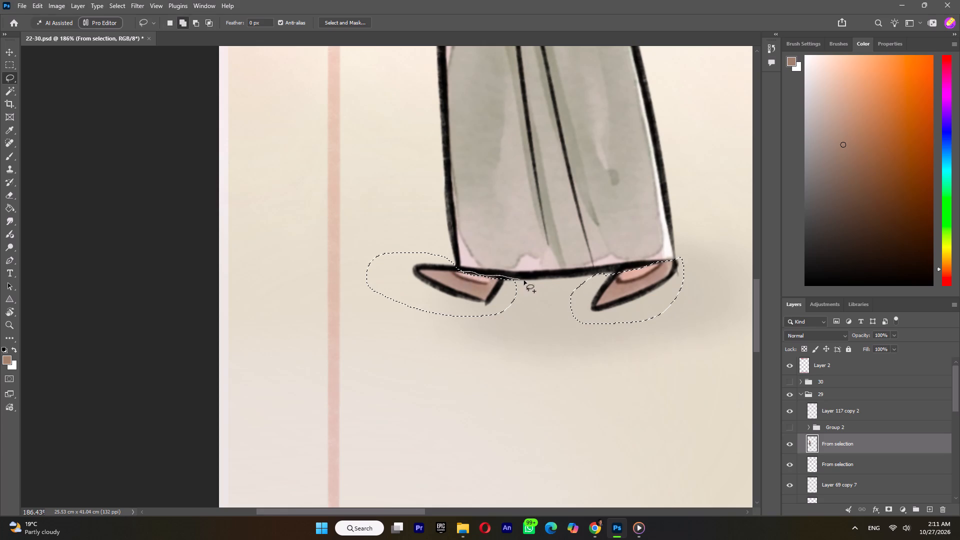
pyautogui.keyDown('shift'); pyautogui.moveTo(524, 280); pyautogui.dragTo(475, 297); pyautogui.keyUp('shift')
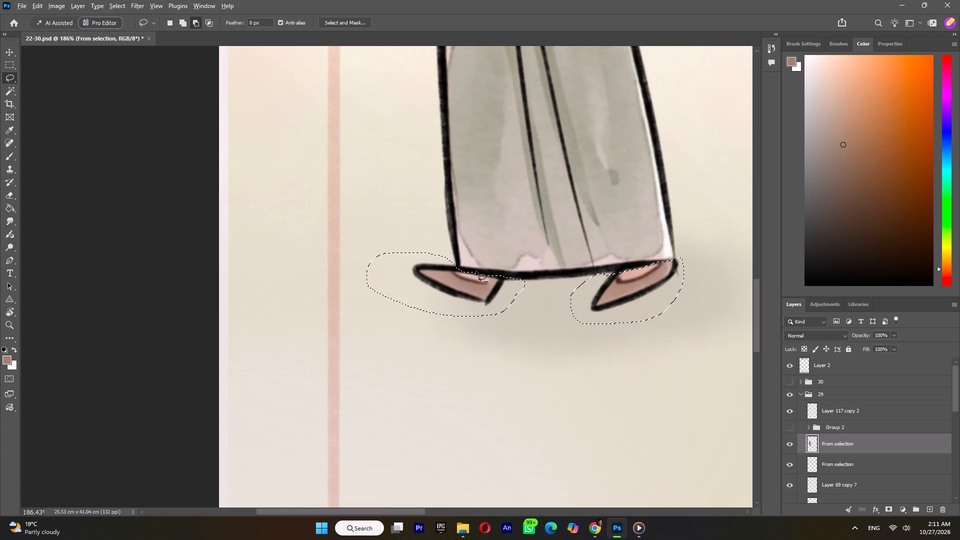
pyautogui.keyDown('alt'); pyautogui.moveTo(477, 271); pyautogui.dragTo(478, 265); pyautogui.keyUp('alt')
pyautogui.keyDown('shift'); pyautogui.moveTo(480, 280); pyautogui.dragTo(485, 279); pyautogui.keyUp('shift')
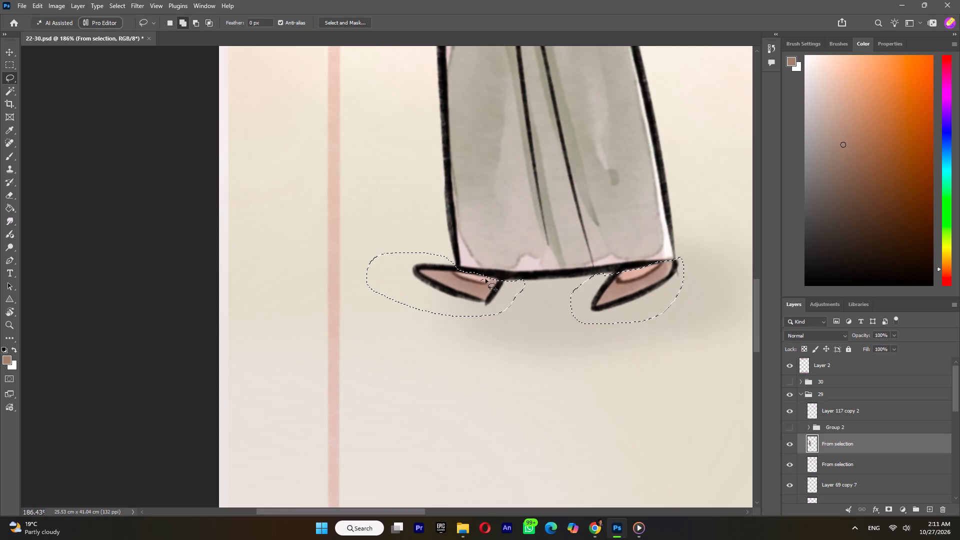
pyautogui.keyDown('shift'); pyautogui.moveTo(485, 279); pyautogui.dragTo(483, 294); pyautogui.keyUp('shift')
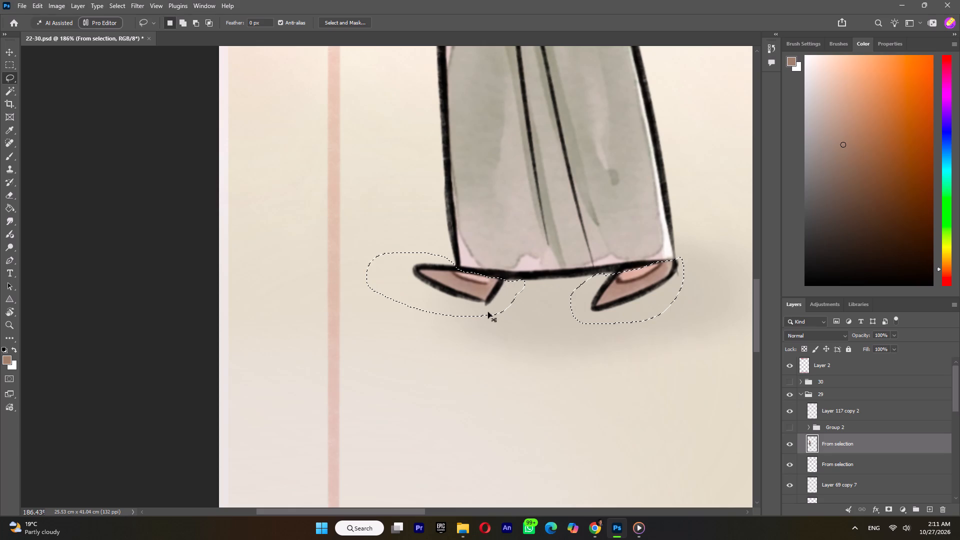
pyautogui.hotkey('ctrl', 'x')
pyautogui.hotkey('ctrl', 'shift', 'v')
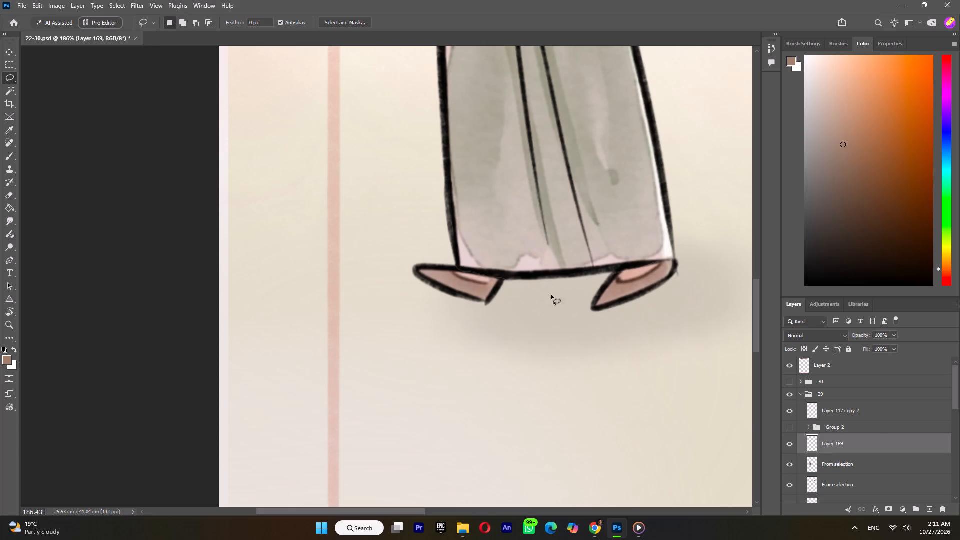
# Lasso the woman's leading foot on the feet layer and cut it in place onto its own new layer.
pyautogui.moveTo(460, 238); pyautogui.dragTo(458, 226)
pyautogui.hotkey('ctrl', 'x')
pyautogui.hotkey('ctrl', 'shift', 'v')
# Identify the woman's footless body layer, From selection, and duplicate it as From selection copy 7.
pyautogui.click(842, 489)
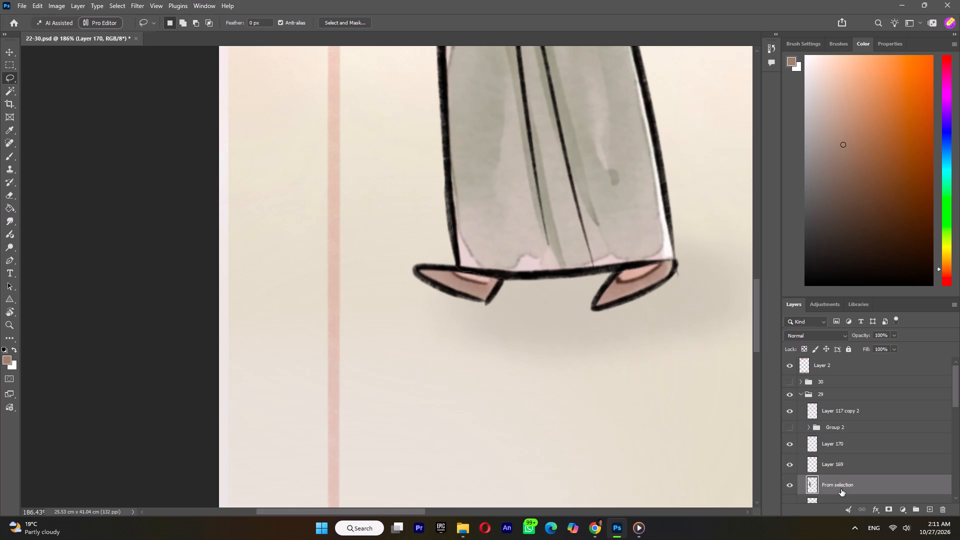
pyautogui.click(790, 486)
pyautogui.click(788, 486)
pyautogui.keyDown('alt'); pyautogui.scroll(-15, 567, 343); pyautogui.keyUp('alt')
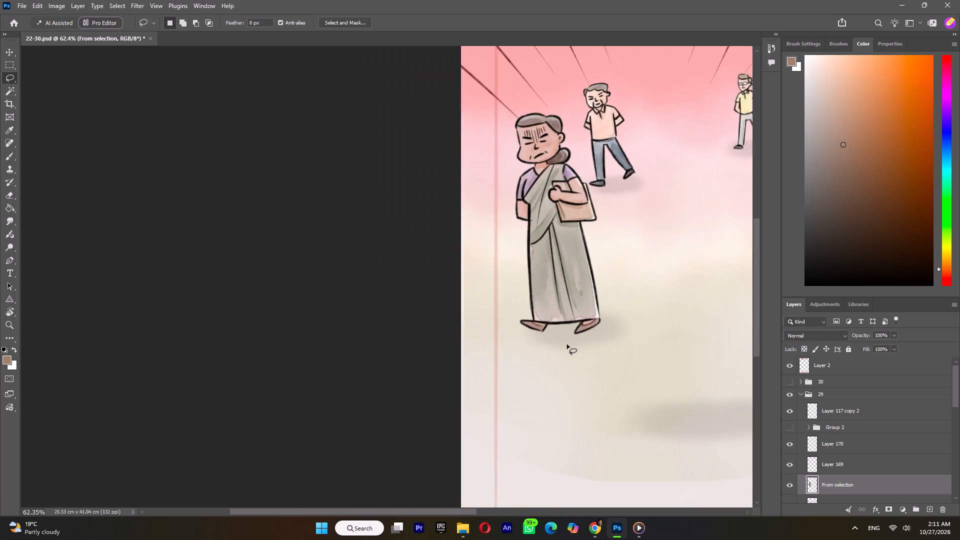
pyautogui.keyDown('alt'); pyautogui.scroll(-1, 567, 344); pyautogui.keyUp('alt')
pyautogui.keyDown('alt'); pyautogui.scroll(3, 567, 342); pyautogui.keyUp('alt')
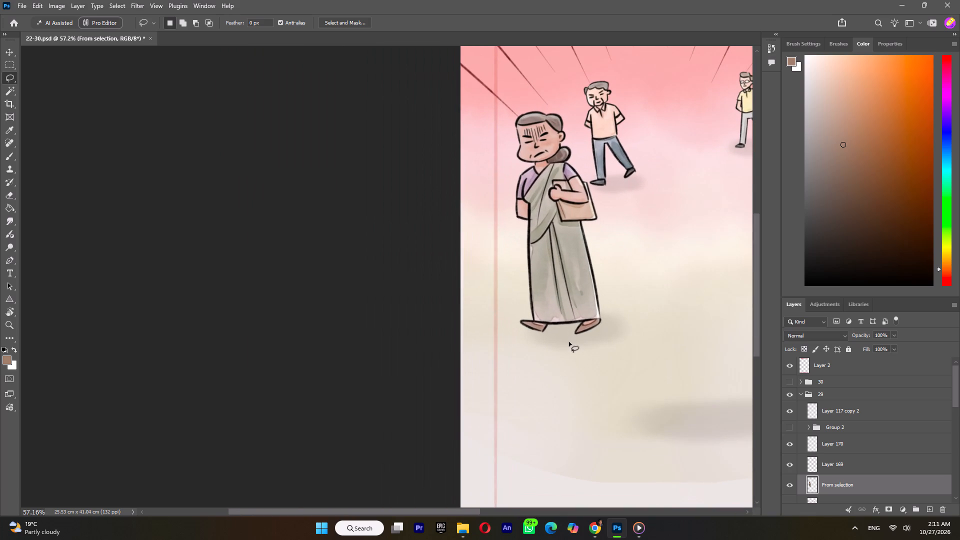
pyautogui.rightClick(851, 485)
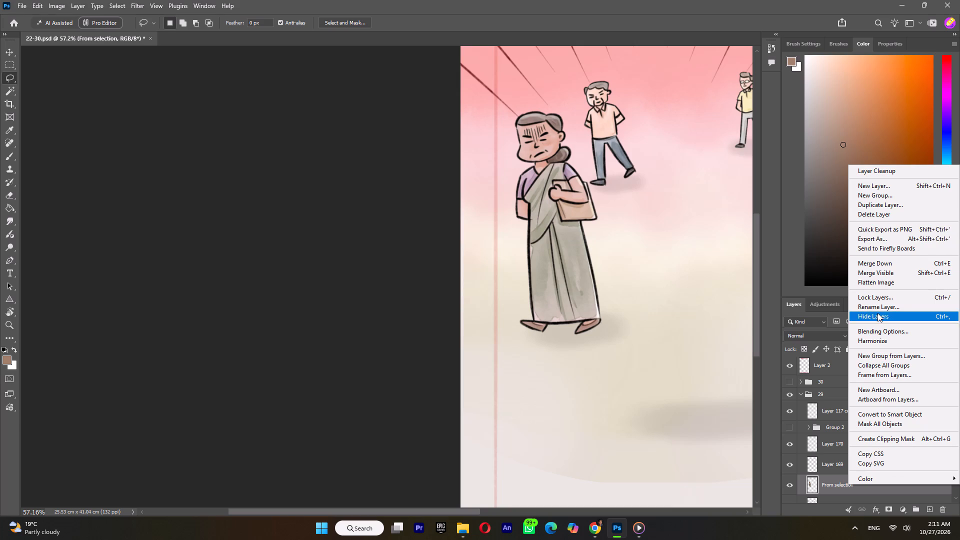
pyautogui.click(886, 203)
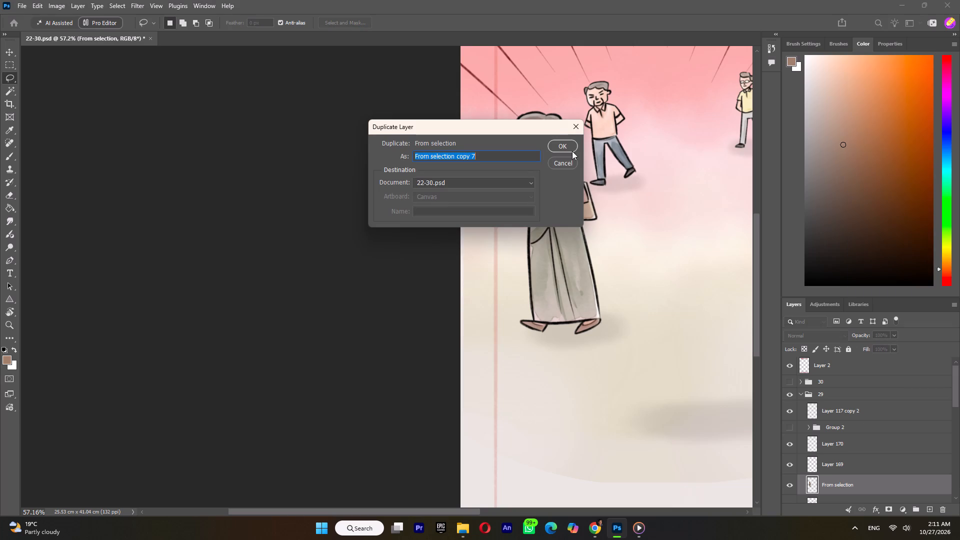
pyautogui.click(564, 149)
# Start Puppet Warp on From selection copy 7 and pin the woman's waist, chest, face, free hand, bag and sari hem centre.
pyautogui.click(36, 5)
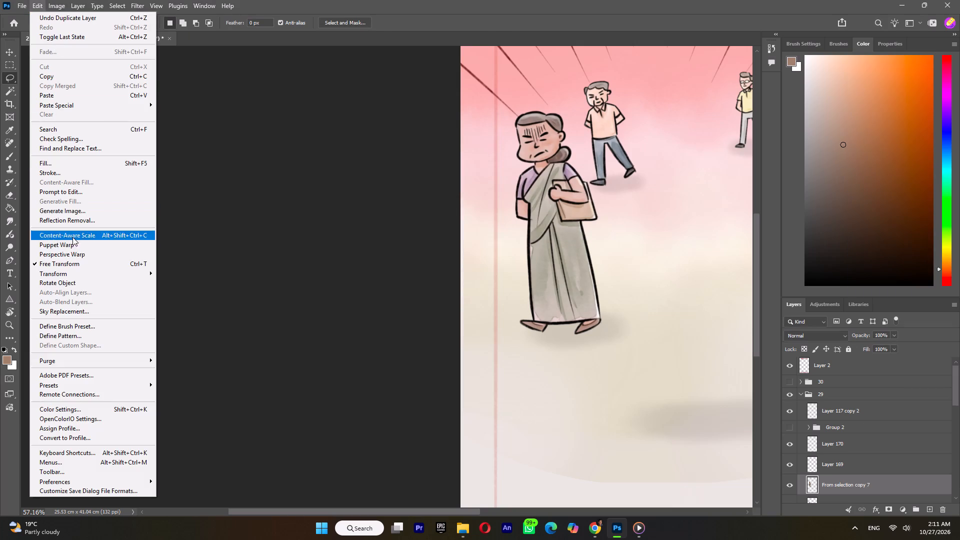
pyautogui.click(67, 248)
pyautogui.click(554, 231)
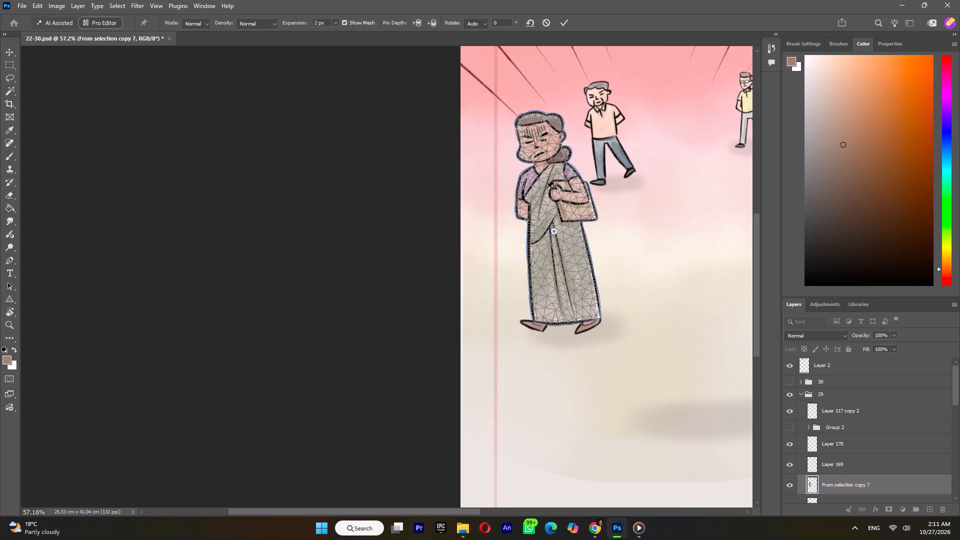
pyautogui.click(546, 178)
pyautogui.click(538, 138)
pyautogui.click(518, 211)
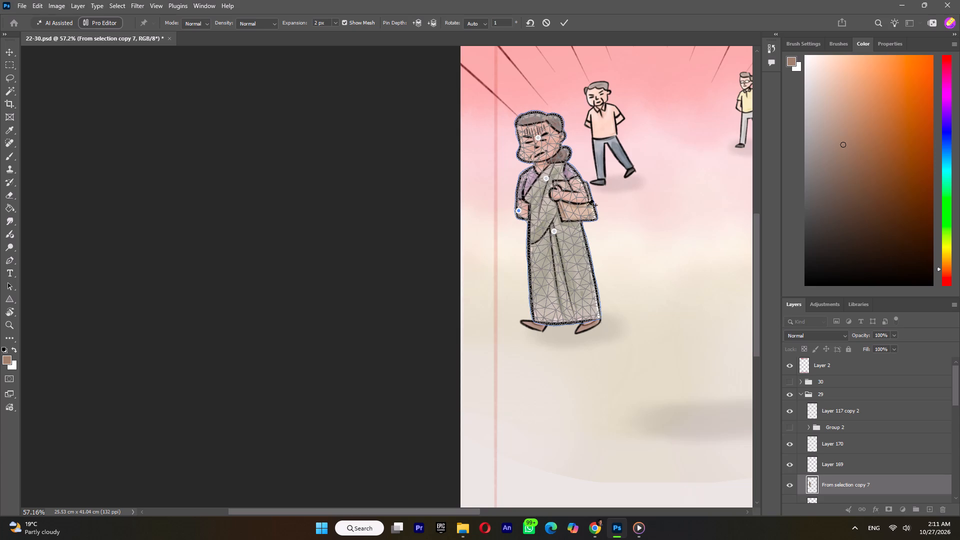
pyautogui.click(579, 207)
pyautogui.click(564, 313)
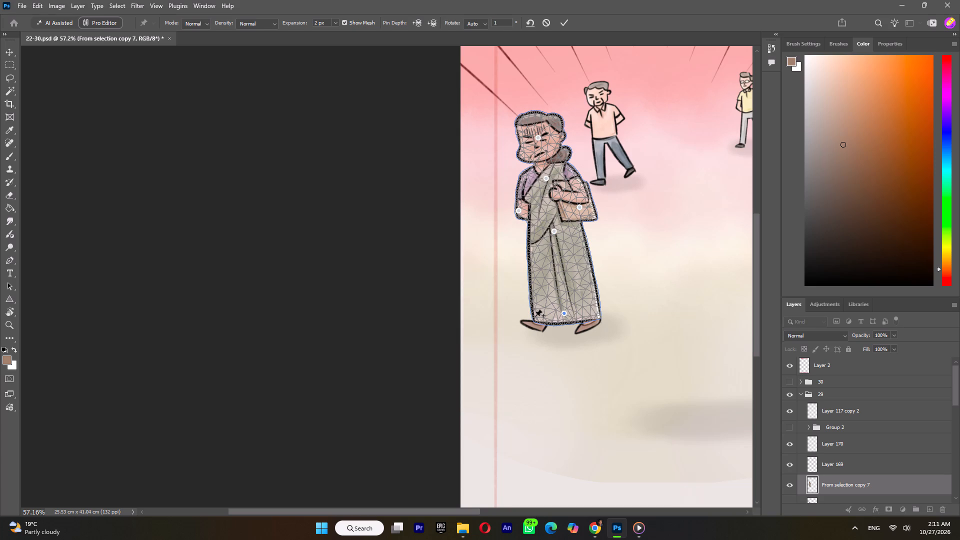
# Pin the sari's two hem corners and both sides above them, and pull the corners and the bag-side edge inward.
pyautogui.click(535, 316)
pyautogui.moveTo(534, 317); pyautogui.dragTo(545, 318)
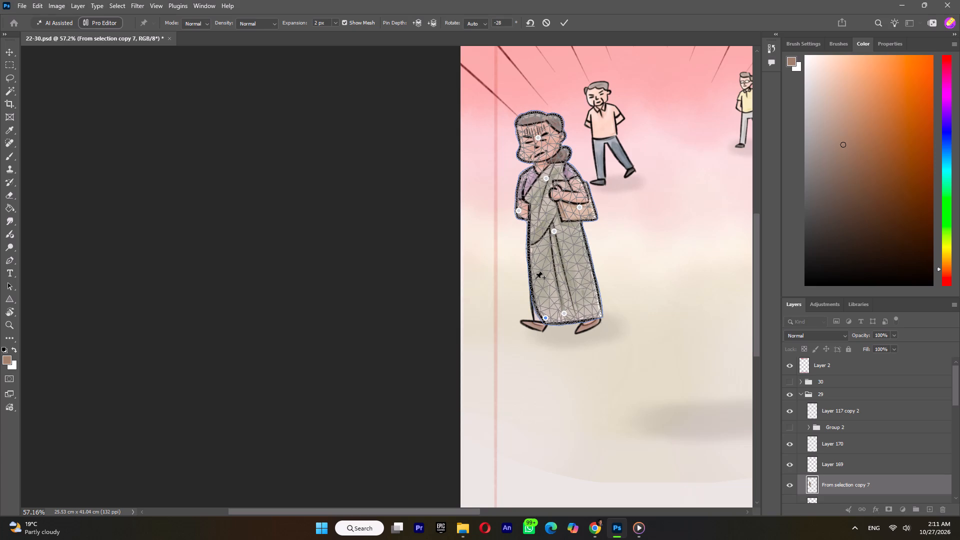
pyautogui.click(539, 281)
pyautogui.click(539, 281)
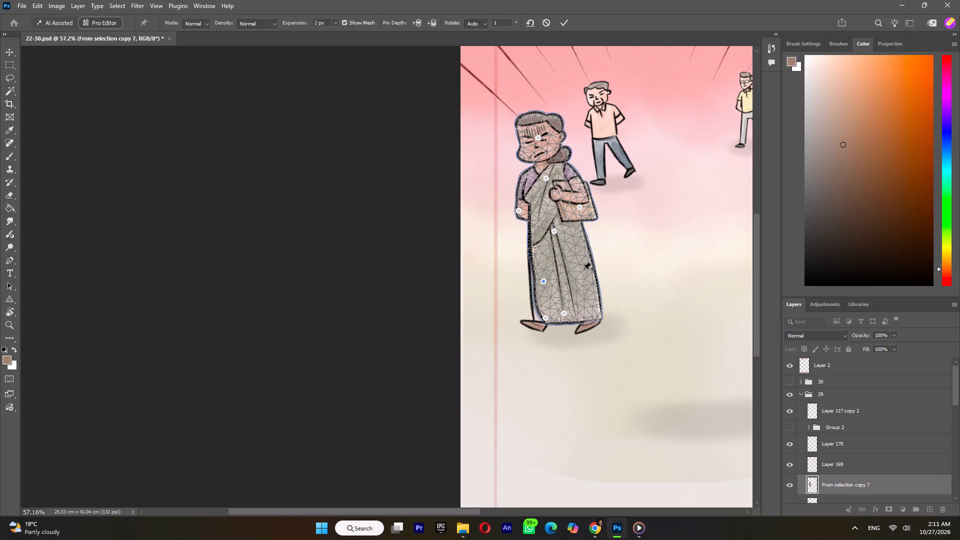
pyautogui.click(584, 273)
pyautogui.moveTo(584, 274); pyautogui.dragTo(578, 276)
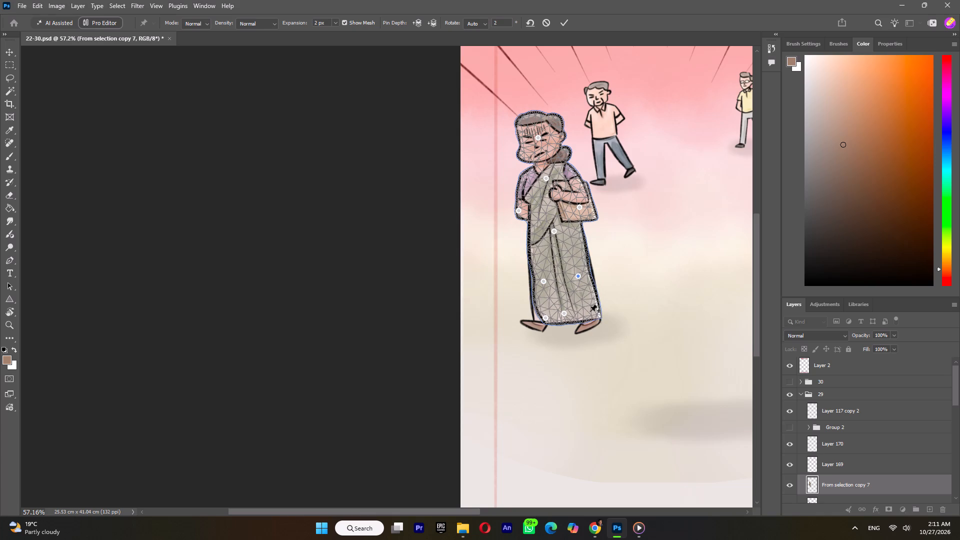
pyautogui.moveTo(590, 311); pyautogui.dragTo(582, 313)
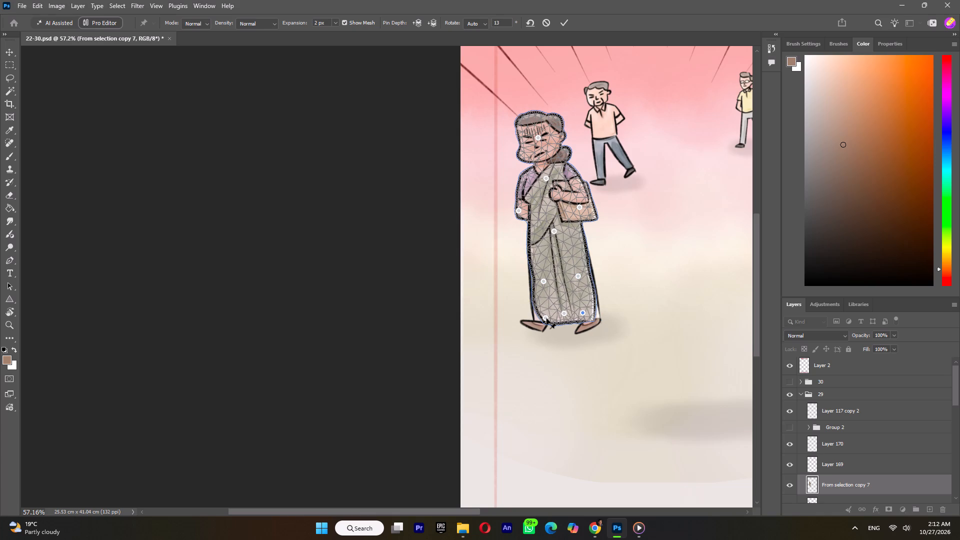
# Replace the warp pin on the sari's side below the free hand with one closer to the sari's outer edge.
pyautogui.click(546, 318)
pyautogui.keyDown('alt'); pyautogui.click(543, 311); pyautogui.keyUp('alt')
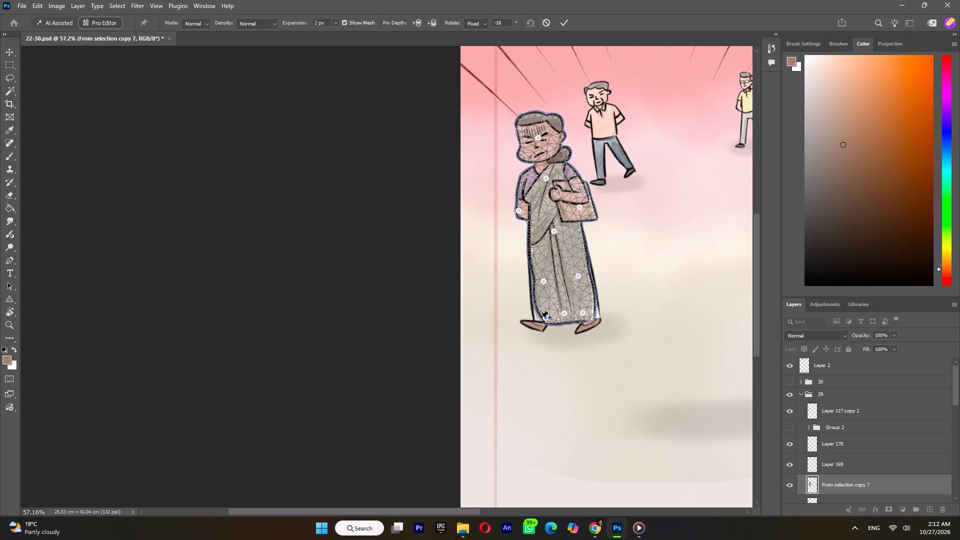
pyautogui.click(543, 282)
pyautogui.press('Delete')
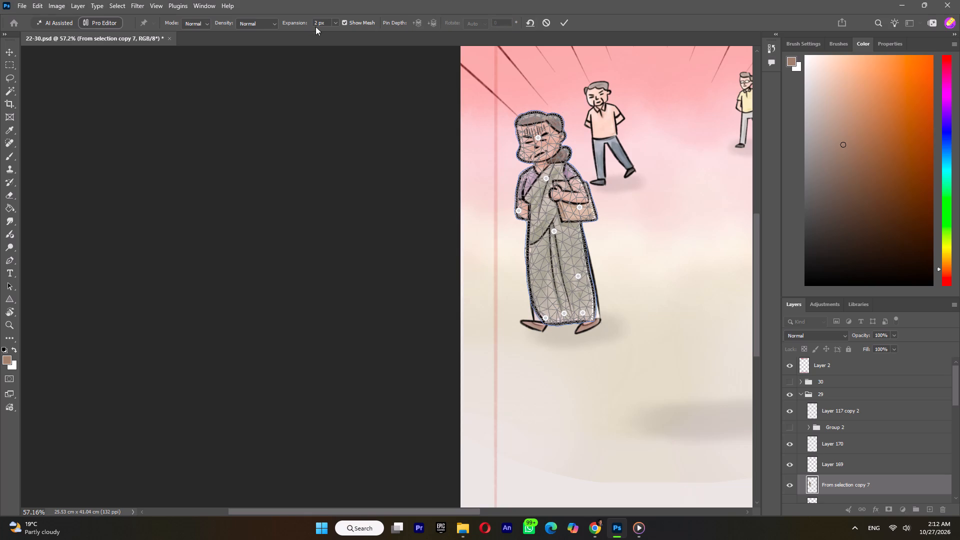
pyautogui.click(346, 23)
pyautogui.click(345, 22)
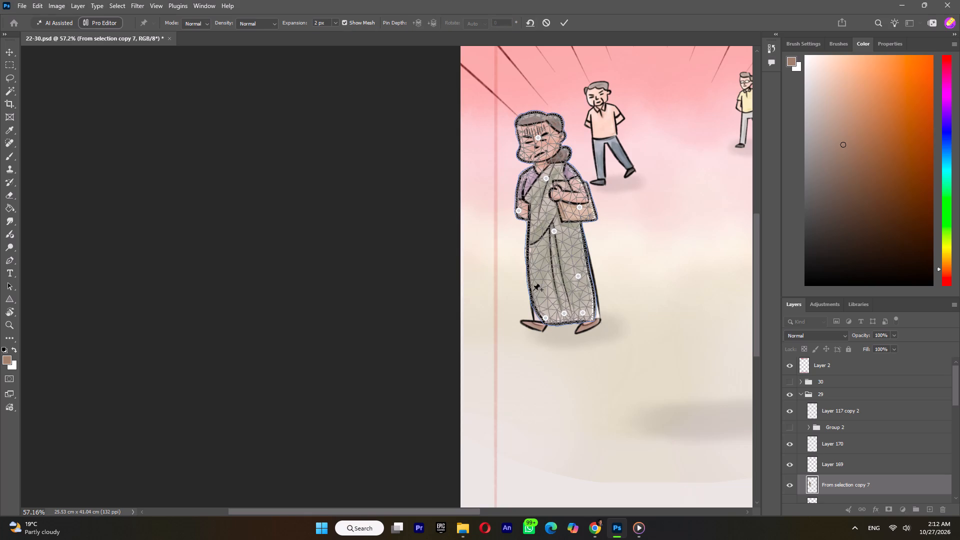
pyautogui.click(534, 283)
pyautogui.click(534, 284)
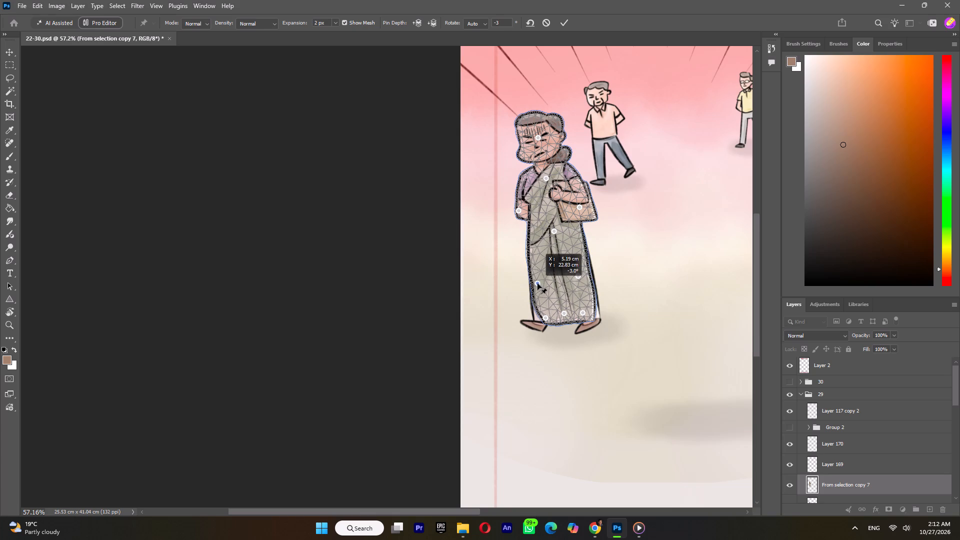
# Add pins just above the hem and mid-sari, narrow the lower sari, nudge the waist and apply the puppet warp.
pyautogui.click(542, 302)
pyautogui.moveTo(541, 302); pyautogui.dragTo(545, 302)
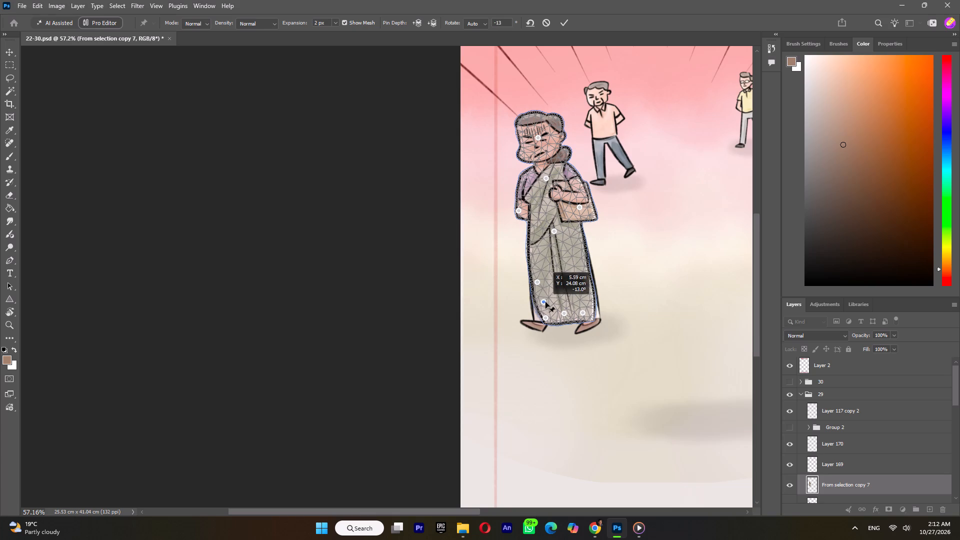
pyautogui.moveTo(545, 302); pyautogui.dragTo(547, 301)
pyautogui.click(583, 296)
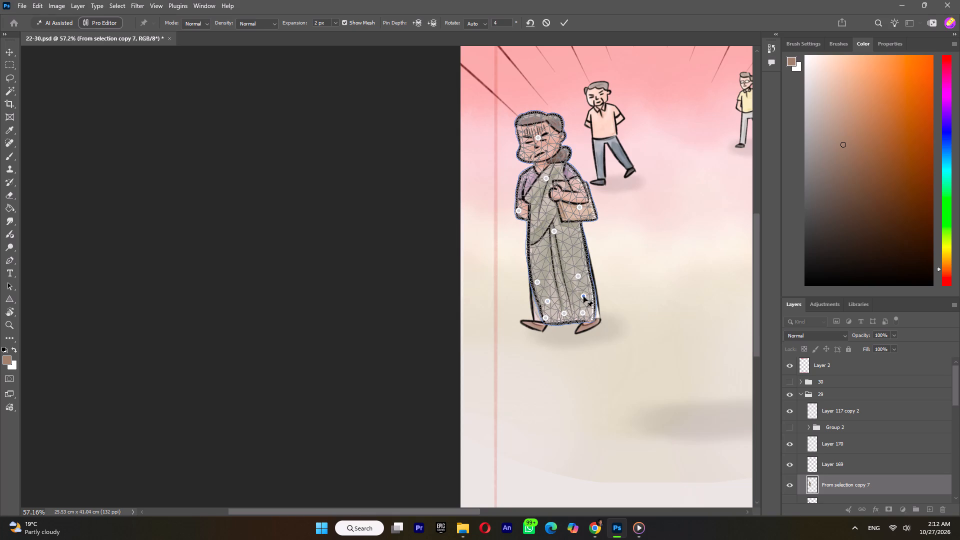
pyautogui.moveTo(583, 296); pyautogui.dragTo(577, 298)
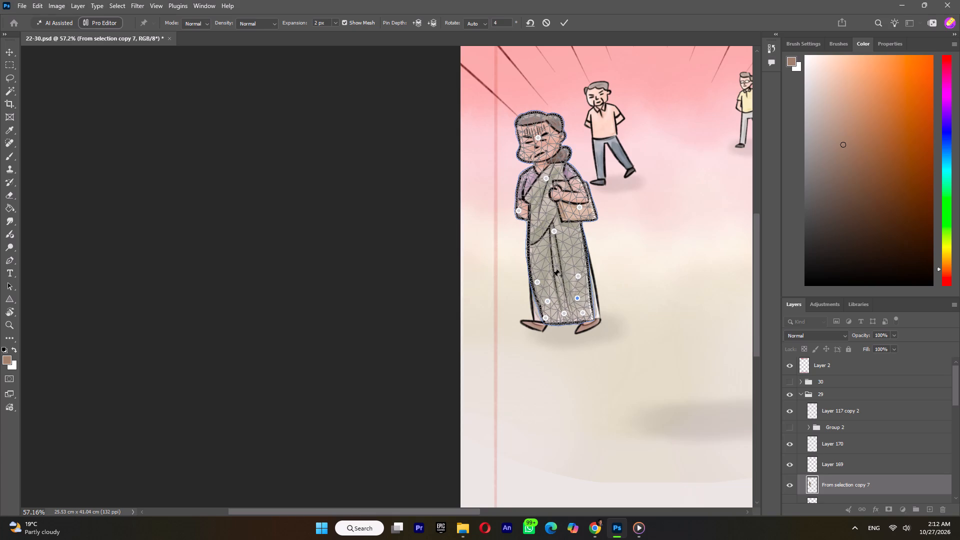
pyautogui.doubleClick(555, 276)
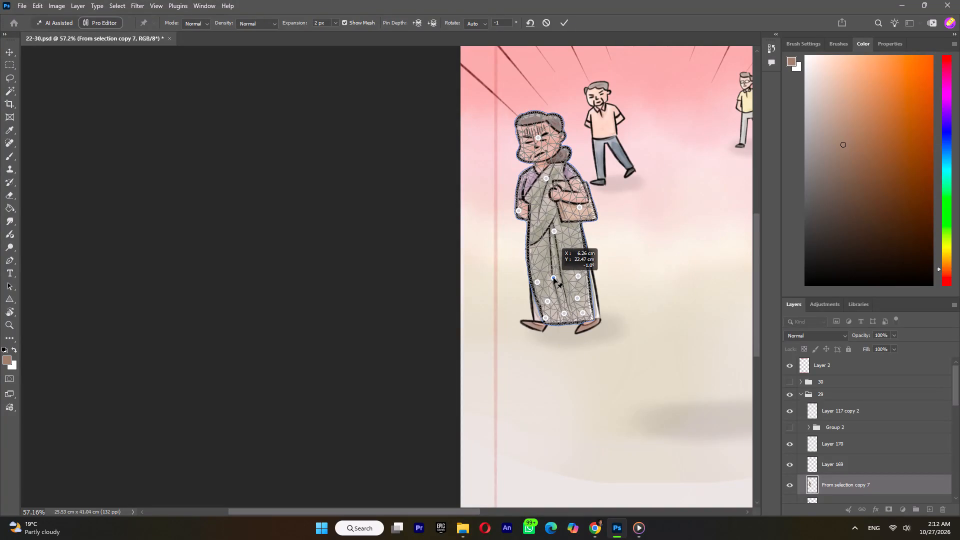
pyautogui.click(553, 231)
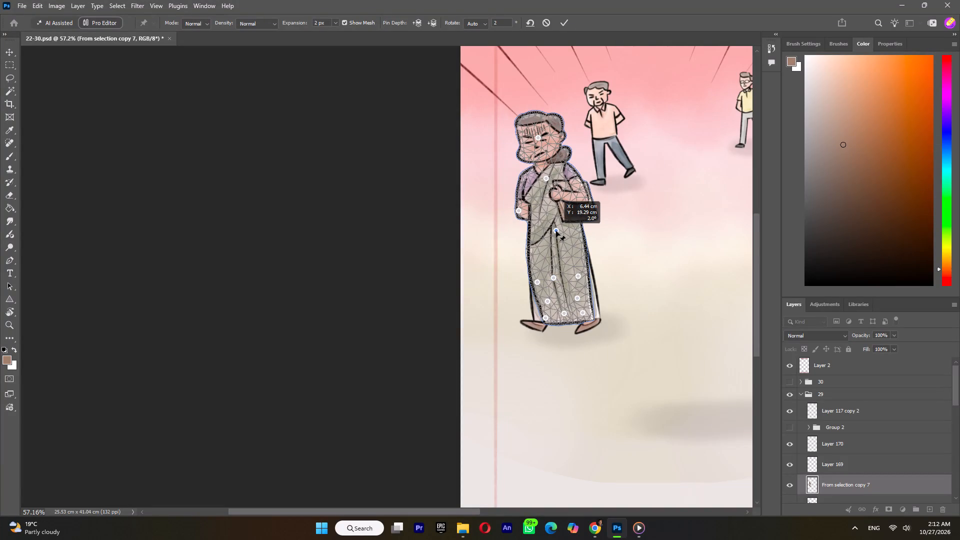
pyautogui.click(563, 21)
# Compare the warped body with the original pose and leave From selection copy 7 hidden.
pyautogui.click(793, 485)
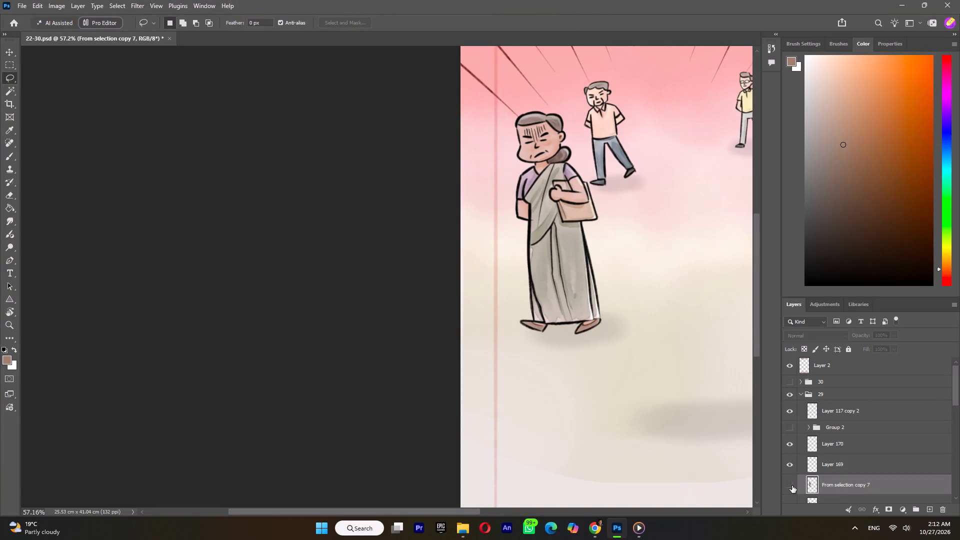
pyautogui.click(792, 485)
pyautogui.click(792, 485)
# Check the woman's foot and Layer 117 copy 2 layers, and move Layer 117 copy 2 below Group 2, directly above Layer 170.
pyautogui.scroll(-2, 837, 484)
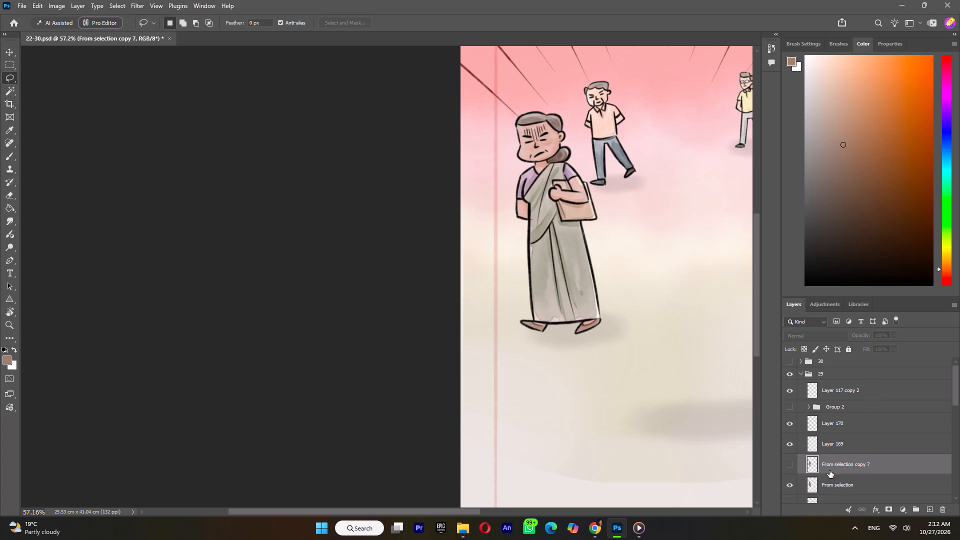
pyautogui.click(788, 423)
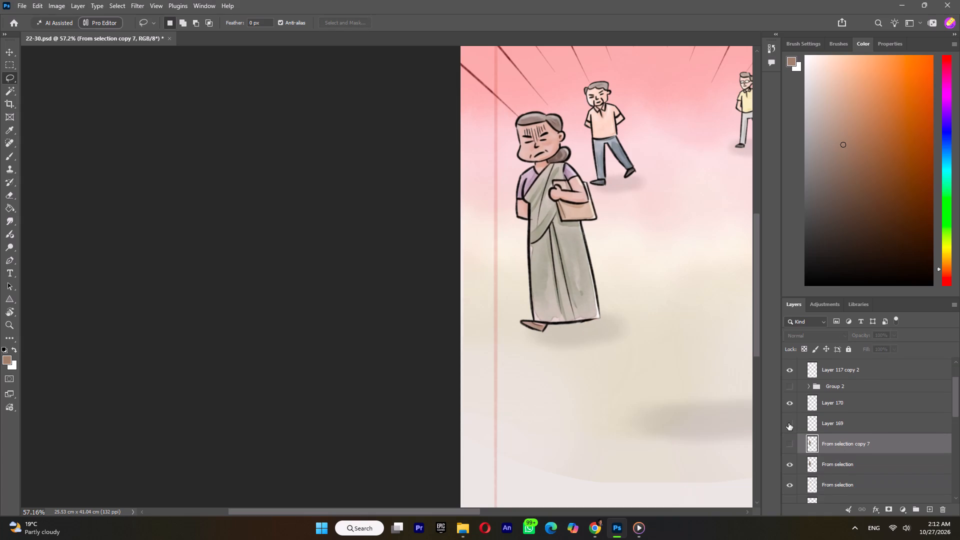
pyautogui.click(788, 423)
pyautogui.click(792, 405)
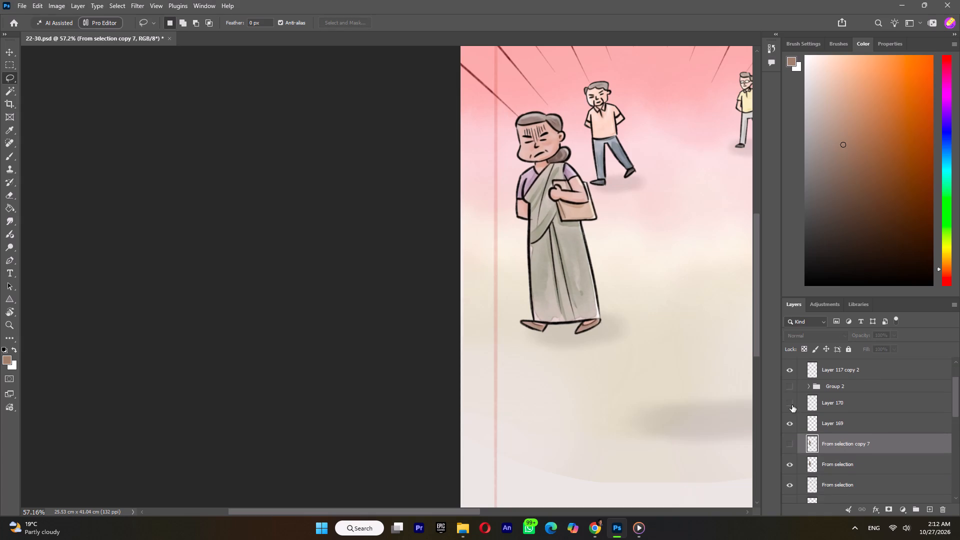
pyautogui.click(790, 405)
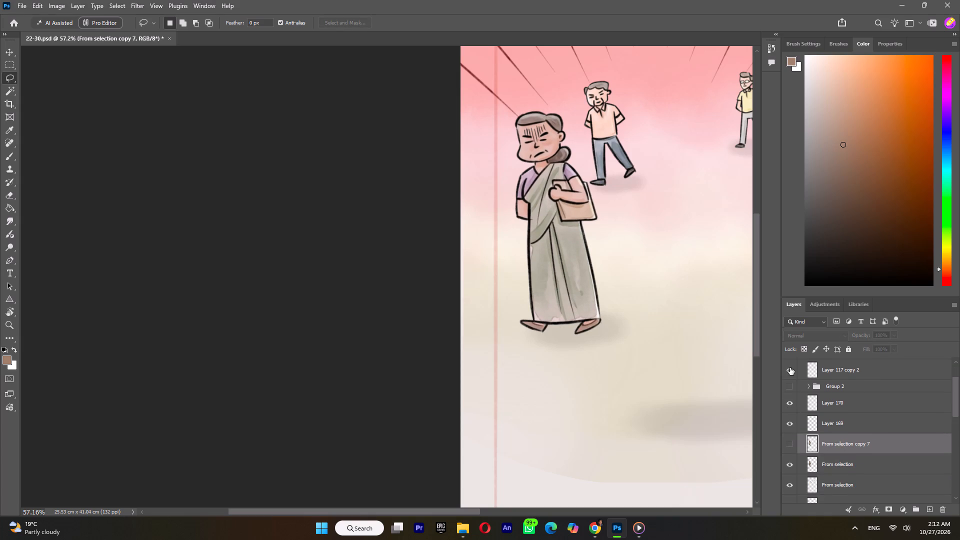
pyautogui.click(790, 367)
pyautogui.click(789, 368)
pyautogui.click(817, 365)
pyautogui.moveTo(829, 365); pyautogui.dragTo(790, 395)
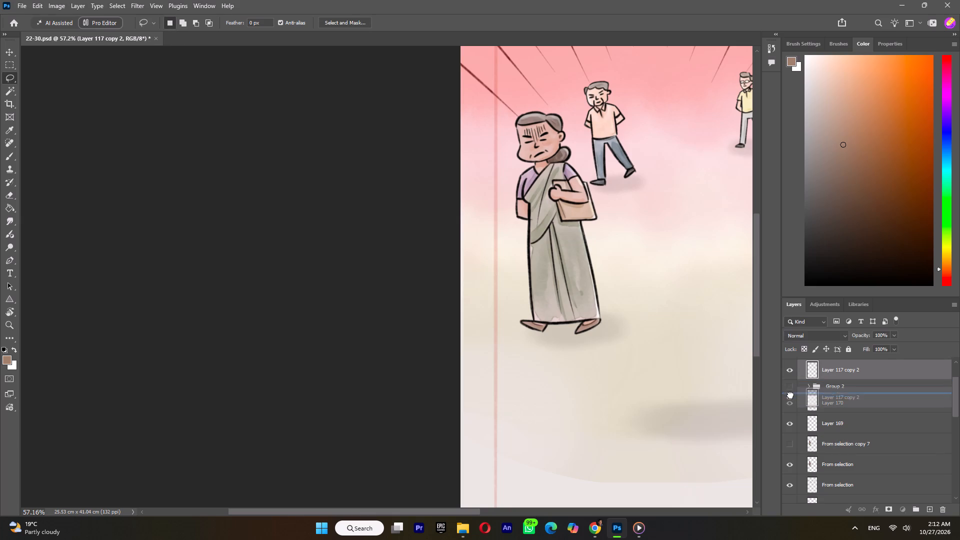
pyautogui.moveTo(790, 395); pyautogui.dragTo(790, 397)
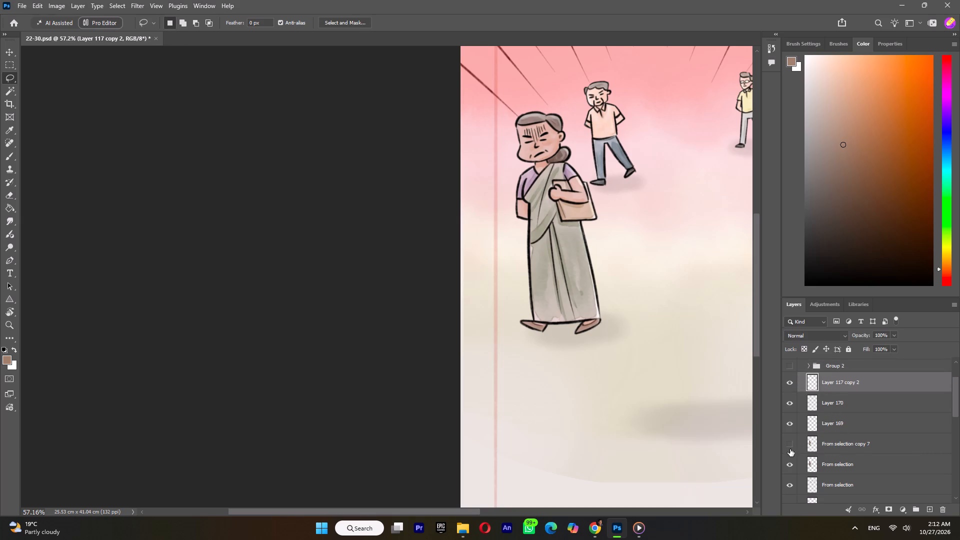
# Group Layer 117 copy 2, Layers 170 and 169, From selection copy 7 and the woman's From selection layer, and hide the new group.
pyautogui.click(787, 469)
pyautogui.click(787, 467)
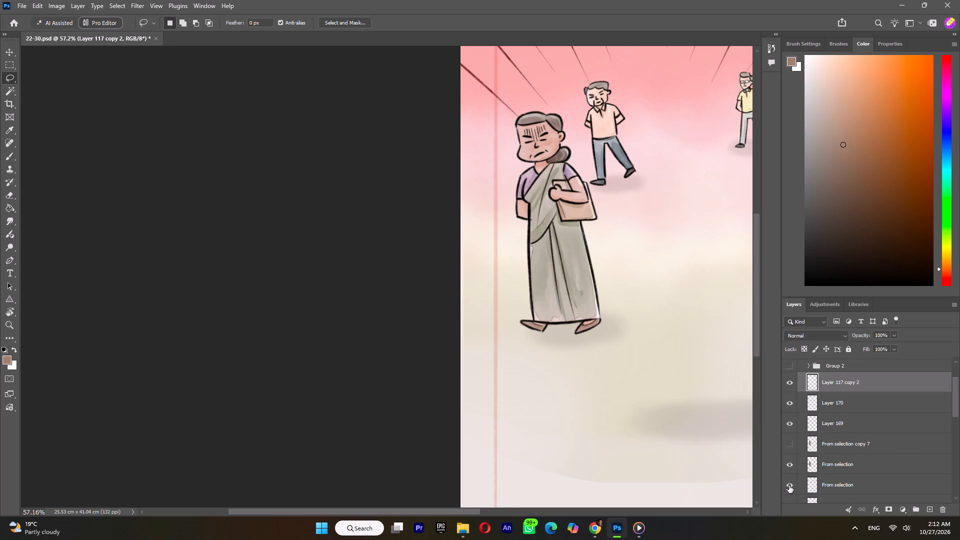
pyautogui.click(789, 485)
pyautogui.click(789, 485)
pyautogui.click(824, 465)
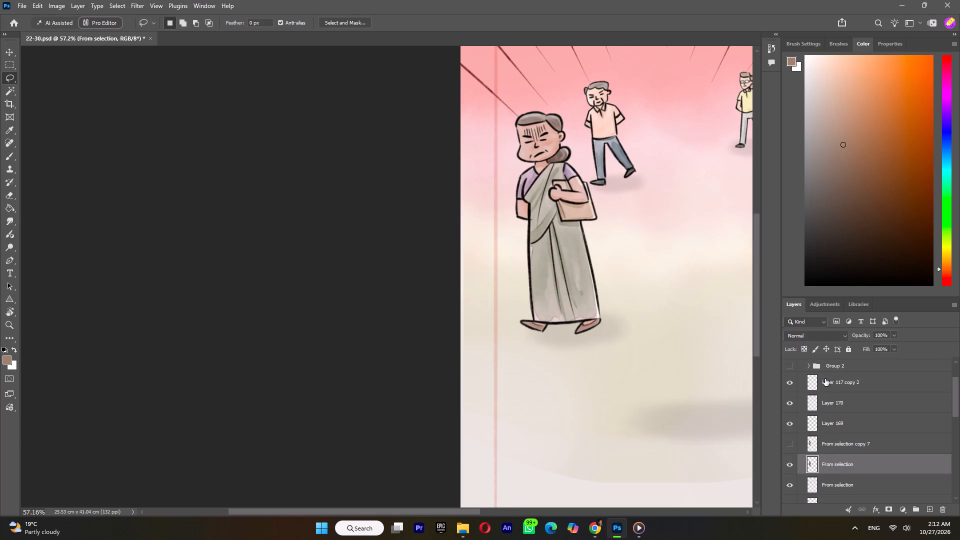
pyautogui.keyDown('shift'); pyautogui.click(825, 382); pyautogui.keyUp('shift')
pyautogui.click(916, 512)
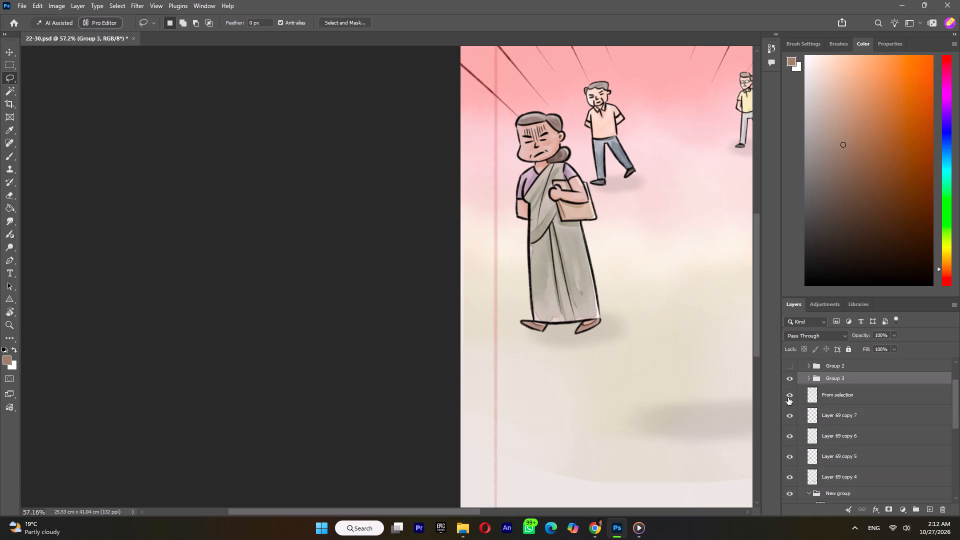
pyautogui.click(789, 381)
# Lasso the man in the peach shirt on the remaining From selection layer and cut him in place onto a new layer.
pyautogui.click(792, 397)
pyautogui.click(792, 397)
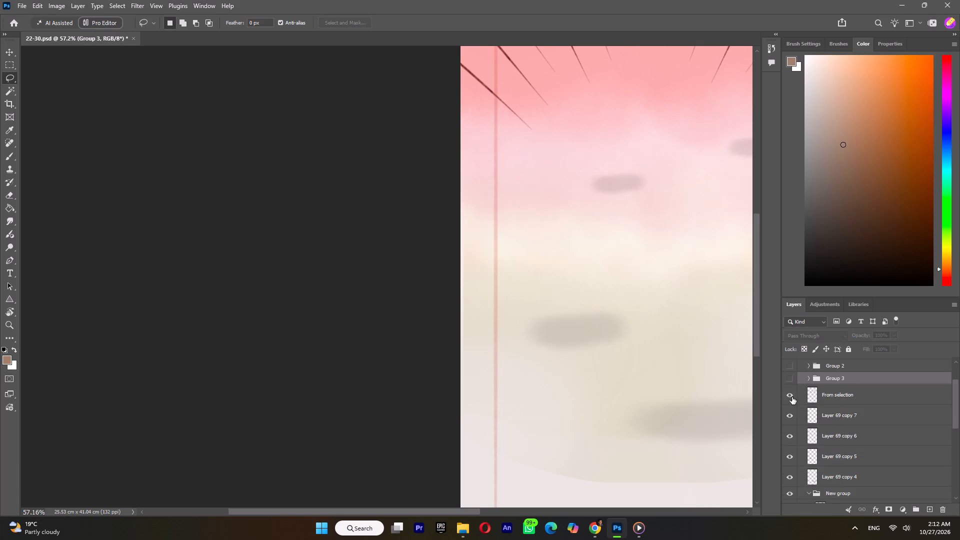
pyautogui.keyDown('alt'); pyautogui.scroll(-5, 570, 399); pyautogui.keyUp('alt')
pyautogui.keyDown('alt'); pyautogui.scroll(4, 623, 230); pyautogui.keyUp('alt')
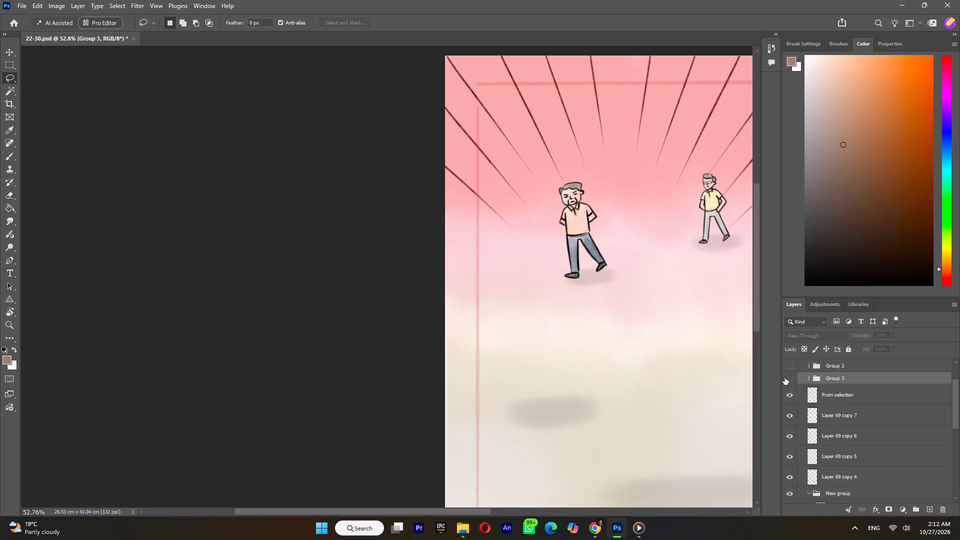
pyautogui.click(793, 397)
pyautogui.click(790, 396)
pyautogui.click(823, 394)
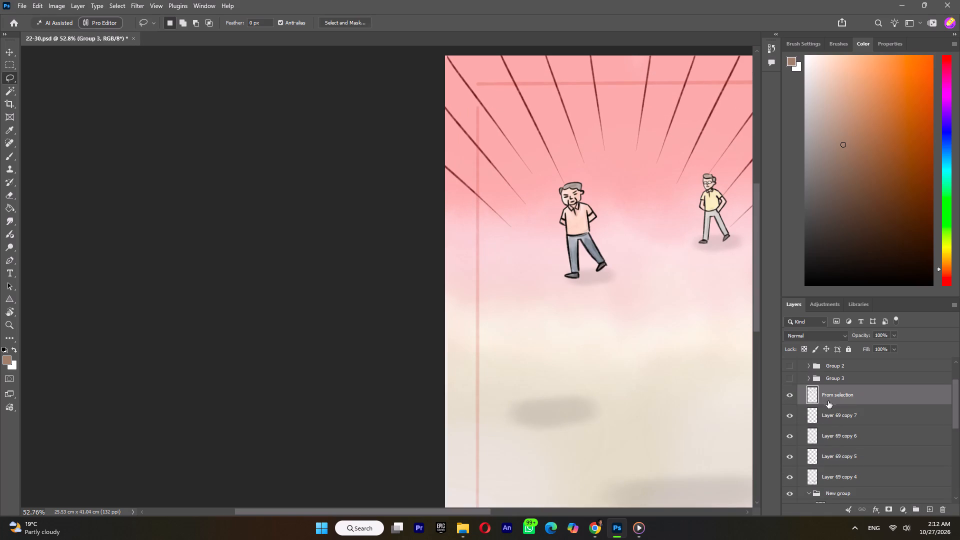
pyautogui.moveTo(598, 167); pyautogui.dragTo(555, 150)
pyautogui.hotkey('ctrl', 'x')
pyautogui.hotkey('ctrl', 'shift', 'v')
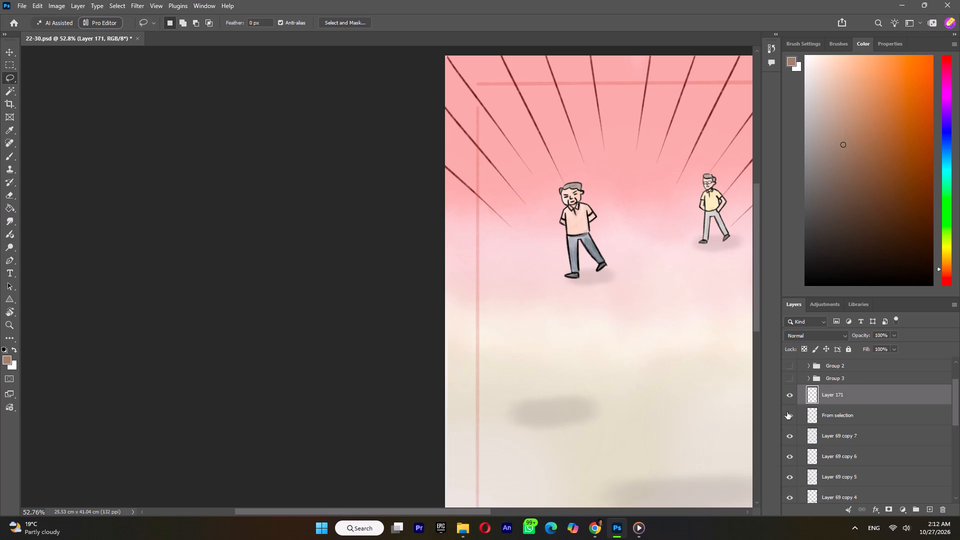
# Check which figure or shadow each layer from Layer 171 down to Layer 69 copy 4 holds in group 29.
pyautogui.click(786, 396)
pyautogui.click(788, 395)
pyautogui.click(790, 417)
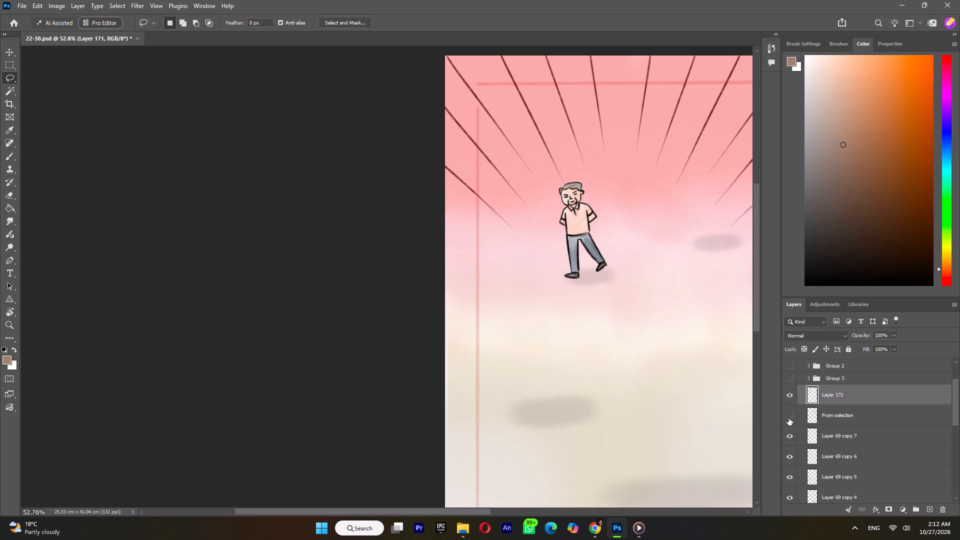
pyautogui.click(788, 418)
pyautogui.click(789, 434)
pyautogui.click(789, 433)
pyautogui.click(790, 453)
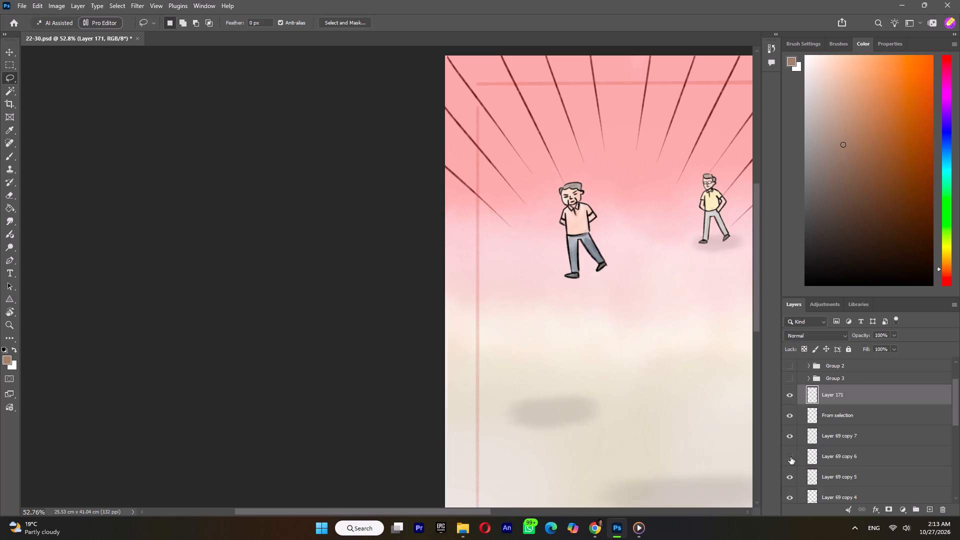
pyautogui.click(790, 457)
pyautogui.click(790, 478)
pyautogui.click(790, 478)
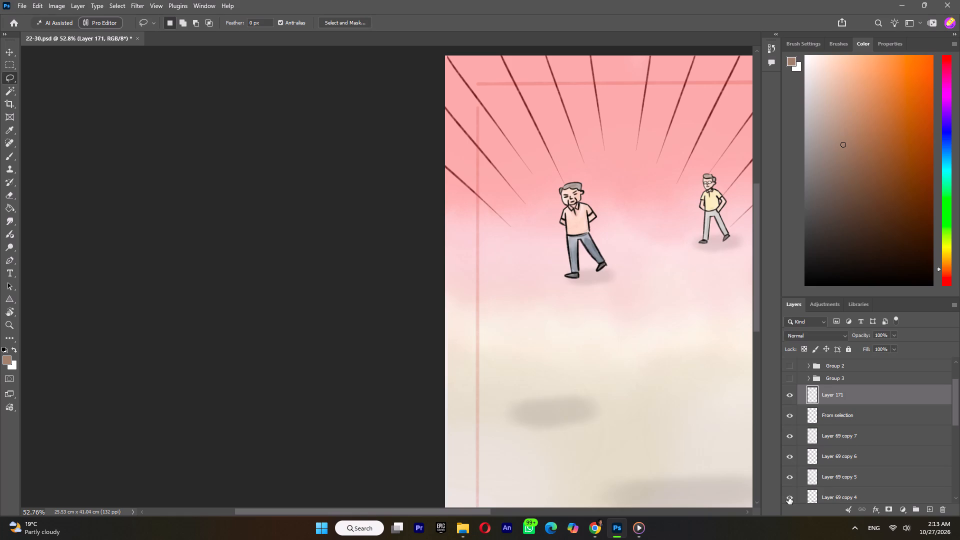
pyautogui.click(788, 498)
pyautogui.click(788, 499)
# Move the shadow layer Layer 69 copy 5 into Group 3 and check it by showing and rehiding the group.
pyautogui.click(817, 477)
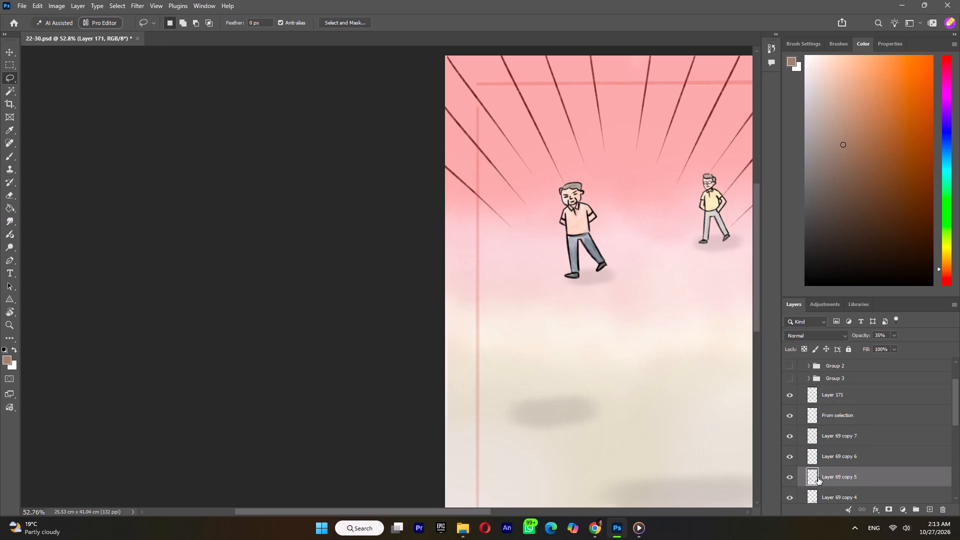
pyautogui.moveTo(821, 478); pyautogui.dragTo(826, 379)
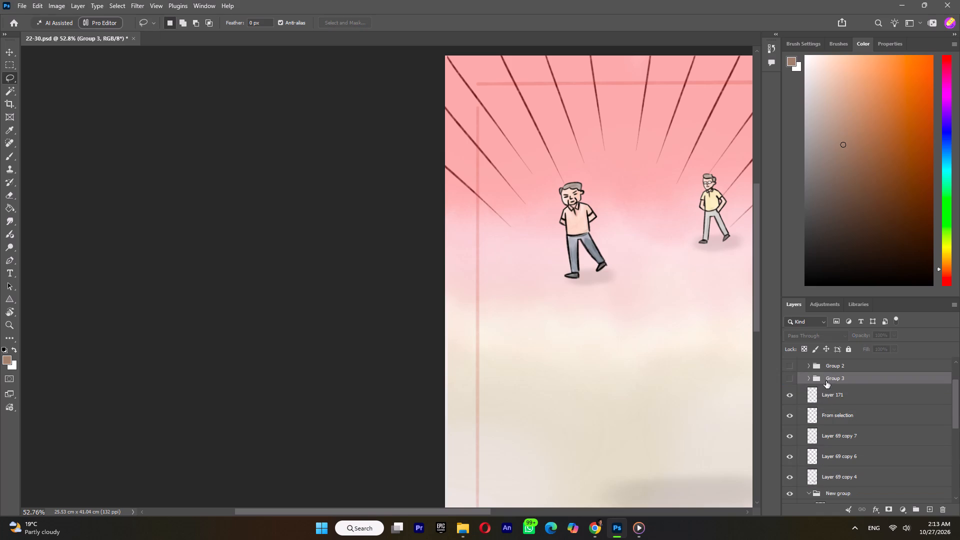
pyautogui.click(786, 376)
pyautogui.click(786, 376)
# Move the shadow layer Layer 69 copy 4 into Group 2 and check it by showing and rehiding the group.
pyautogui.click(791, 479)
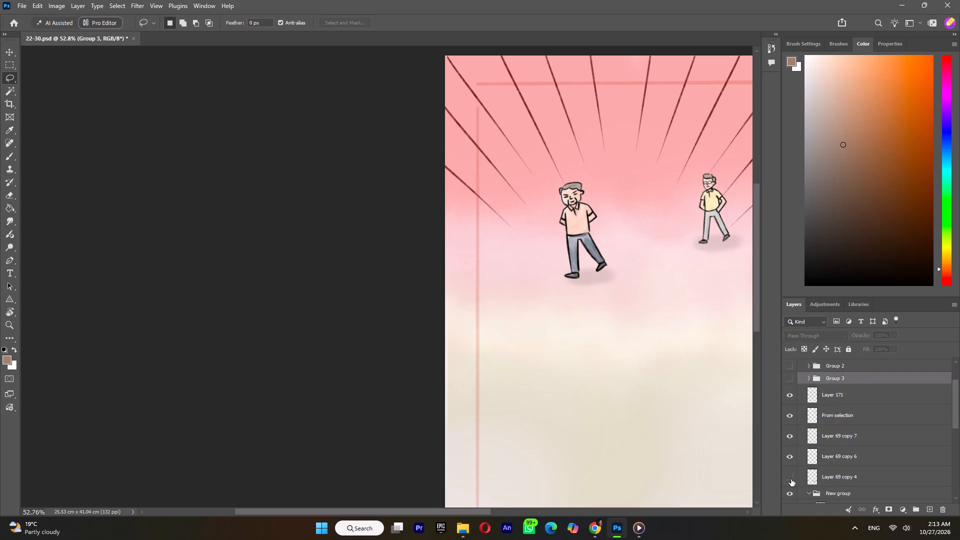
pyautogui.click(791, 479)
pyautogui.click(827, 477)
pyautogui.moveTo(842, 478); pyautogui.dragTo(830, 369)
pyautogui.click(788, 366)
pyautogui.click(788, 366)
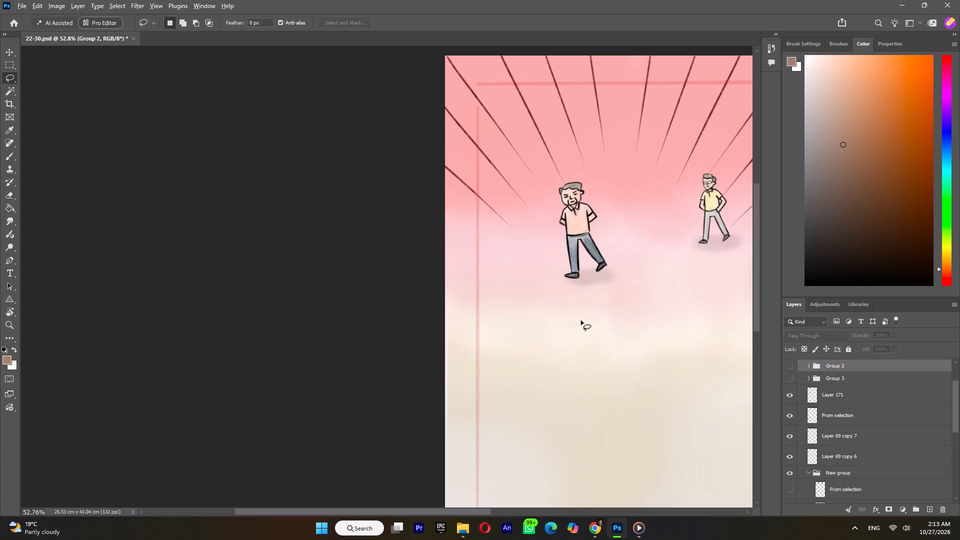
# Collapse and hide group 29, show Layer 2 and group 30, and expand group 30.
pyautogui.keyDown('alt'); pyautogui.scroll(-11, 580, 323); pyautogui.keyUp('alt')
pyautogui.scroll(5, 844, 426)
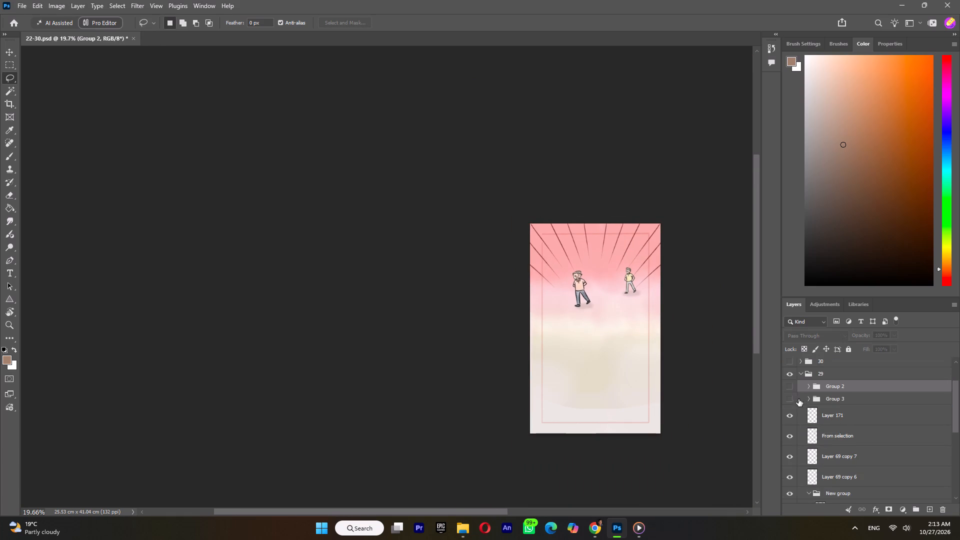
pyautogui.click(801, 396)
pyautogui.click(789, 398)
pyautogui.click(789, 376)
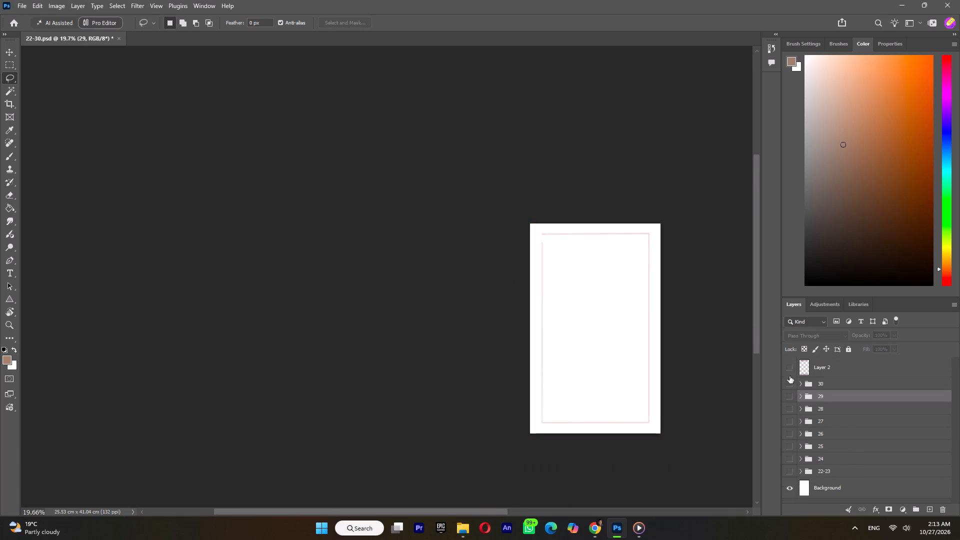
pyautogui.click(789, 368)
pyautogui.click(790, 385)
pyautogui.click(799, 385)
# Collapse group 3 inside group 30 and hide groups 1, 2 and 3 and the three Layer 69 copy shadow layers.
pyautogui.click(789, 396)
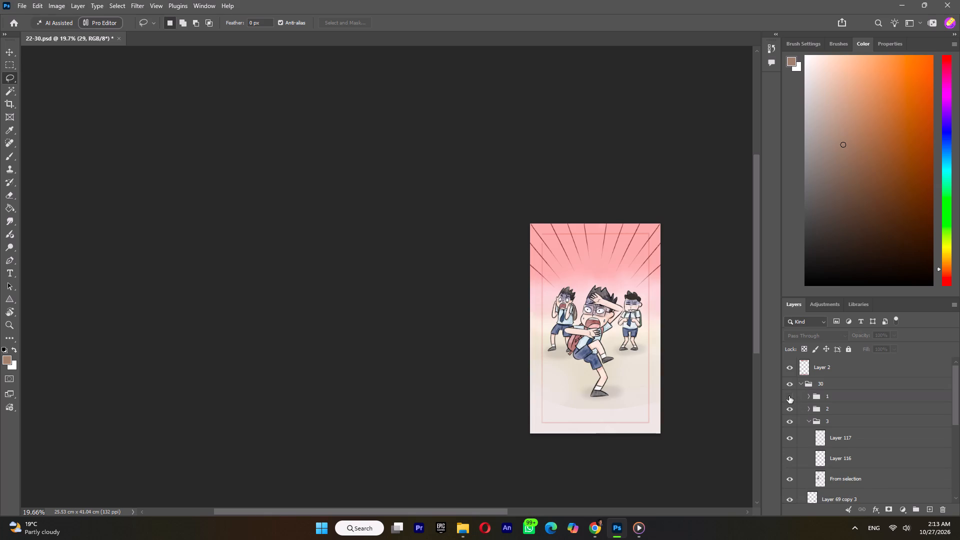
pyautogui.click(789, 396)
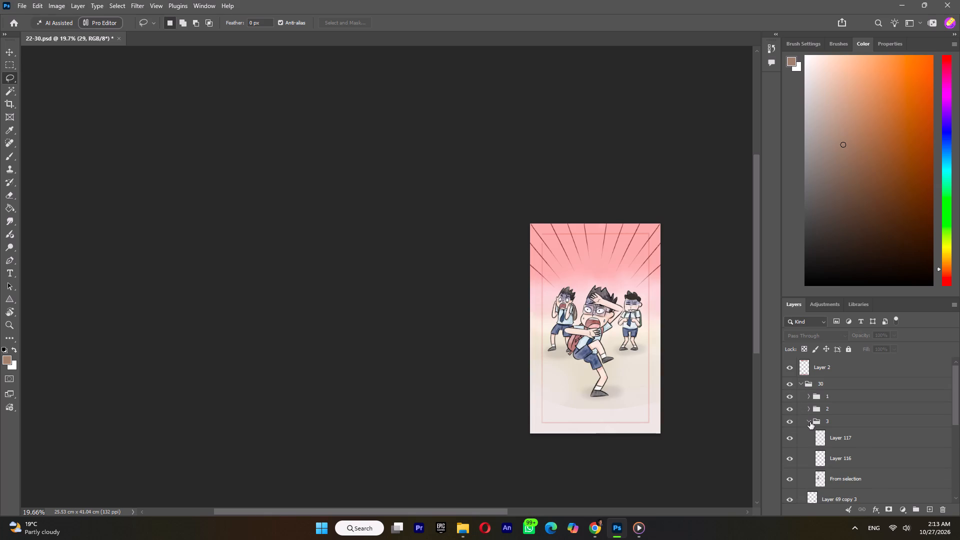
pyautogui.click(810, 422)
pyautogui.click(788, 424)
pyautogui.click(789, 410)
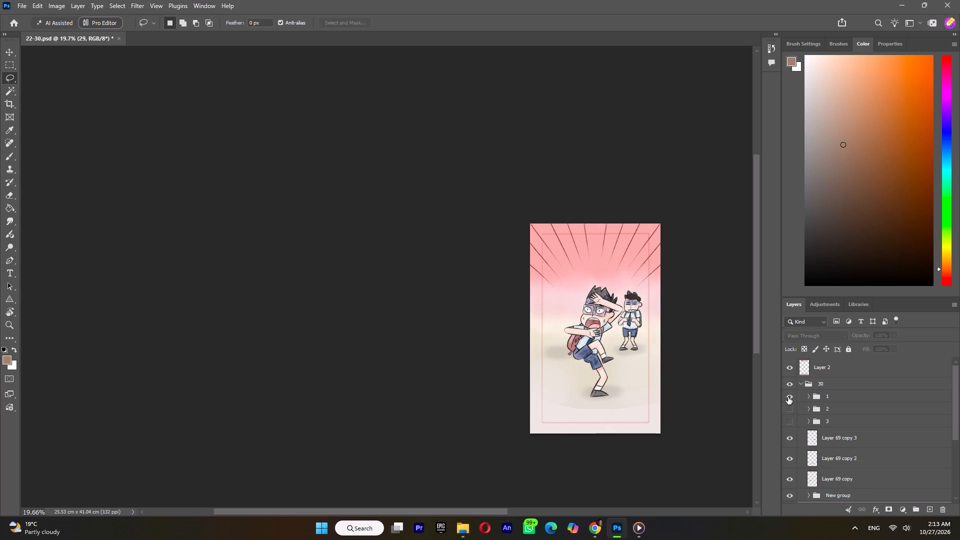
pyautogui.click(788, 397)
pyautogui.click(783, 440)
pyautogui.click(788, 459)
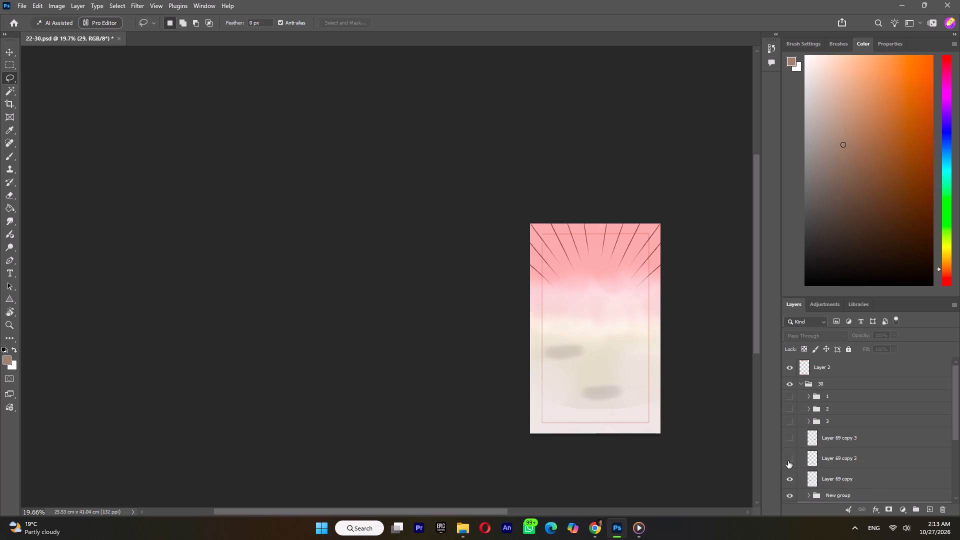
pyautogui.click(789, 473)
# Expand New group in group 30 and examine what its From selection, Layer 129 and top Layer 95 layers contain.
pyautogui.scroll(-3, 815, 491)
pyautogui.click(789, 434)
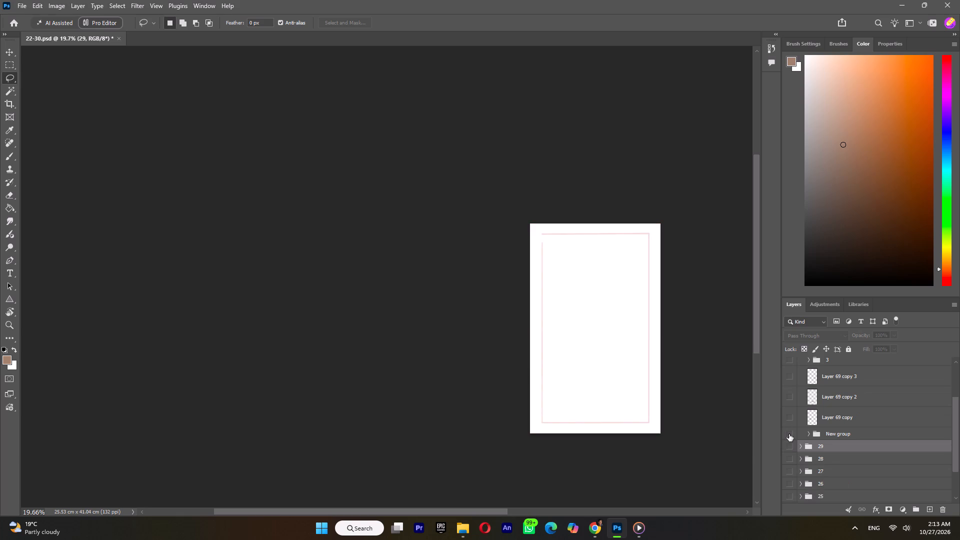
pyautogui.click(789, 434)
pyautogui.click(810, 434)
pyautogui.scroll(-2, 823, 436)
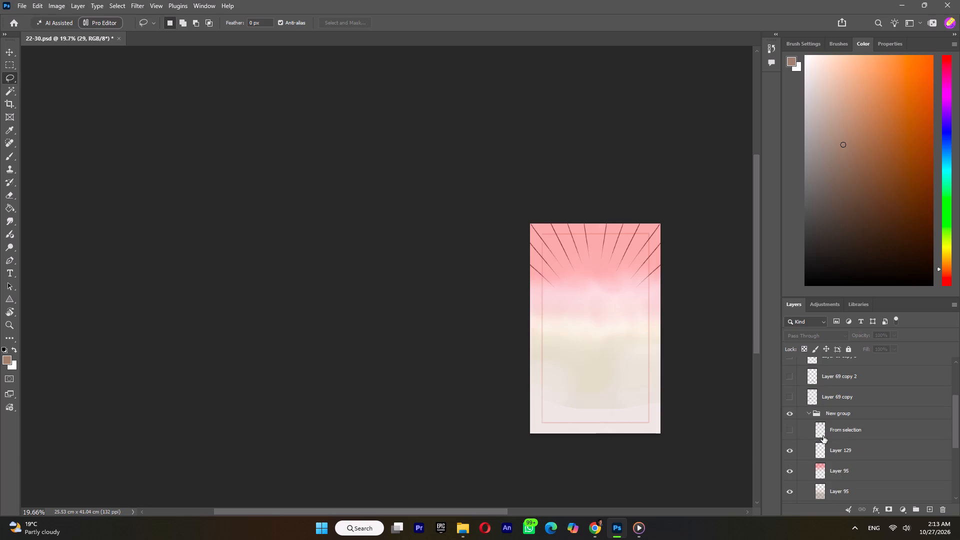
pyautogui.click(784, 409)
pyautogui.click(787, 409)
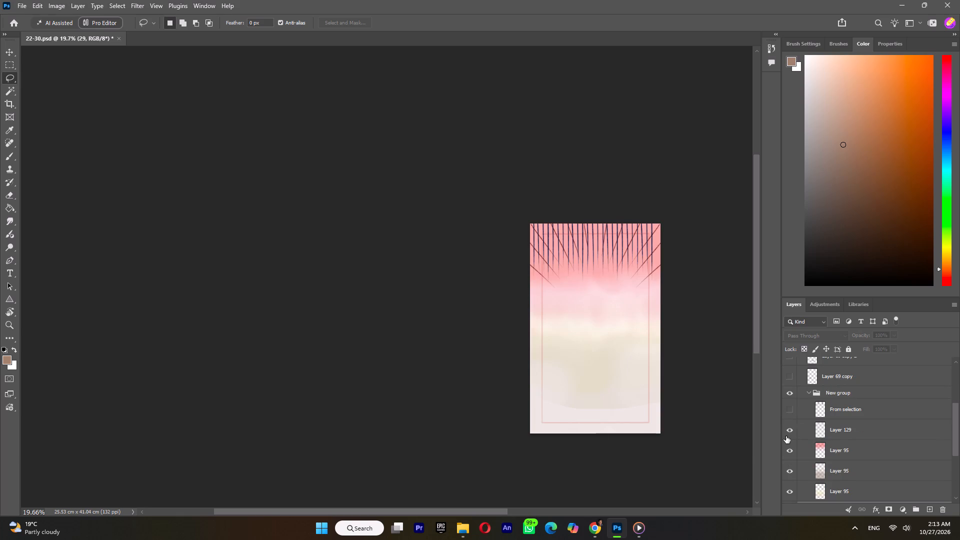
pyautogui.click(786, 436)
pyautogui.click(788, 431)
pyautogui.click(787, 451)
pyautogui.click(789, 451)
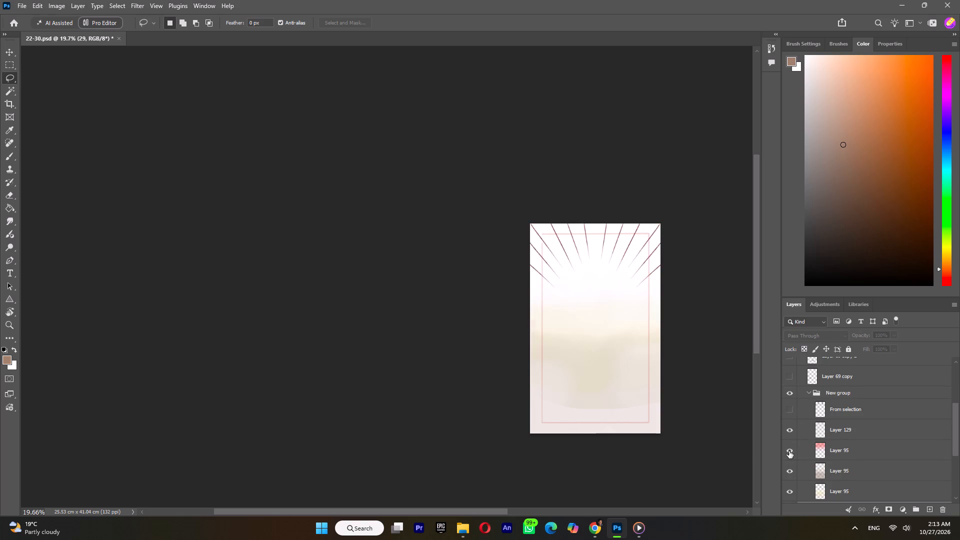
# Merge the three Layer 95 background layers in group 30's New group into one layer.
pyautogui.click(840, 454)
pyautogui.scroll(-1, 840, 454)
pyautogui.keyDown('shift'); pyautogui.click(848, 471); pyautogui.keyUp('shift')
pyautogui.rightClick(848, 471)
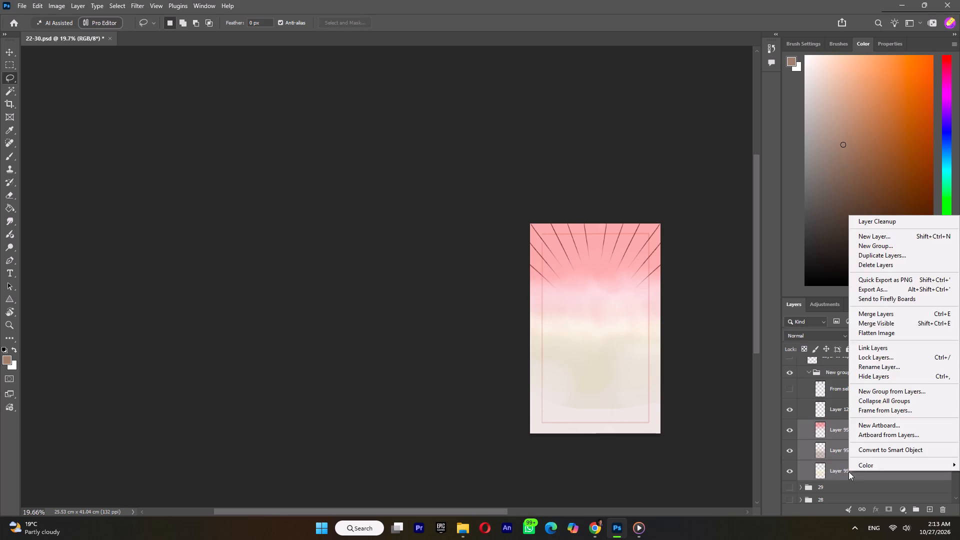
pyautogui.click(880, 315)
# Show group 1, the frightened boy, in group 30.
pyautogui.scroll(5, 843, 427)
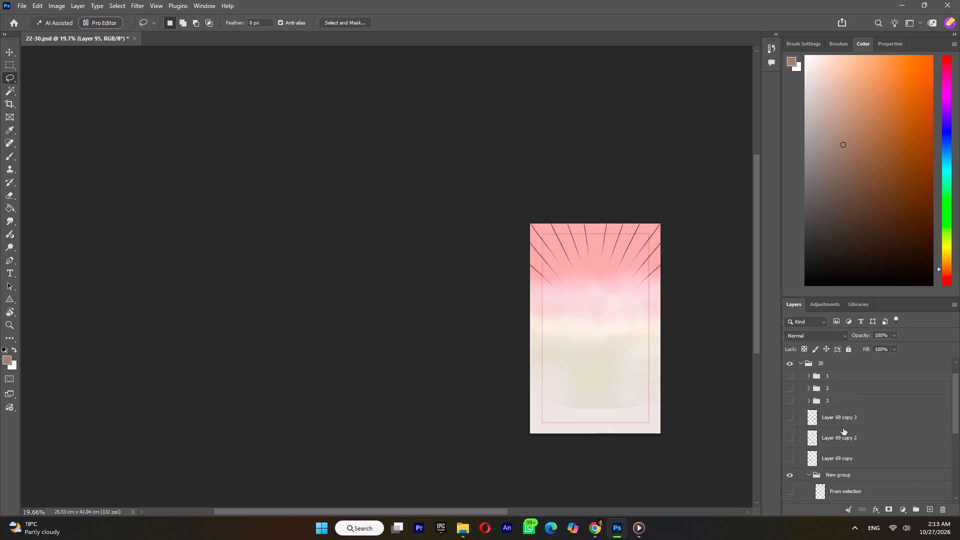
pyautogui.click(789, 373)
pyautogui.keyDown('alt'); pyautogui.scroll(7, 563, 337); pyautogui.keyUp('alt')
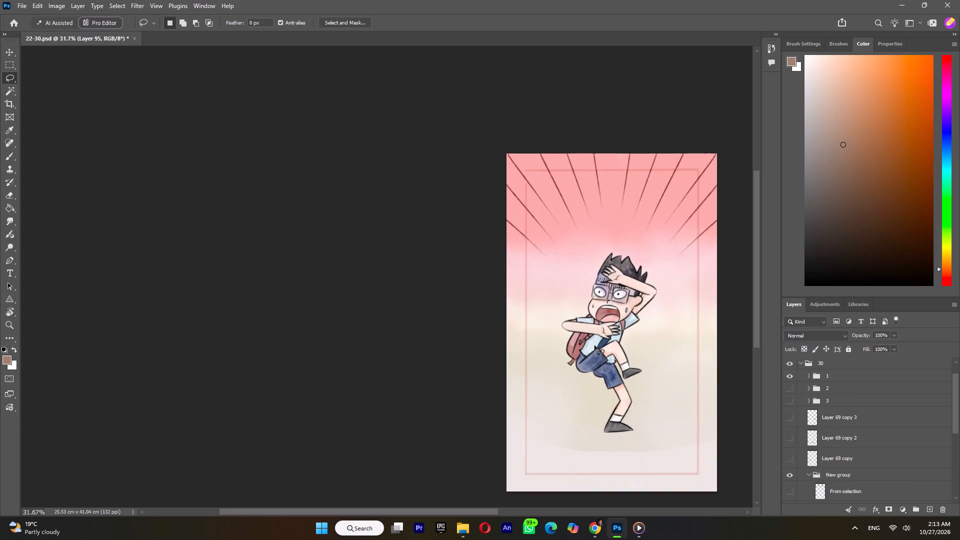
pyautogui.keyDown('alt'); pyautogui.scroll(3, 662, 392); pyautogui.keyUp('alt')
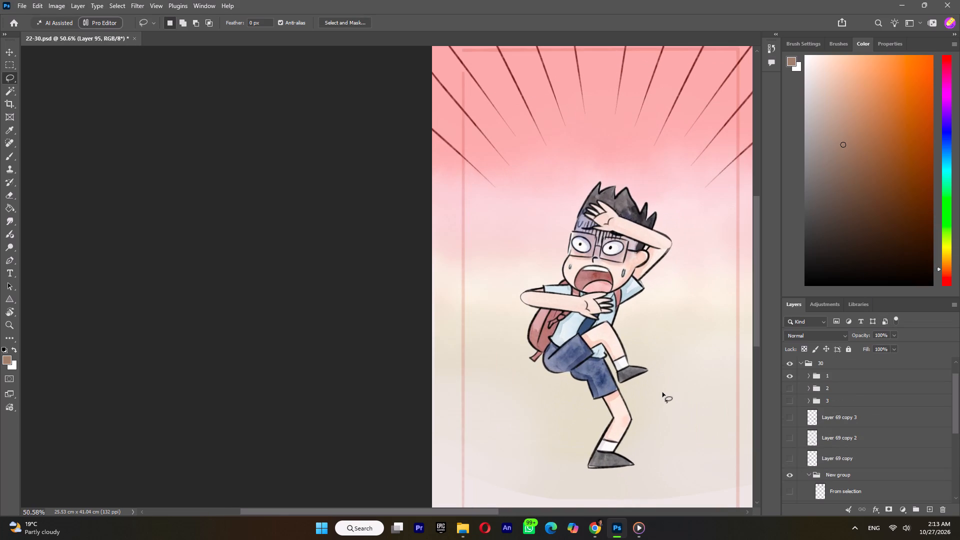
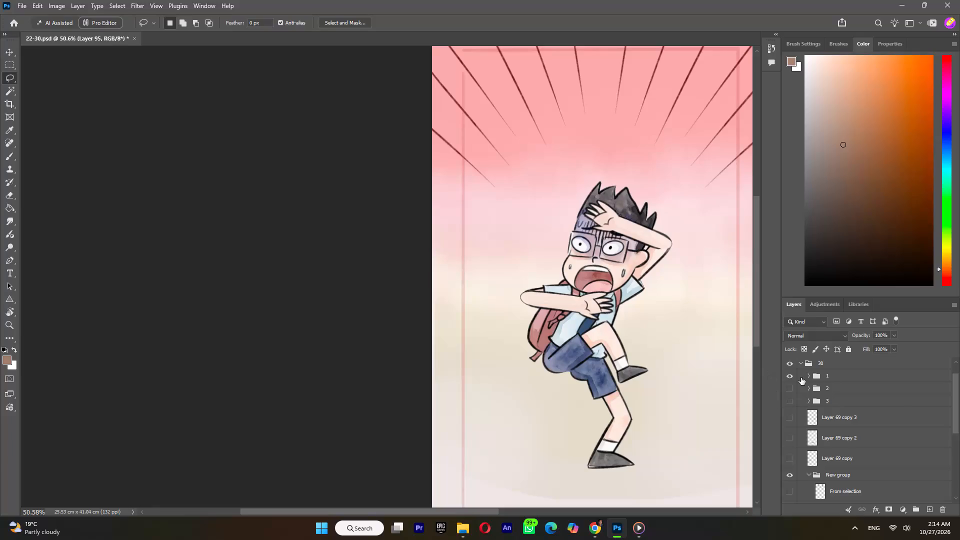
# Expand group 1 in group 30 and hide its second From selection layer, the forearm crossing the boy's chest.
pyautogui.click(809, 376)
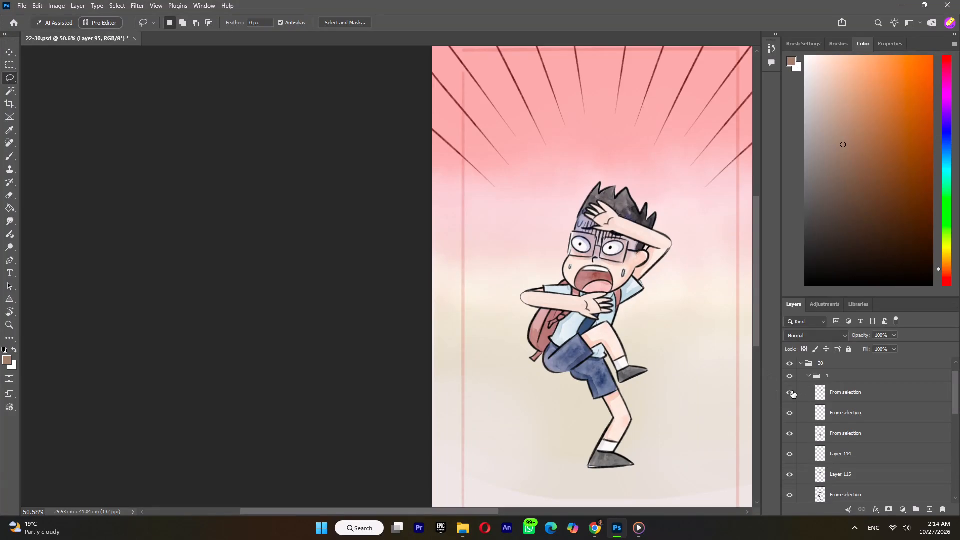
pyautogui.click(792, 391)
pyautogui.click(790, 393)
pyautogui.click(792, 412)
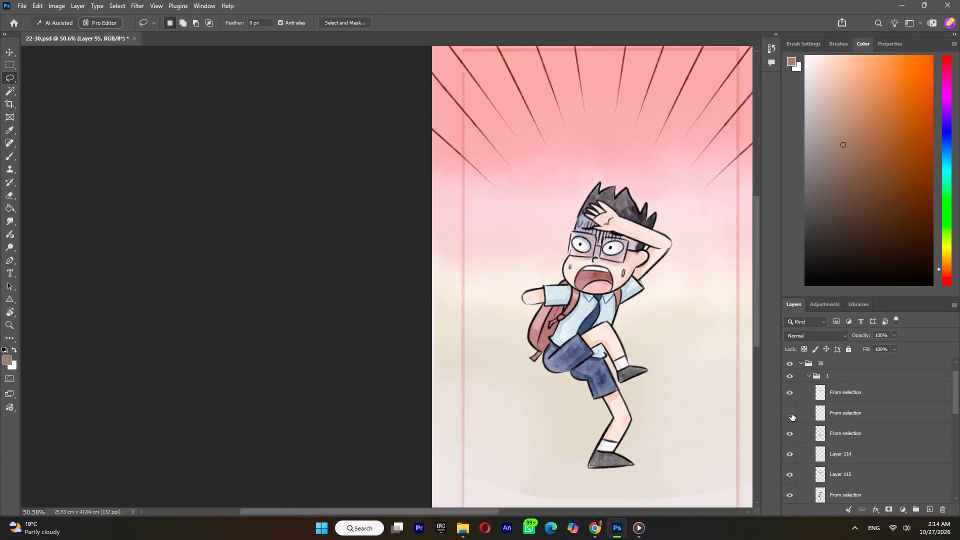
pyautogui.click(791, 413)
pyautogui.click(791, 414)
# Examine what the third and bottom From selection layers, Layer 114 and Layer 115 contain, and collapse group 1.
pyautogui.click(793, 429)
pyautogui.click(792, 431)
pyautogui.click(793, 455)
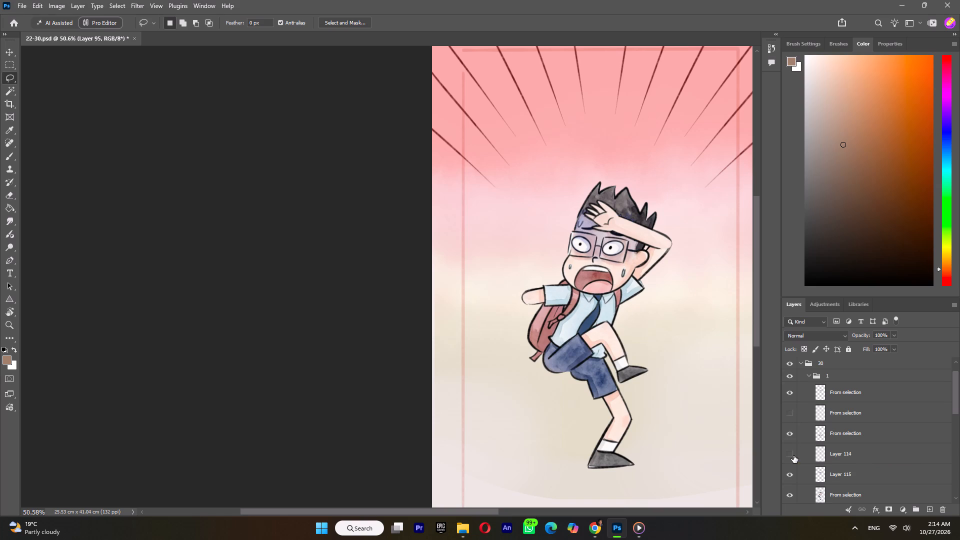
pyautogui.click(793, 455)
pyautogui.click(794, 474)
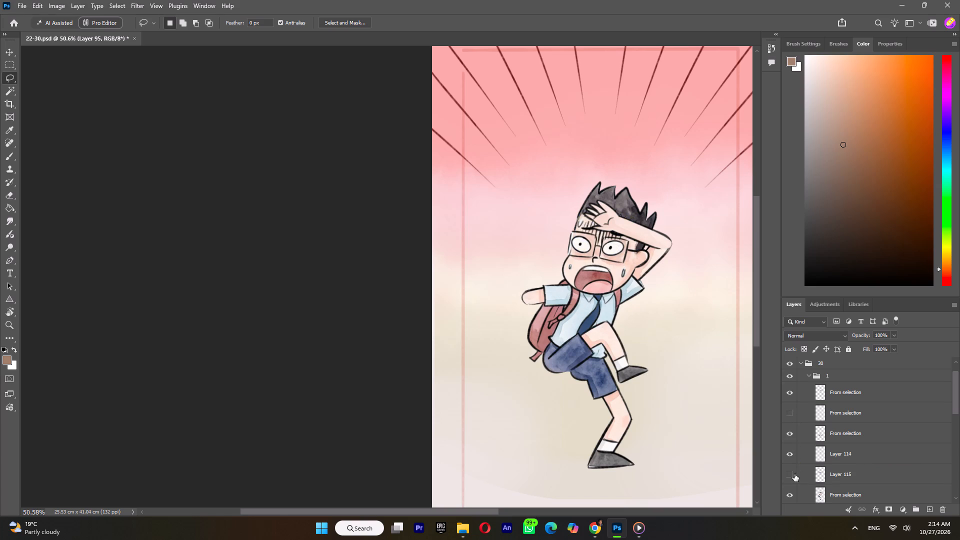
pyautogui.click(794, 474)
pyautogui.scroll(-2, 794, 474)
pyautogui.click(790, 457)
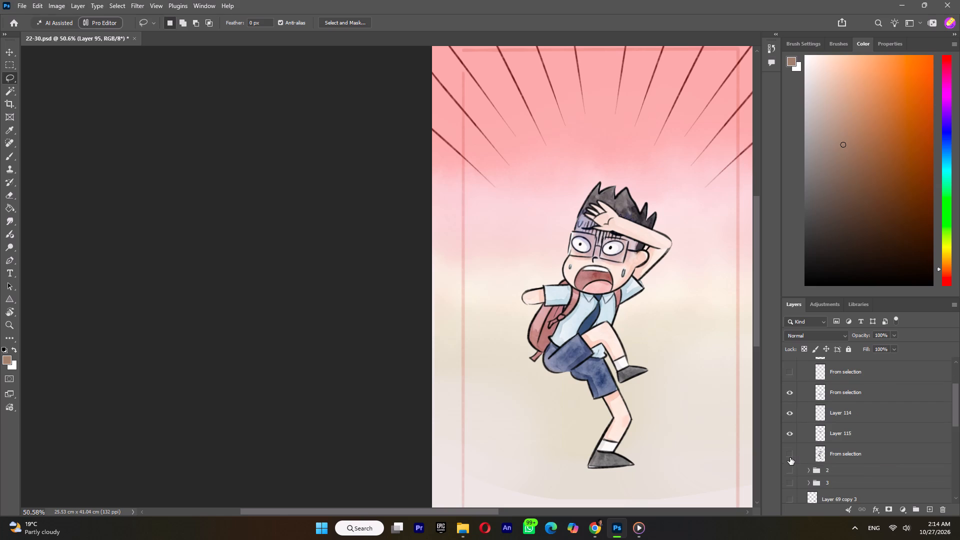
pyautogui.click(791, 456)
pyautogui.scroll(3, 844, 442)
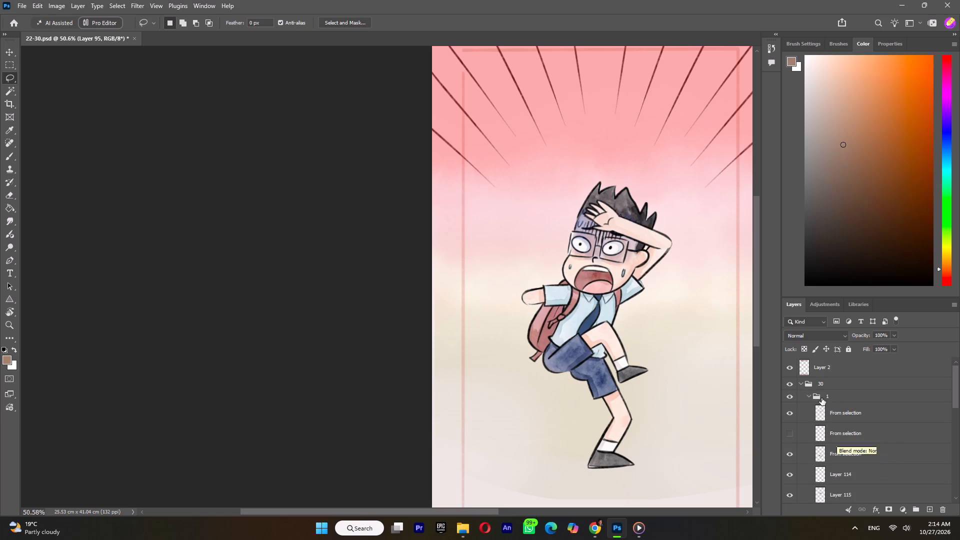
pyautogui.click(807, 397)
# Hide group 1, show and expand group 2, and hide its From selection layer with the boy's hands.
pyautogui.click(792, 396)
pyautogui.click(789, 407)
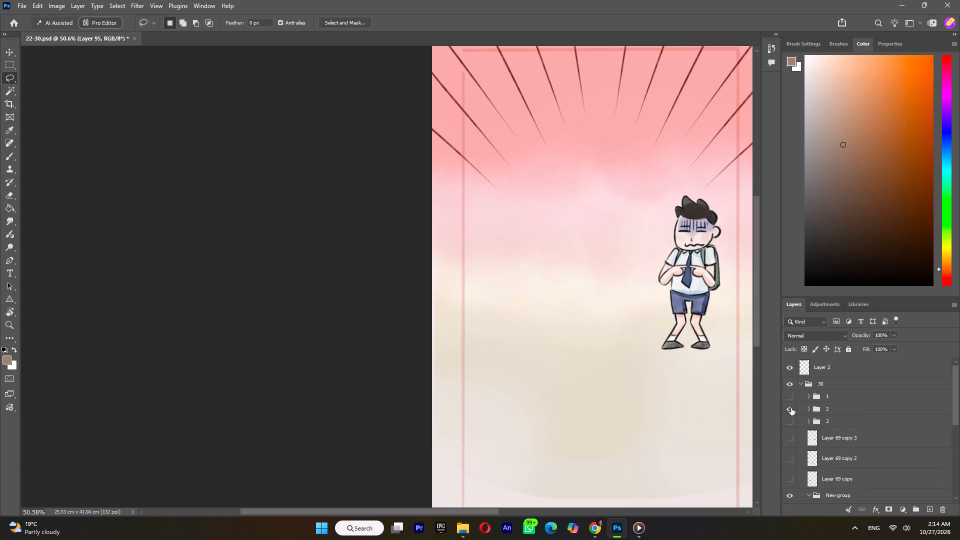
pyautogui.click(808, 409)
pyautogui.click(794, 429)
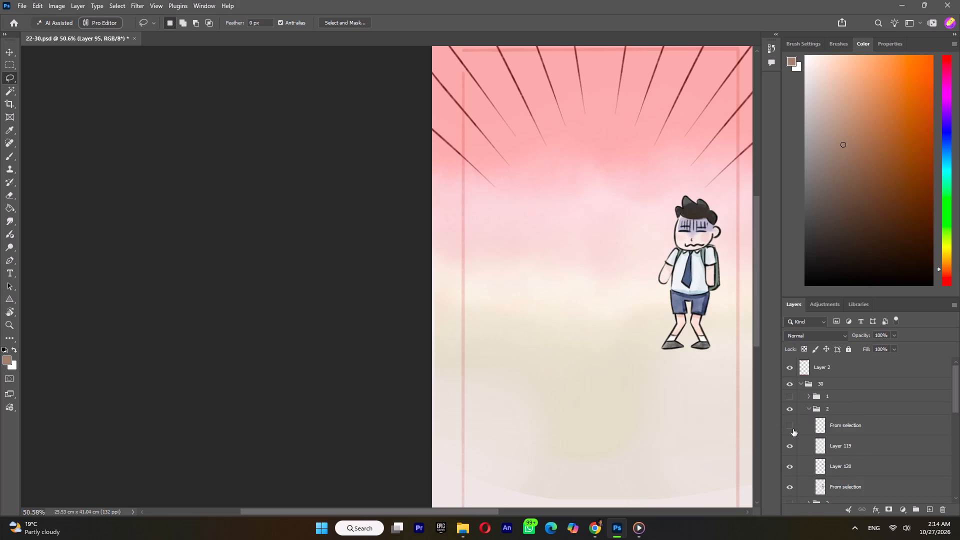
pyautogui.click(793, 429)
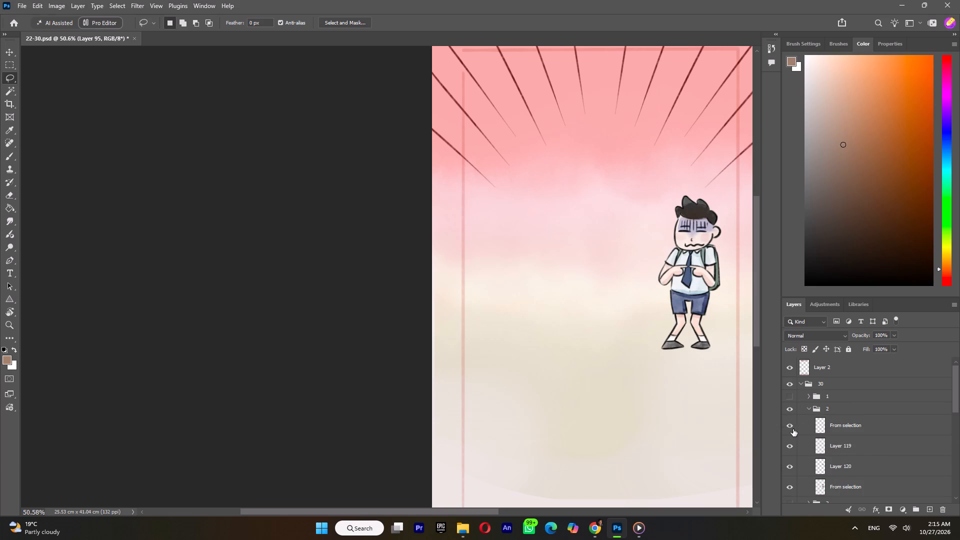
pyautogui.click(793, 429)
# Check Layers 119 and 120 in group 2, and merge the face shading on Layer 120 with the From selection body layer below.
pyautogui.click(792, 443)
pyautogui.click(792, 445)
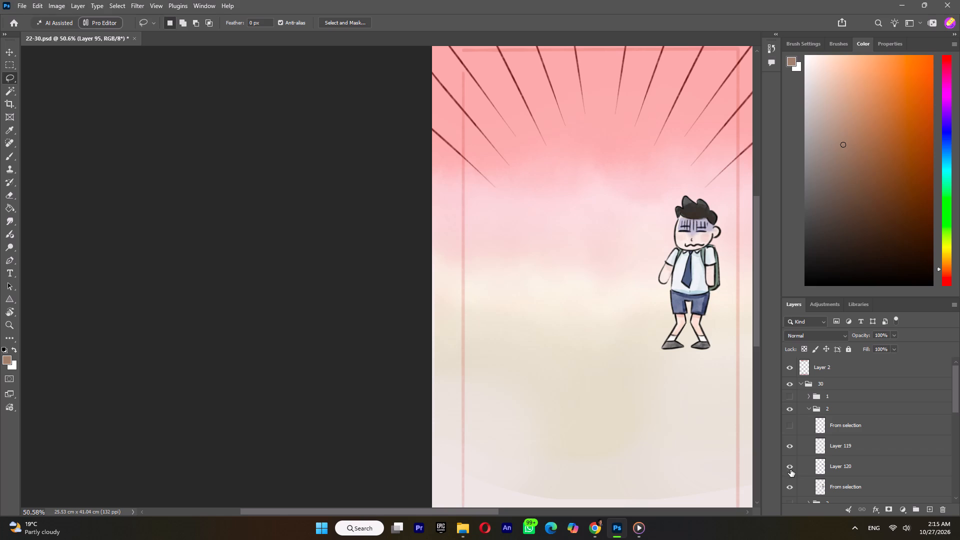
pyautogui.click(790, 469)
pyautogui.click(790, 467)
pyautogui.click(792, 448)
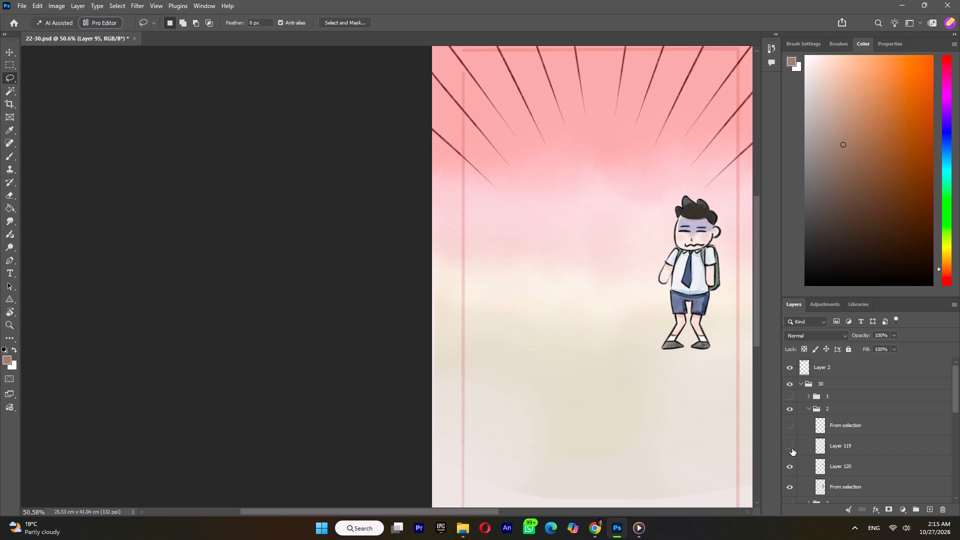
pyautogui.click(792, 448)
pyautogui.click(818, 464)
pyautogui.scroll(-3, 818, 465)
pyautogui.keyDown('shift'); pyautogui.click(845, 428); pyautogui.keyUp('shift')
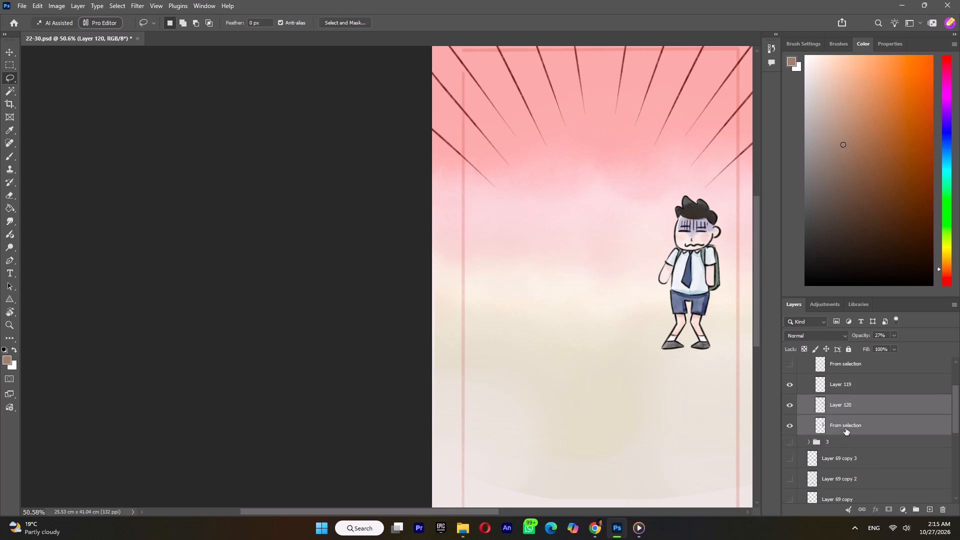
pyautogui.rightClick(845, 428)
pyautogui.click(877, 272)
pyautogui.click(794, 409)
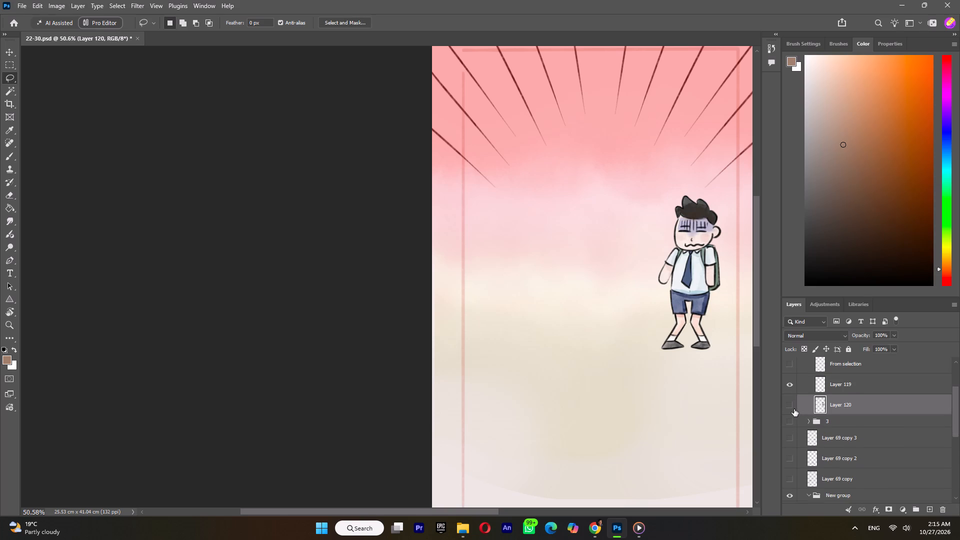
pyautogui.click(789, 408)
# Duplicate the merged Layer 120 in group 2.
pyautogui.click(831, 404)
pyautogui.rightClick(845, 404)
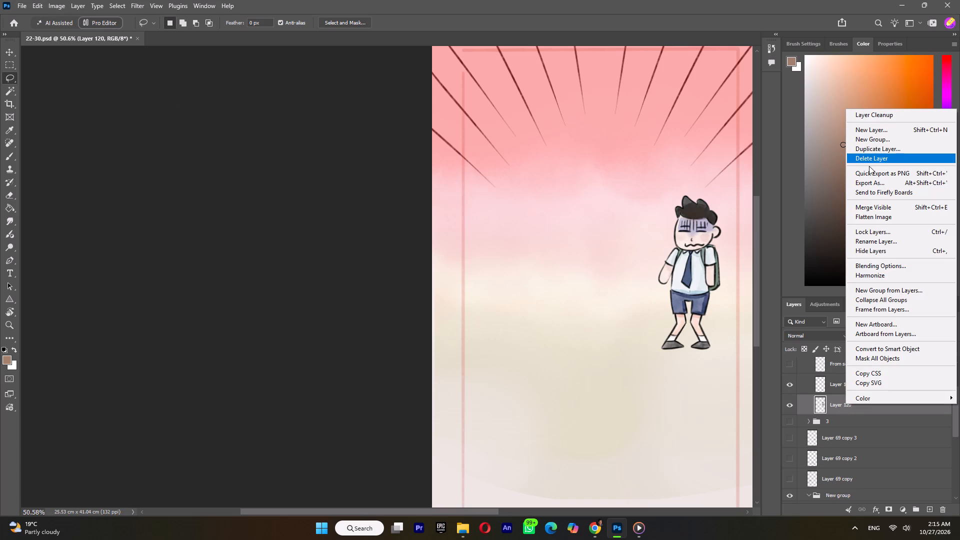
pyautogui.click(871, 152)
pyautogui.click(562, 146)
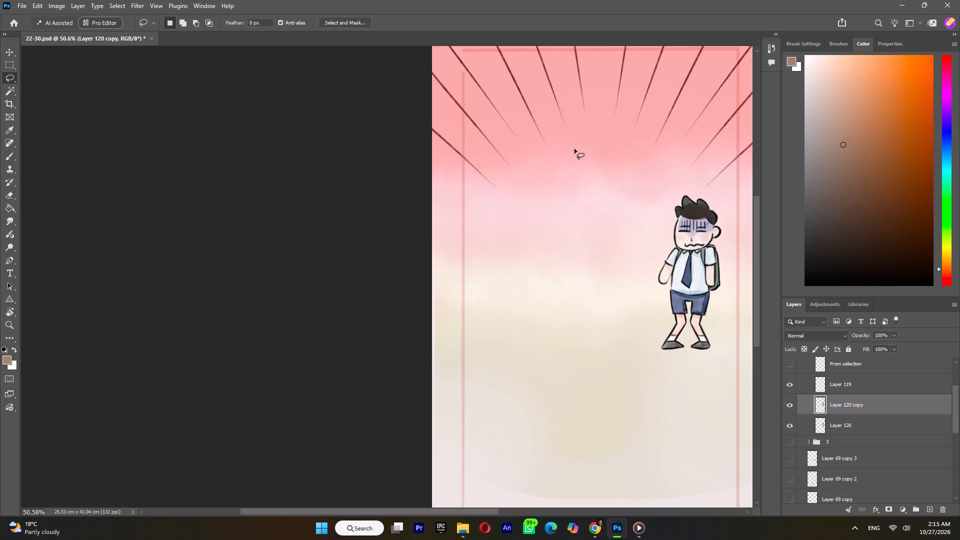
# Start Puppet Warp on the duplicated body layer and place pins on the shoes, knees, both sides of the waist, neck and forehead.
pyautogui.click(33, 3)
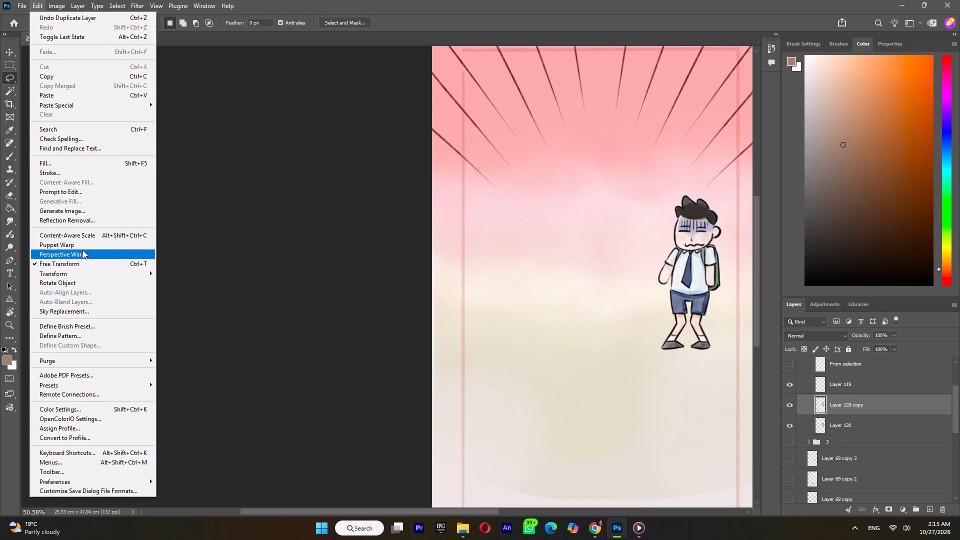
pyautogui.click(82, 249)
pyautogui.keyDown('alt'); pyautogui.scroll(8, 703, 331); pyautogui.keyUp('alt')
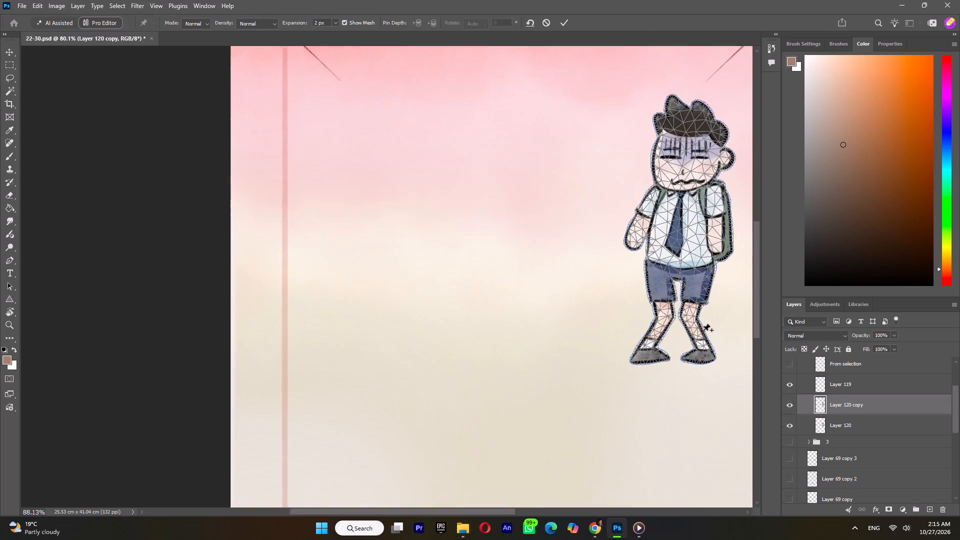
pyautogui.keyDown('alt'); pyautogui.scroll(1, 703, 331); pyautogui.keyUp('alt')
pyautogui.click(616, 367)
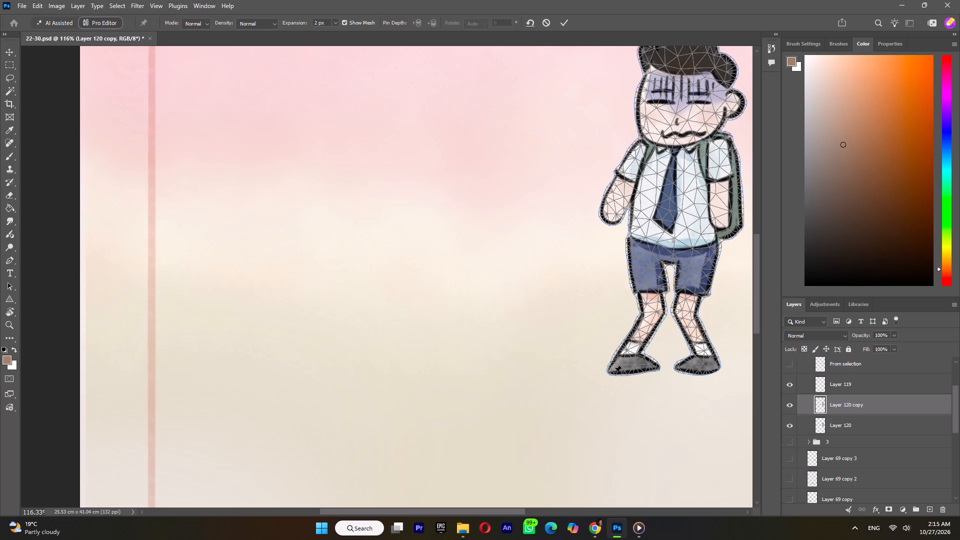
pyautogui.click(614, 372)
pyautogui.click(646, 370)
pyautogui.click(681, 369)
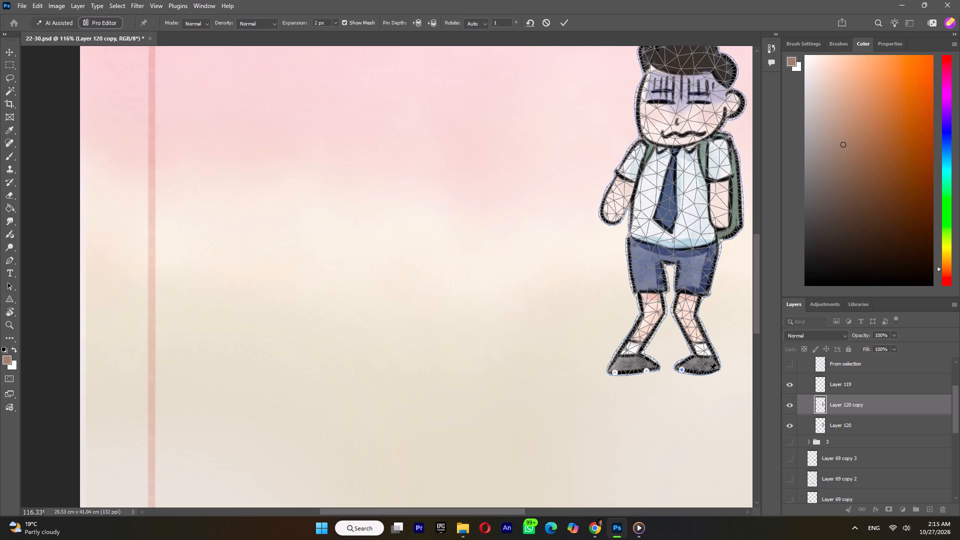
pyautogui.click(710, 370)
pyautogui.click(685, 317)
pyautogui.click(653, 316)
pyautogui.click(649, 248)
pyautogui.click(699, 247)
pyautogui.click(677, 146)
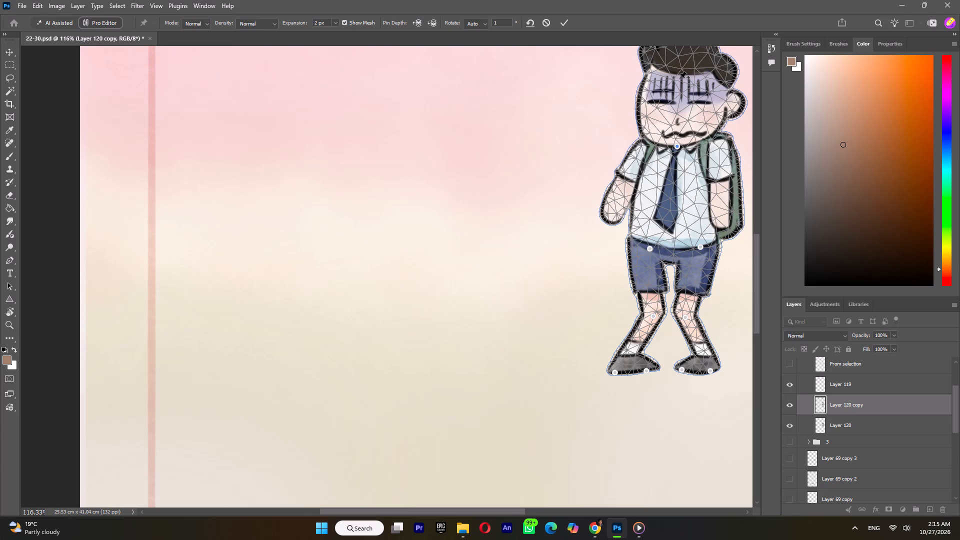
pyautogui.click(684, 77)
# Pin both hands and nudge the head, knees, hands and neck slightly into a new trembling pose, and apply the puppet warp.
pyautogui.moveTo(684, 77); pyautogui.dragTo(679, 80)
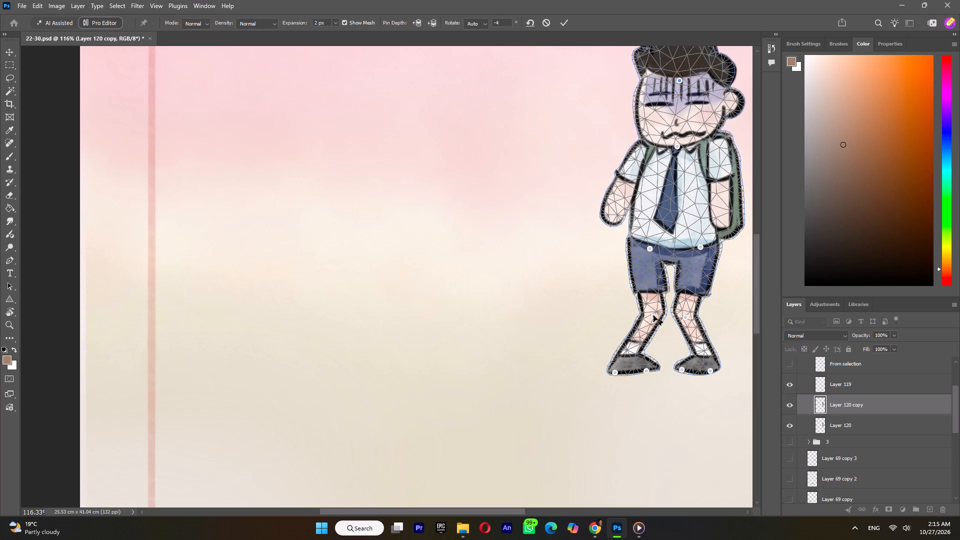
pyautogui.moveTo(653, 316); pyautogui.dragTo(648, 316)
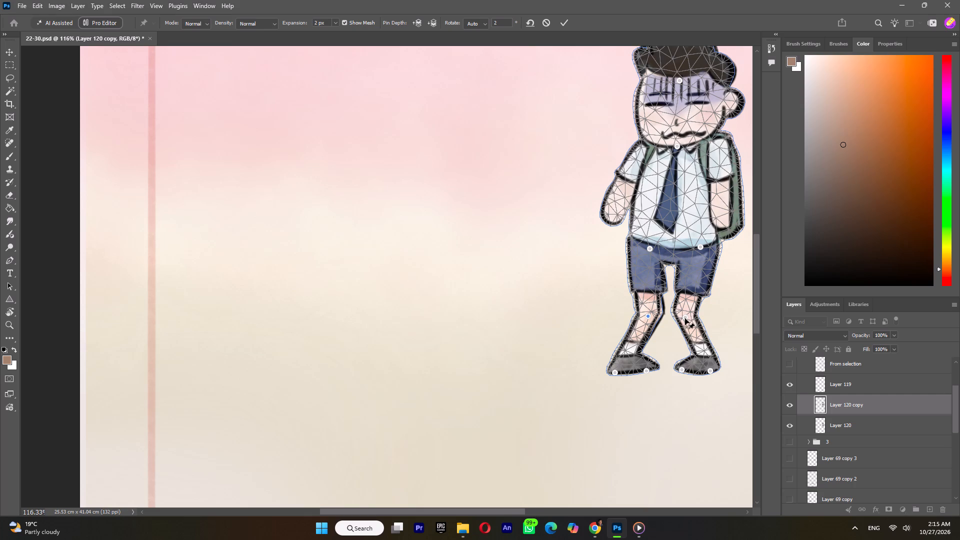
pyautogui.moveTo(685, 318); pyautogui.dragTo(690, 318)
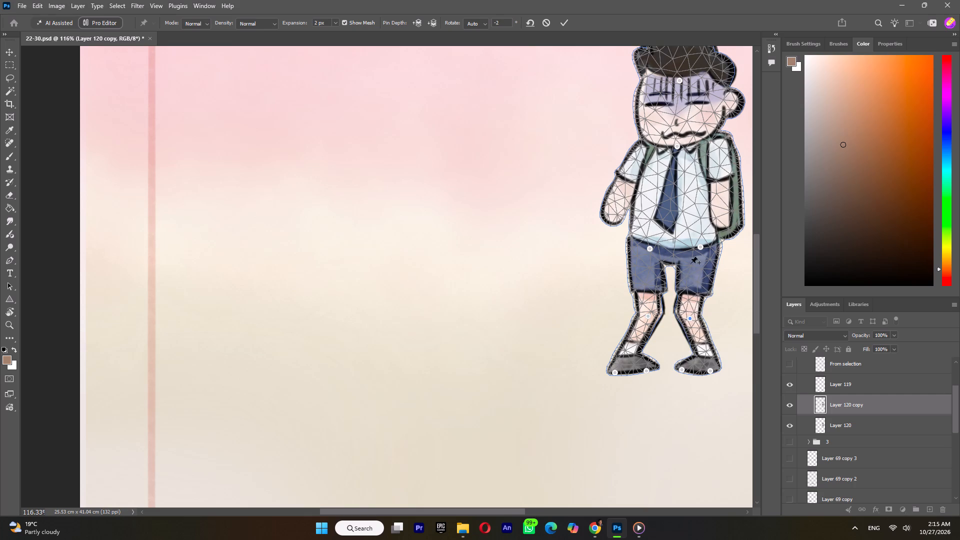
pyautogui.click(720, 217)
pyautogui.click(720, 217)
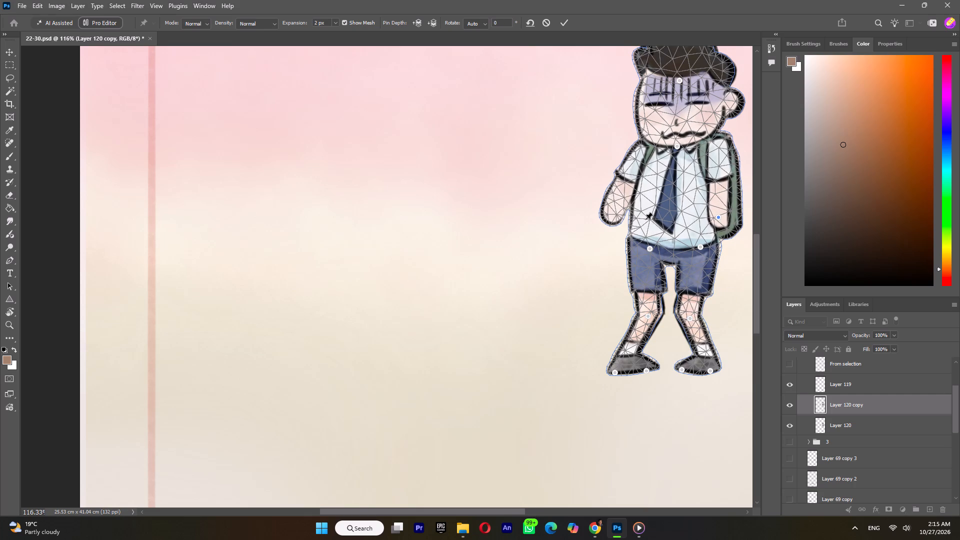
pyautogui.click(610, 213)
pyautogui.moveTo(610, 214); pyautogui.dragTo(616, 215)
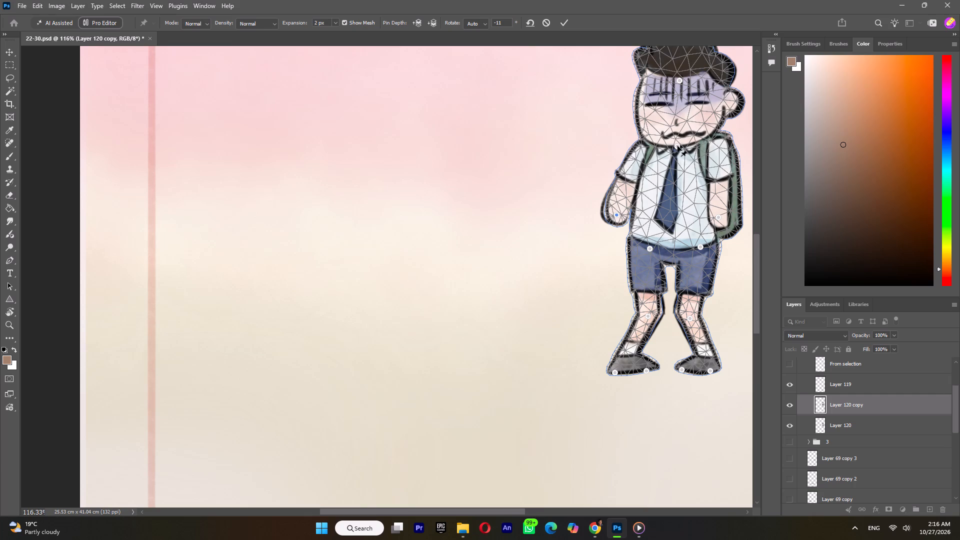
pyautogui.click(677, 146)
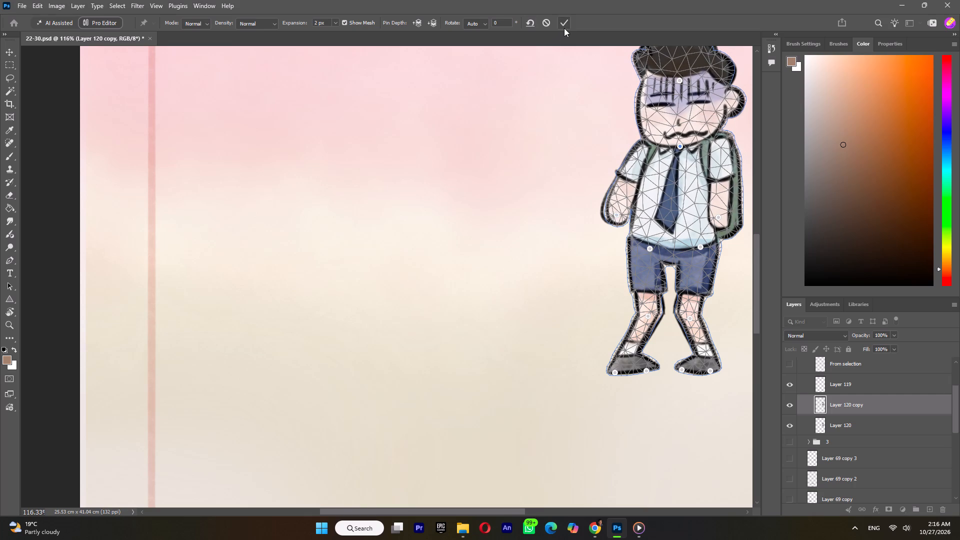
pyautogui.click(564, 28)
# Compare the warped Layer 120 copy with the original pose and leave the copy hidden.
pyautogui.click(790, 404)
pyautogui.click(790, 404)
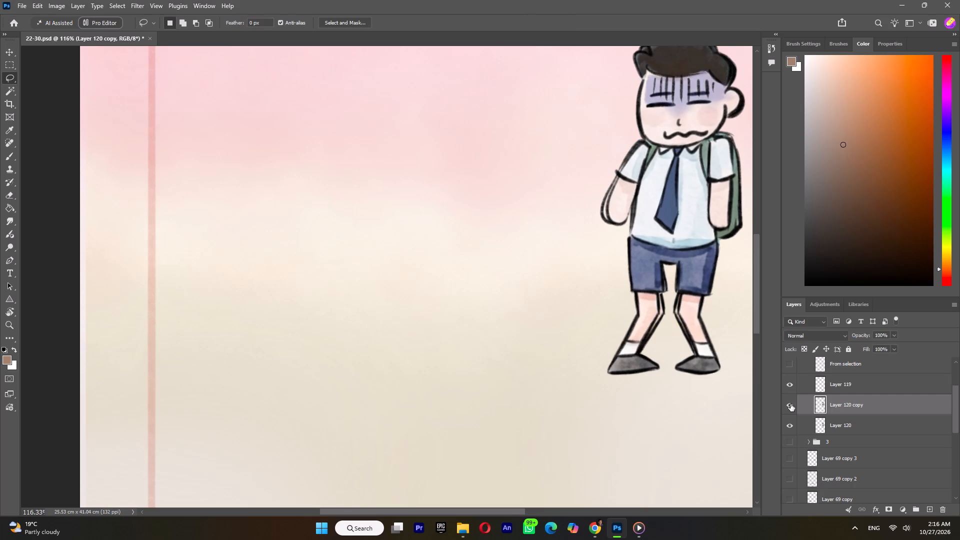
pyautogui.click(790, 404)
# Collapse and hide group 2, and show group 1 with the frightened boy.
pyautogui.scroll(2, 810, 399)
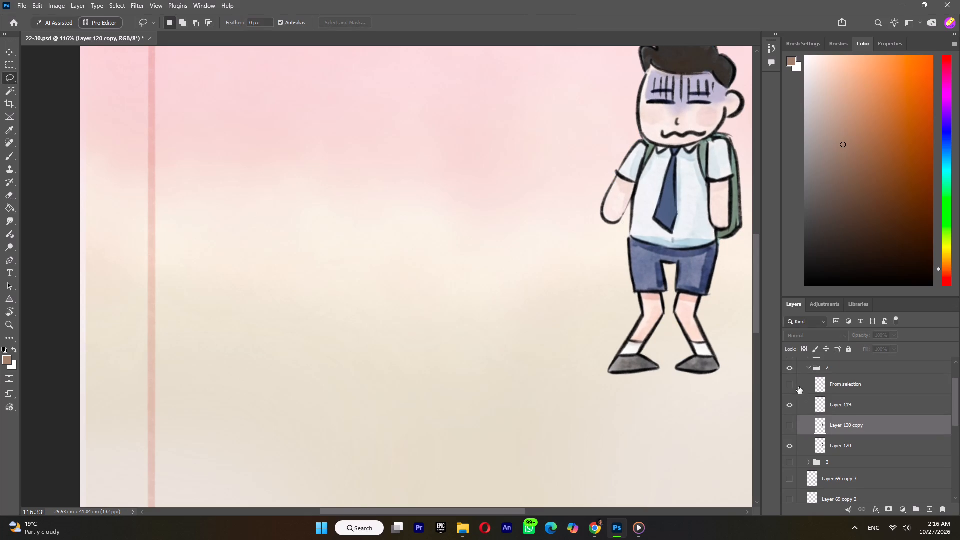
pyautogui.click(808, 392)
pyautogui.click(789, 390)
pyautogui.click(789, 378)
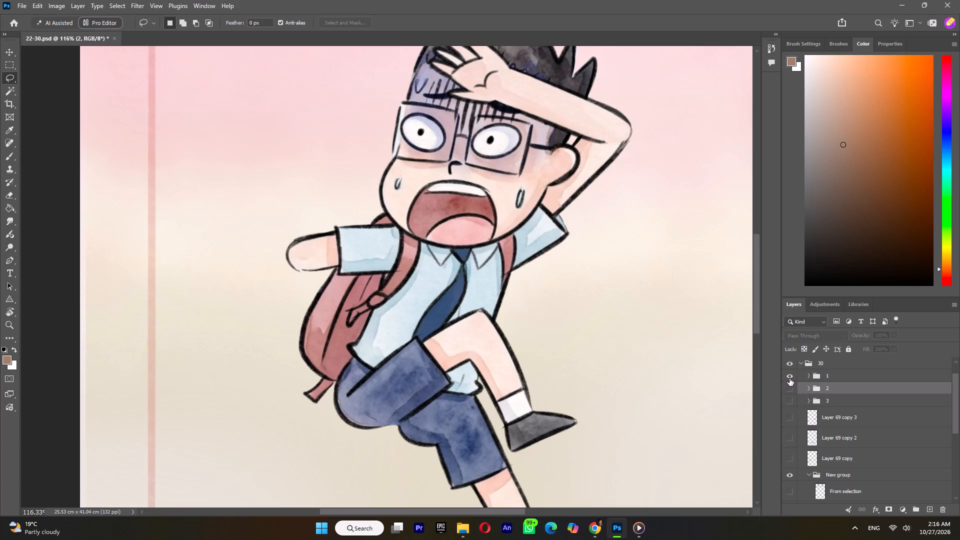
pyautogui.keyDown('alt'); pyautogui.scroll(-8, 396, 307); pyautogui.keyUp('alt')
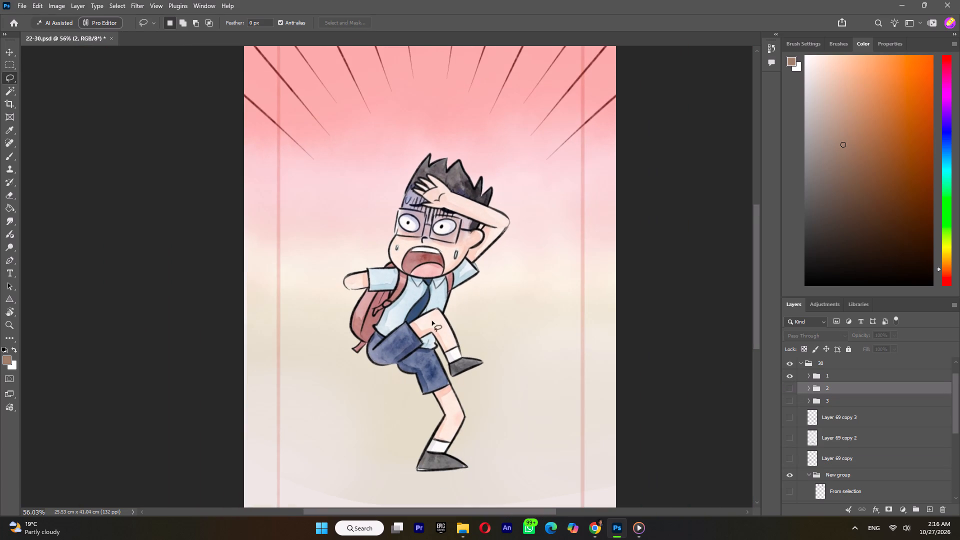
# Expand group 1, check its parts by toggling their visibility, and hide the layer with the forearm raised across the boy's forehead.
pyautogui.click(806, 376)
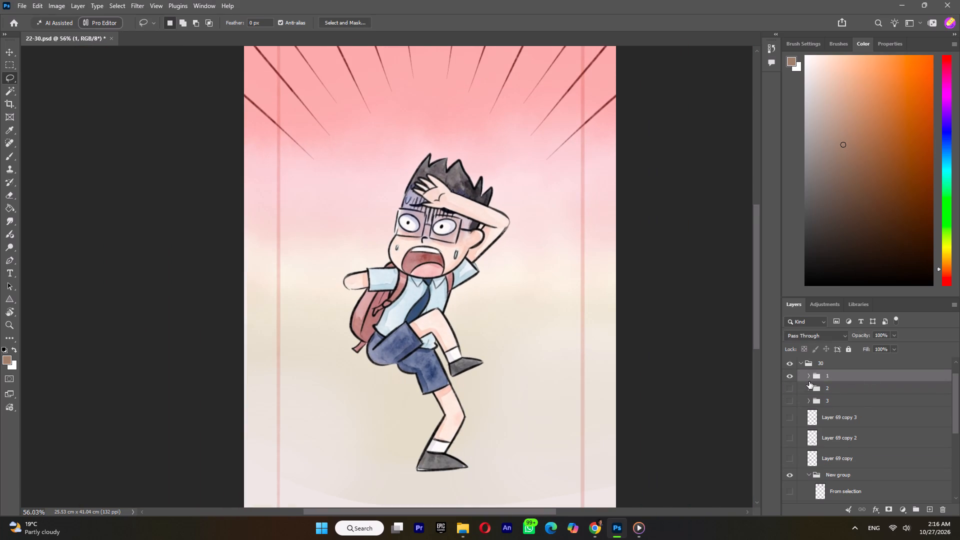
pyautogui.click(811, 379)
pyautogui.click(793, 395)
pyautogui.click(793, 395)
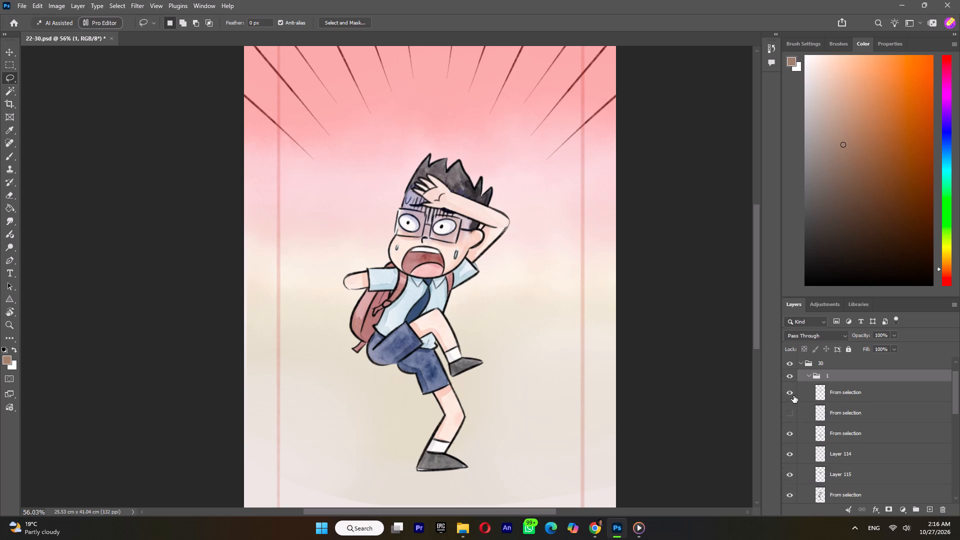
pyautogui.click(793, 418)
pyautogui.click(793, 418)
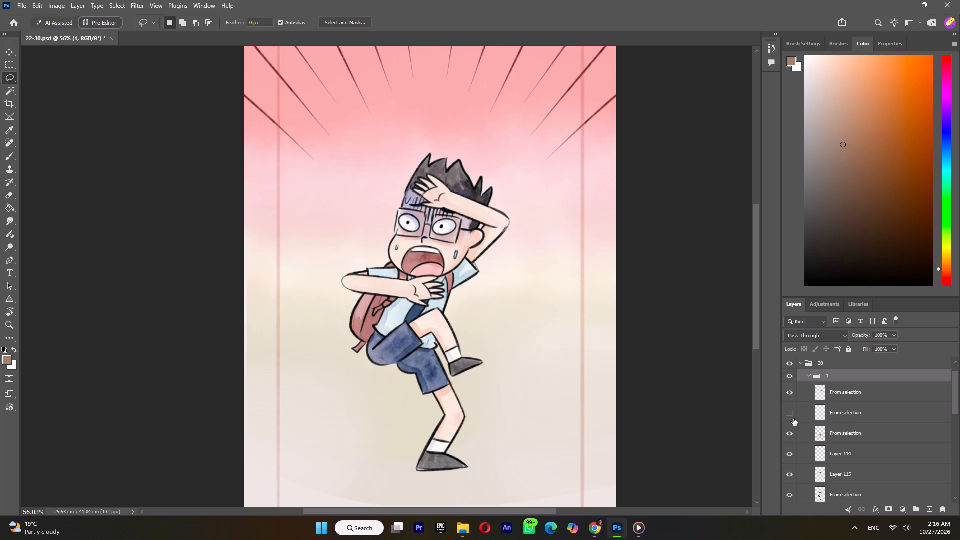
pyautogui.click(792, 397)
pyautogui.click(790, 434)
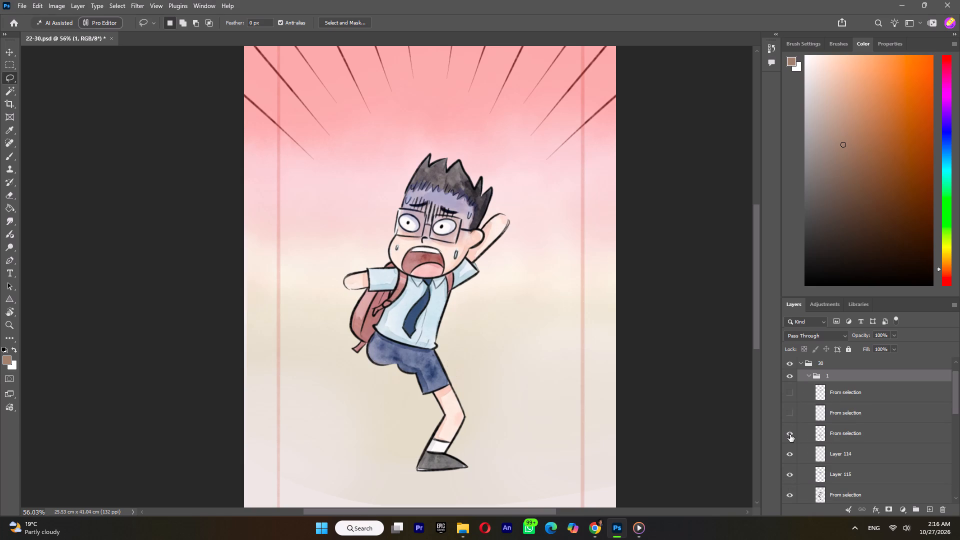
pyautogui.click(790, 434)
pyautogui.click(791, 455)
pyautogui.click(791, 455)
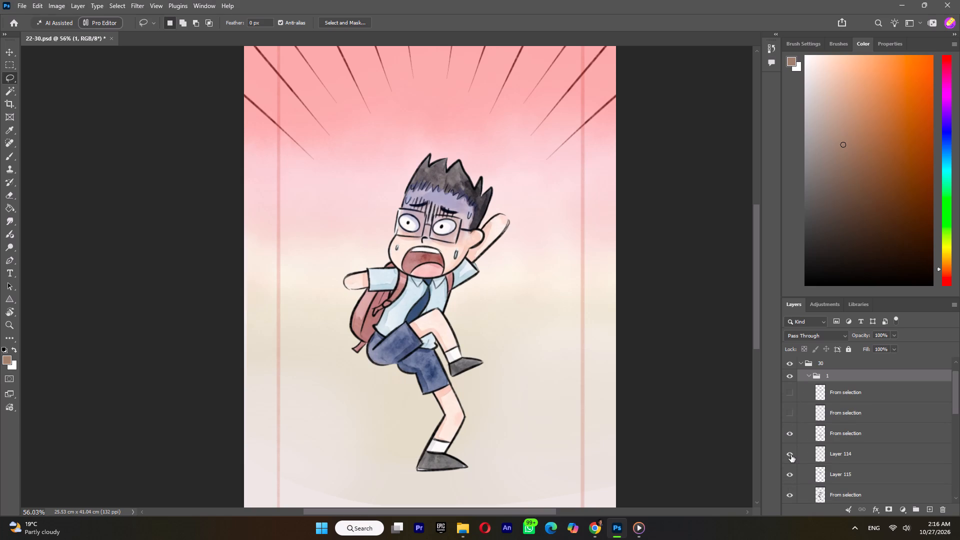
pyautogui.scroll(-3, 791, 455)
pyautogui.click(794, 371)
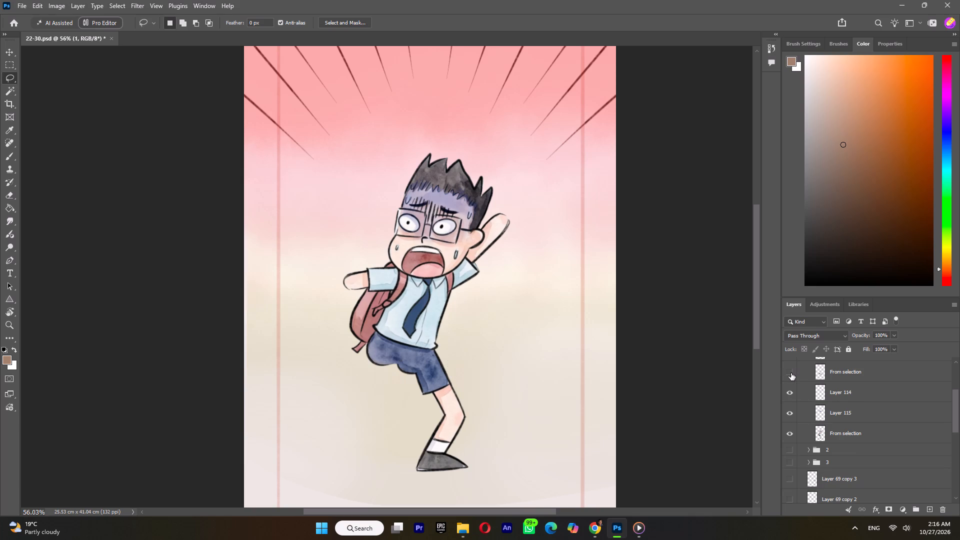
pyautogui.click(791, 373)
pyautogui.click(787, 410)
pyautogui.click(787, 411)
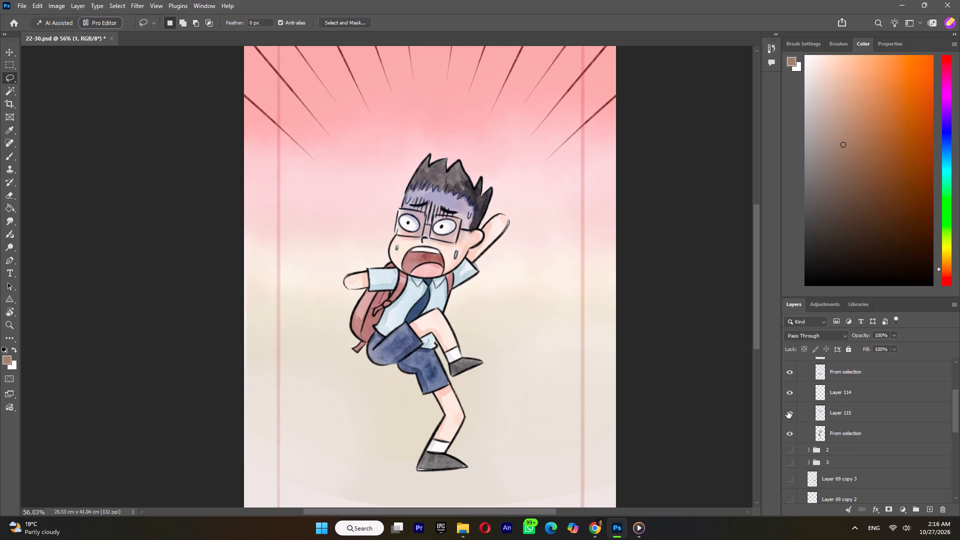
# Merge Layer 115 with the boy's body layer directly beneath it in group 1.
pyautogui.click(836, 416)
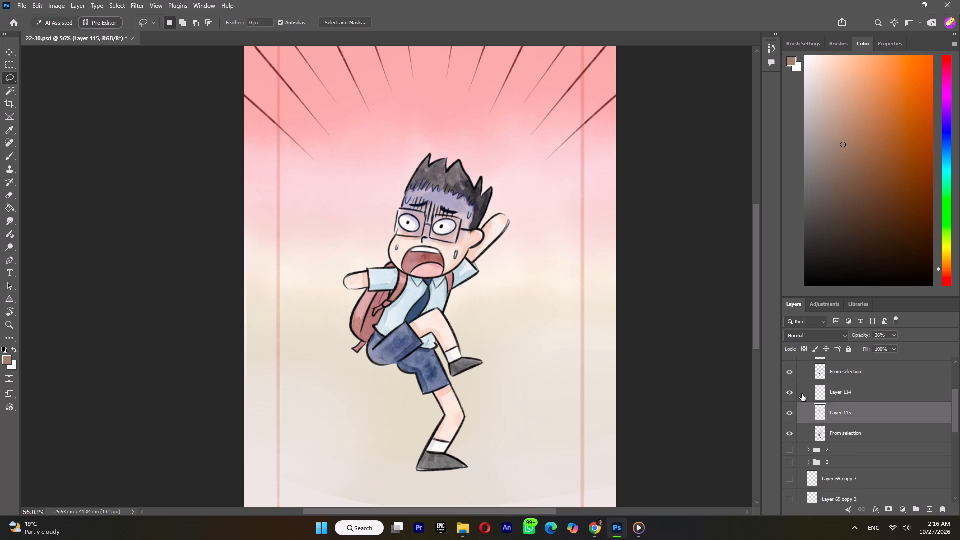
pyautogui.click(791, 392)
pyautogui.click(790, 392)
pyautogui.keyDown('shift'); pyautogui.click(847, 433); pyautogui.keyUp('shift')
pyautogui.keyDown('shift'); pyautogui.rightClick(847, 433); pyautogui.keyUp('shift')
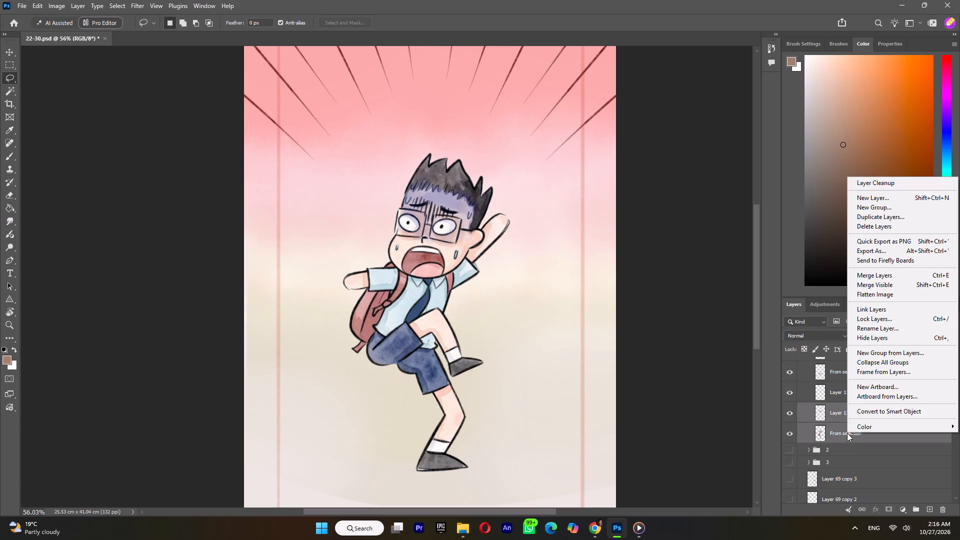
pyautogui.click(880, 275)
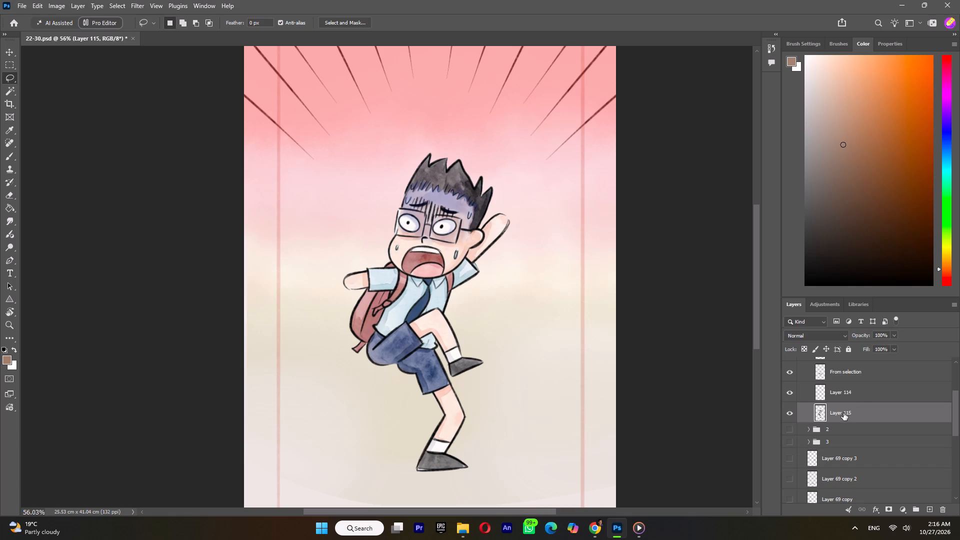
# Duplicate the merged body layer, Layer 115.
pyautogui.rightClick(843, 413)
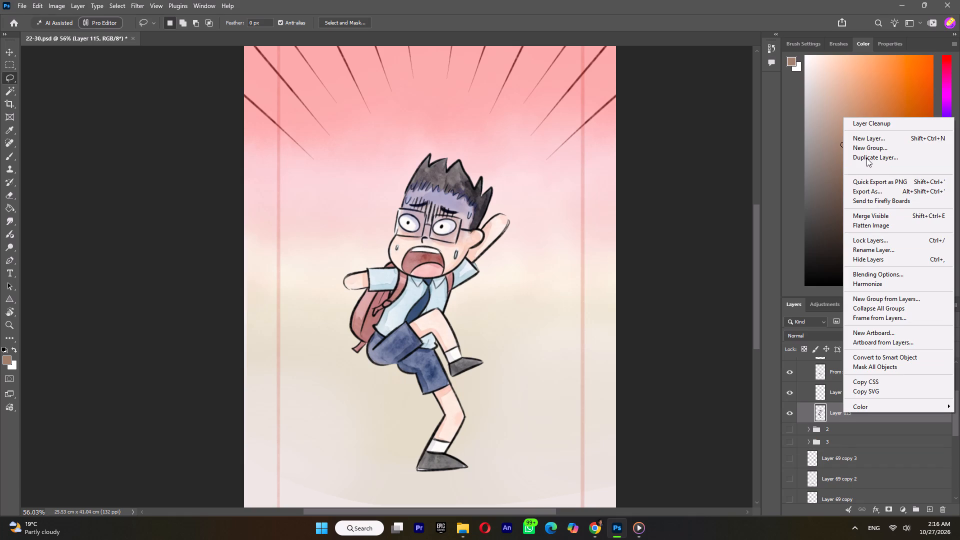
pyautogui.click(866, 158)
pyautogui.click(568, 144)
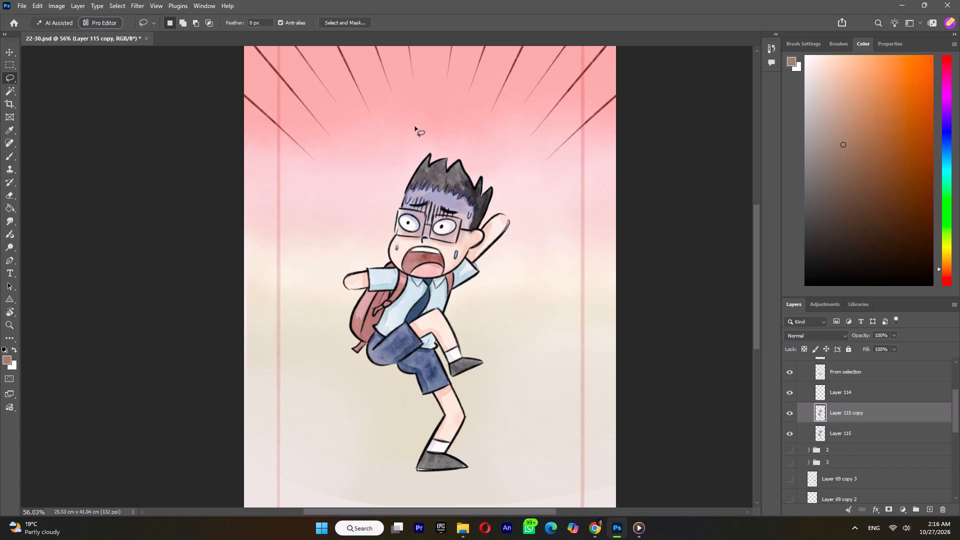
# Start Puppet Warp on Layer 115 copy, pin the hips, chin, forehead and outstretched arm stump, and nudge the head and arm slightly.
pyautogui.click(40, 5)
pyautogui.click(81, 244)
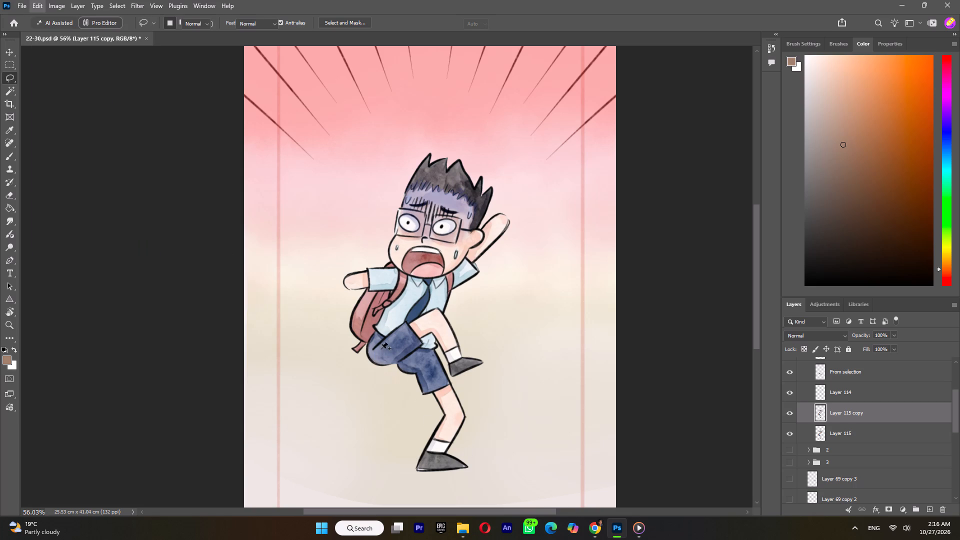
pyautogui.click(407, 347)
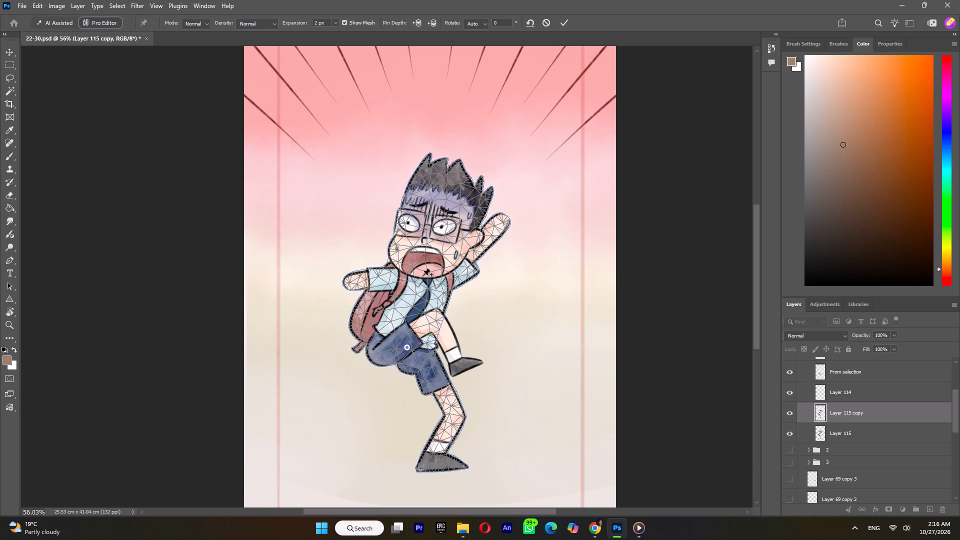
pyautogui.click(423, 275)
pyautogui.click(441, 201)
pyautogui.click(441, 200)
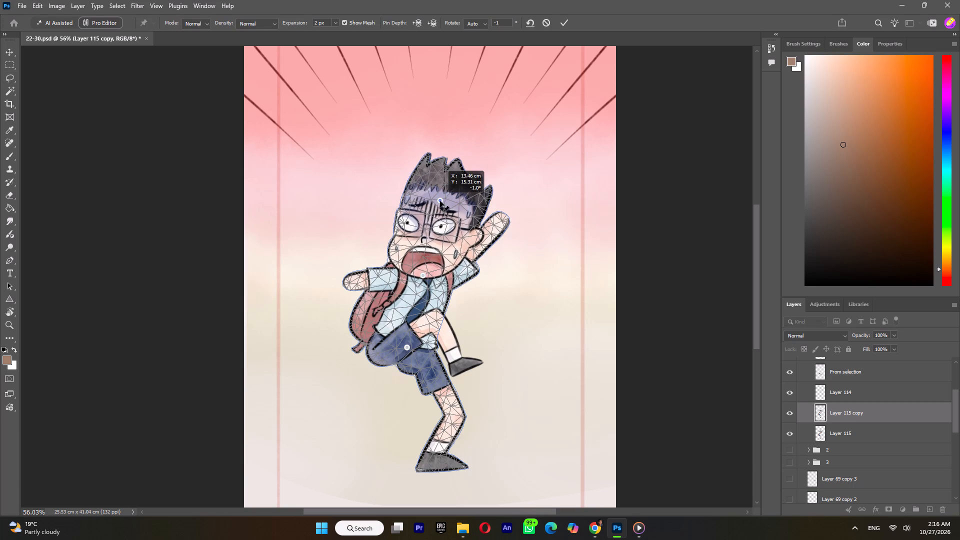
pyautogui.doubleClick(355, 282)
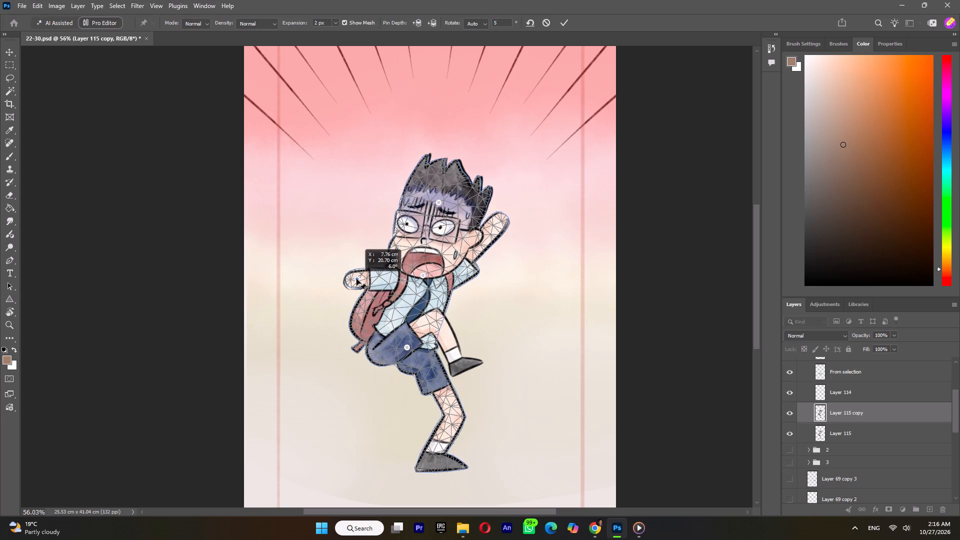
# Pin the heel and toe of the standing shoe and the knee, and nudge the hips and knee slightly.
pyautogui.click(407, 347)
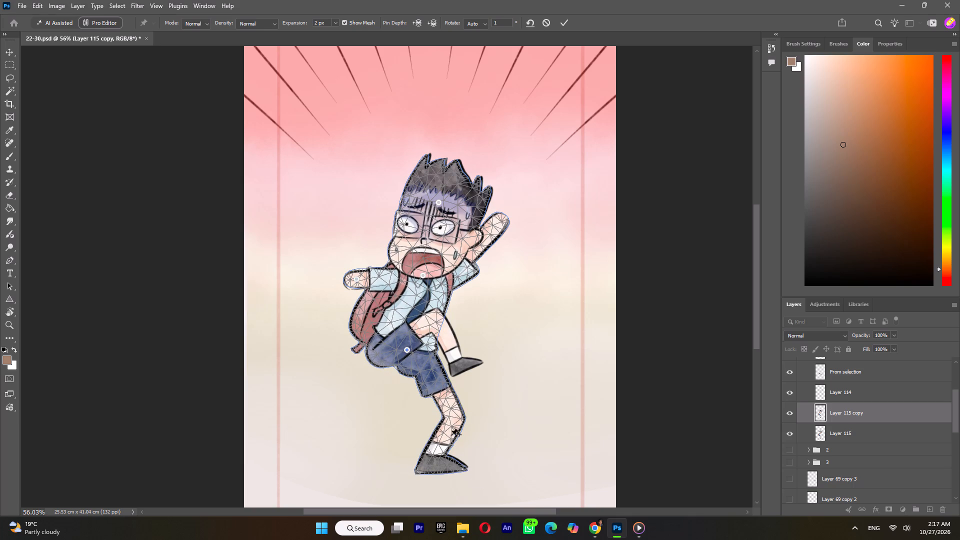
pyautogui.hotkey('ctrl', 'z')
pyautogui.click(423, 469)
pyautogui.click(455, 467)
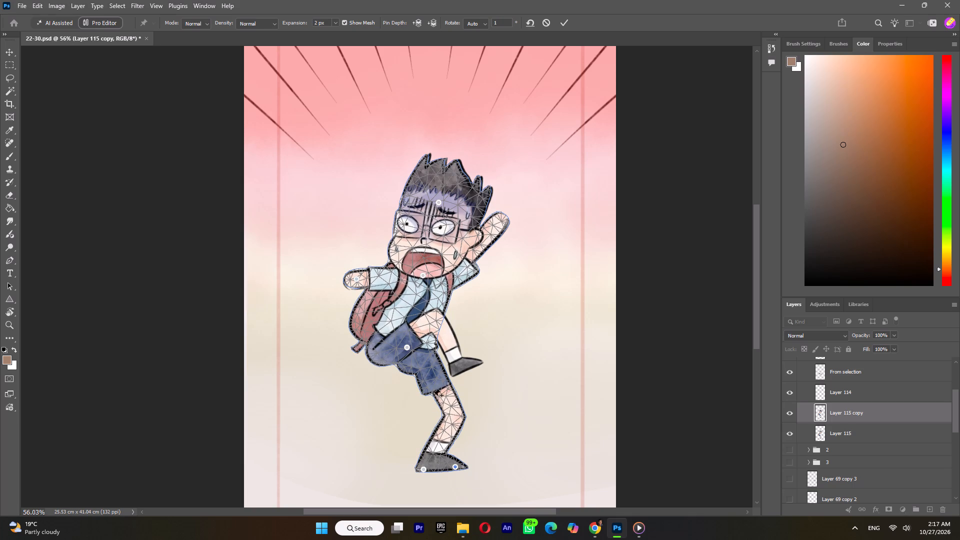
pyautogui.click(407, 346)
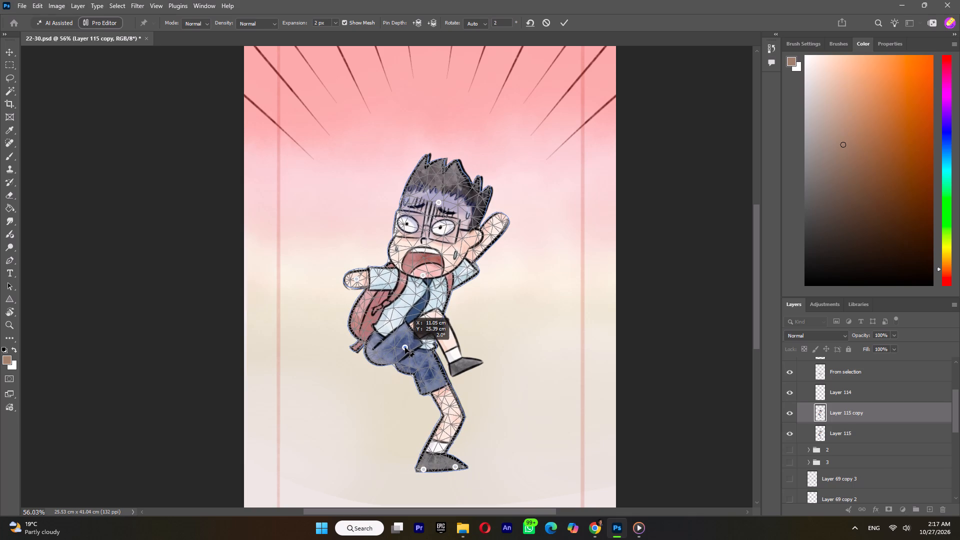
pyautogui.click(452, 418)
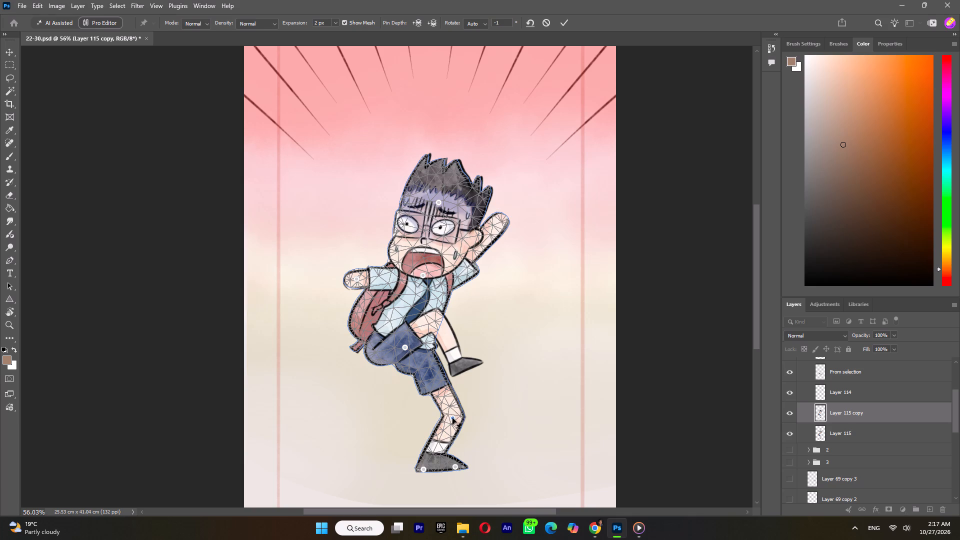
pyautogui.moveTo(452, 417); pyautogui.dragTo(448, 417)
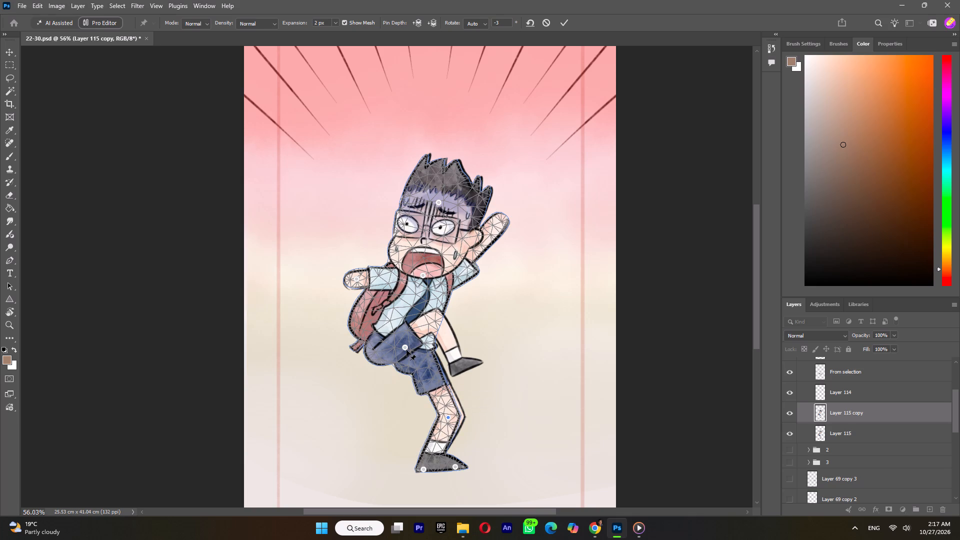
pyautogui.click(405, 348)
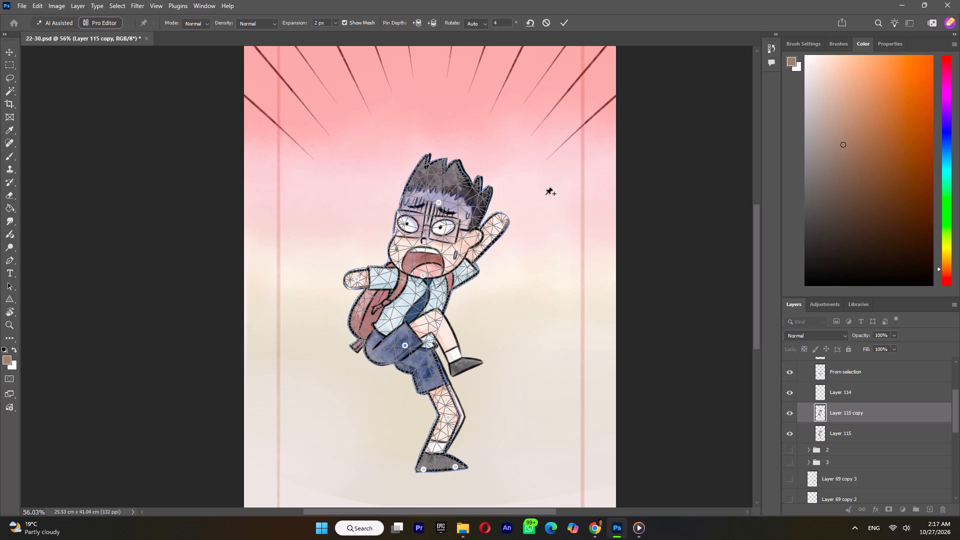
# Pin the raised arm, nudge it slightly towards the head, and apply the puppet warp.
pyautogui.click(496, 226)
pyautogui.click(496, 226)
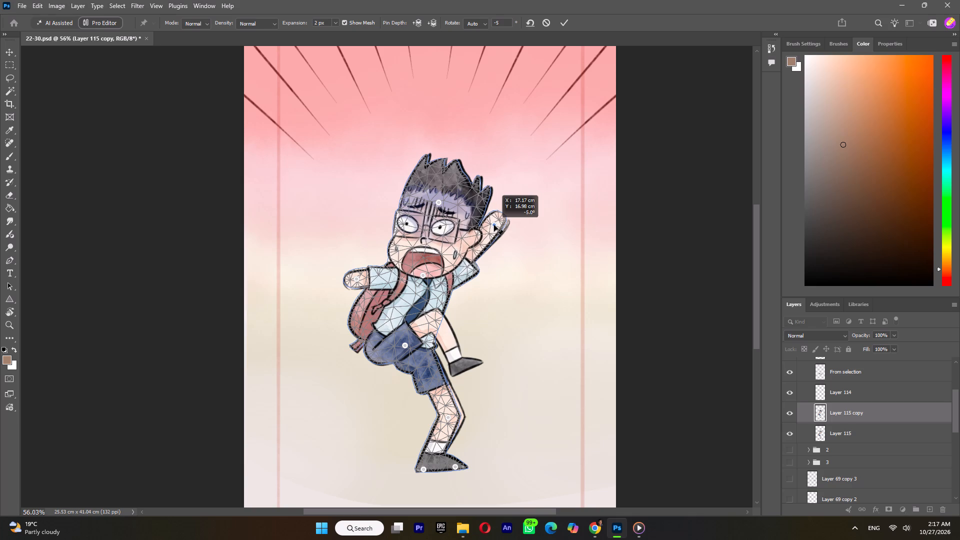
pyautogui.click(563, 19)
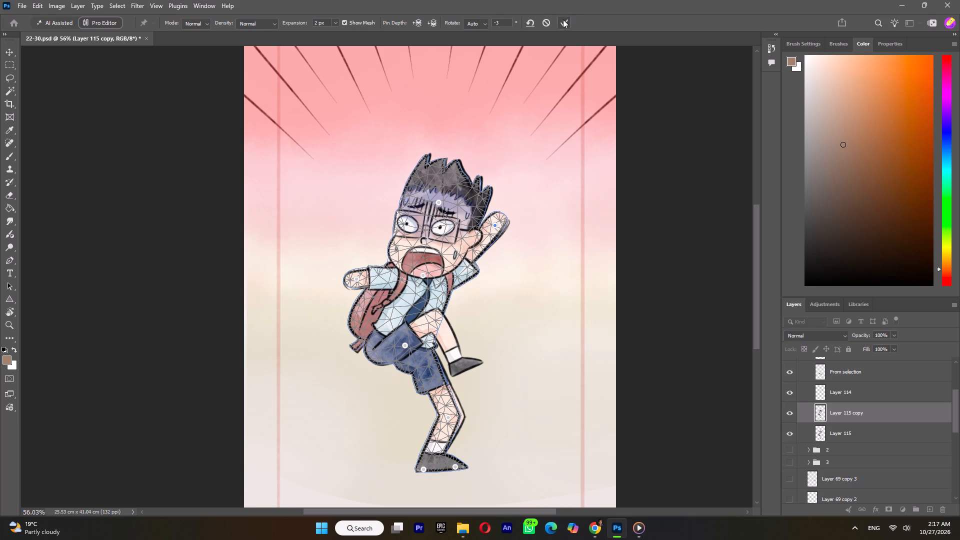
# Compare the warped Layer 115 copy with the original pose by toggling its visibility.
pyautogui.click(790, 414)
pyautogui.click(790, 414)
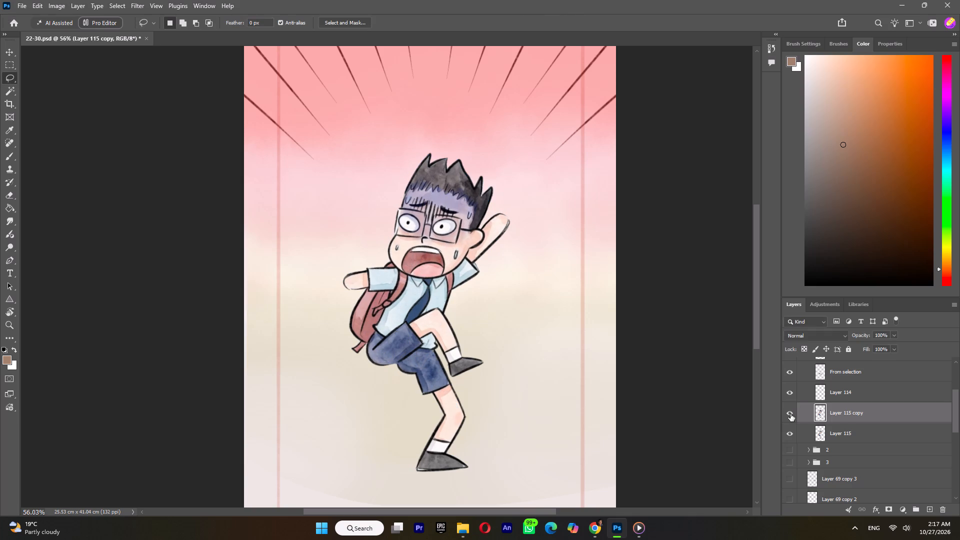
pyautogui.click(790, 414)
pyautogui.click(790, 414)
pyautogui.click(790, 414)
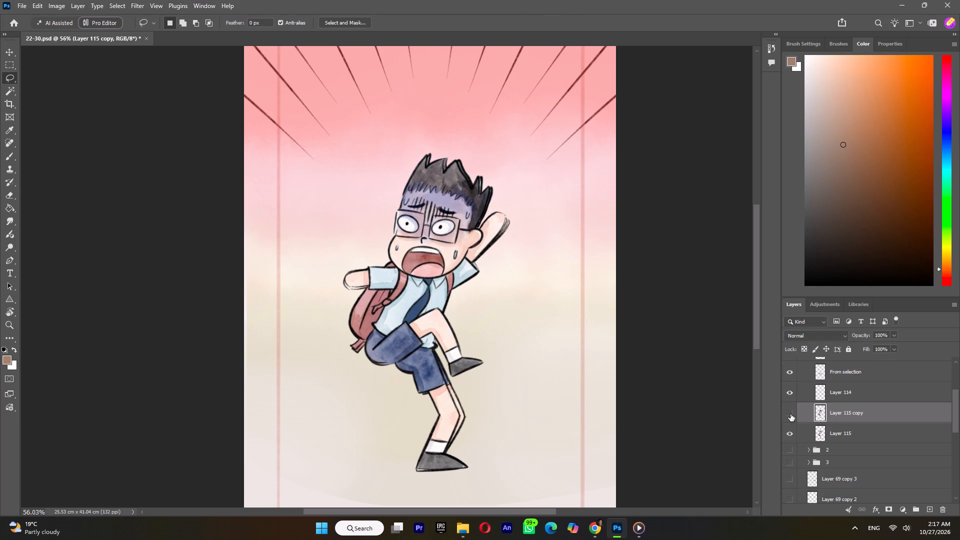
pyautogui.click(790, 414)
# Collapse and hide group 1, and show group 3 with the boy holding his head.
pyautogui.scroll(6, 790, 414)
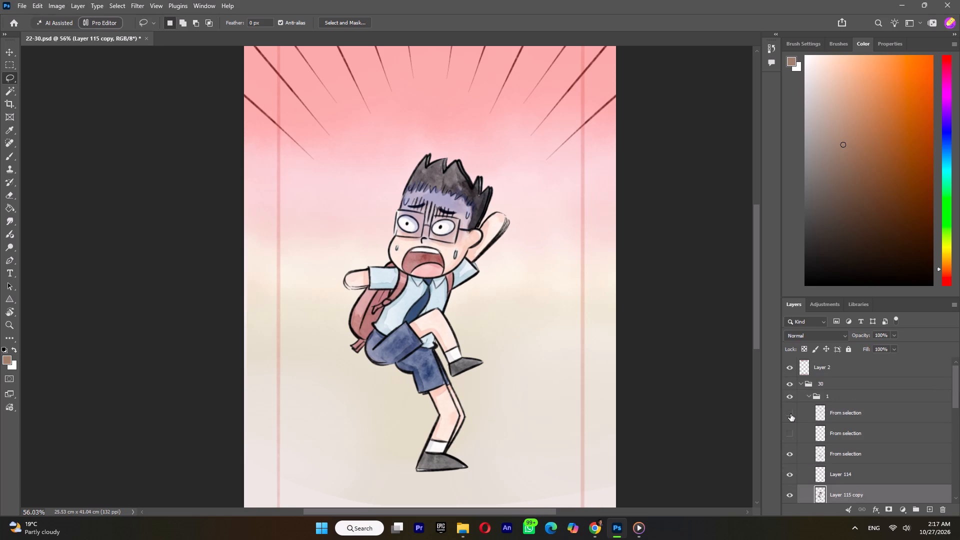
pyautogui.click(811, 395)
pyautogui.click(791, 396)
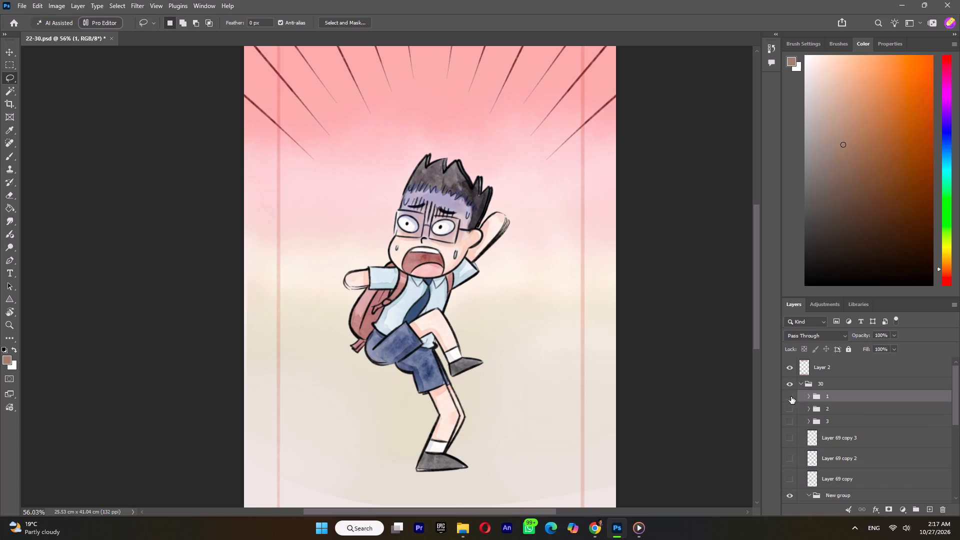
pyautogui.click(788, 421)
# Expand group 3, check its layers by toggling their visibility, and merge Layer 116 with the body layer beneath it.
pyautogui.click(789, 439)
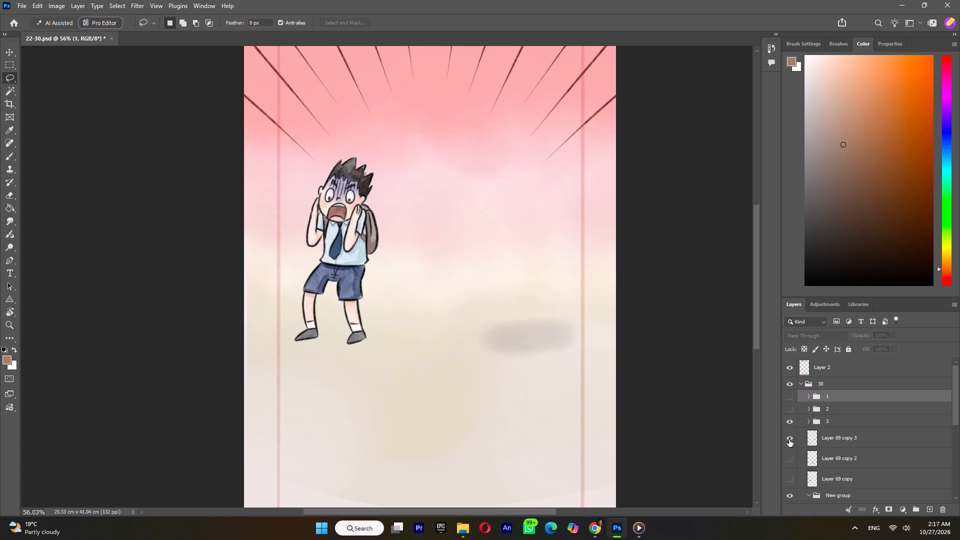
pyautogui.click(789, 439)
pyautogui.click(807, 420)
pyautogui.click(790, 440)
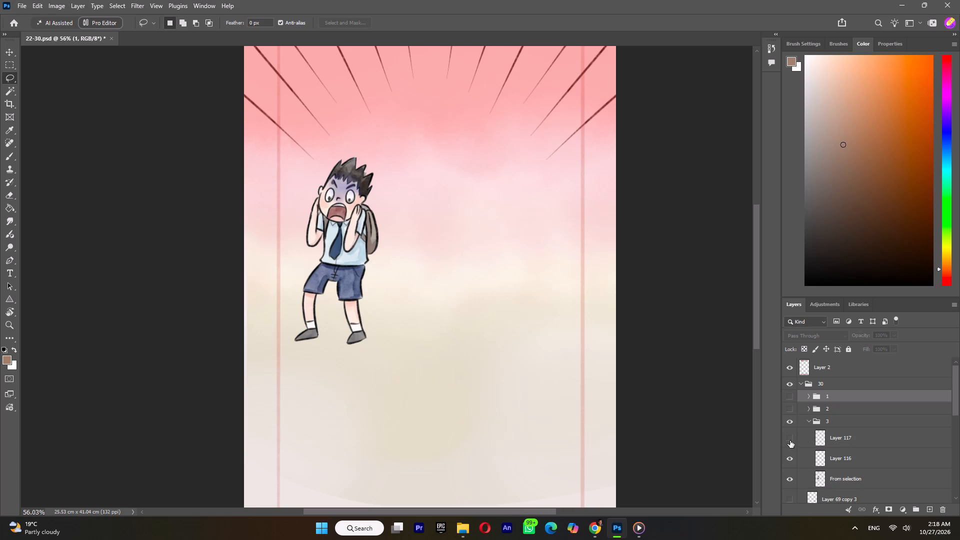
pyautogui.click(789, 441)
pyautogui.click(792, 455)
pyautogui.click(791, 455)
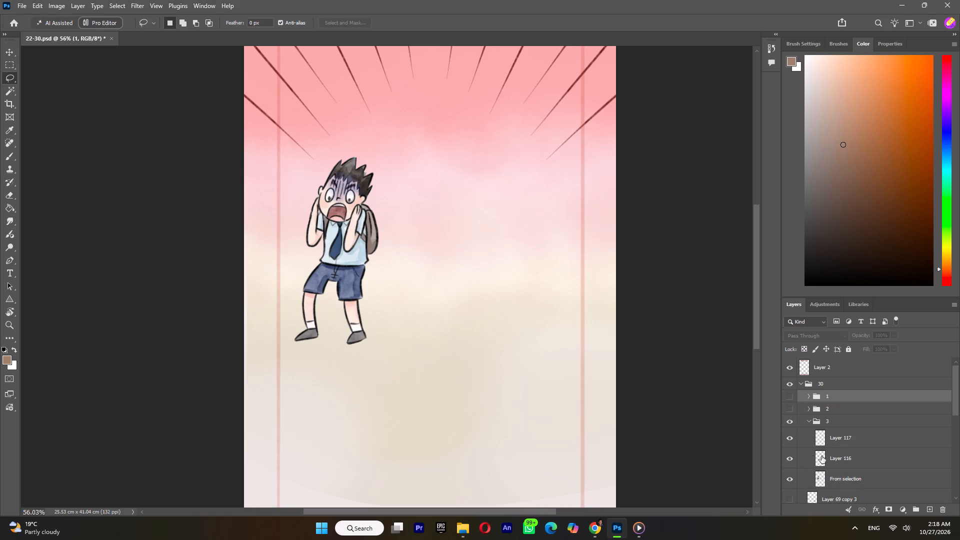
pyautogui.click(829, 457)
pyautogui.keyDown('shift'); pyautogui.click(832, 480); pyautogui.keyUp('shift')
pyautogui.rightClick(832, 481)
pyautogui.click(863, 322)
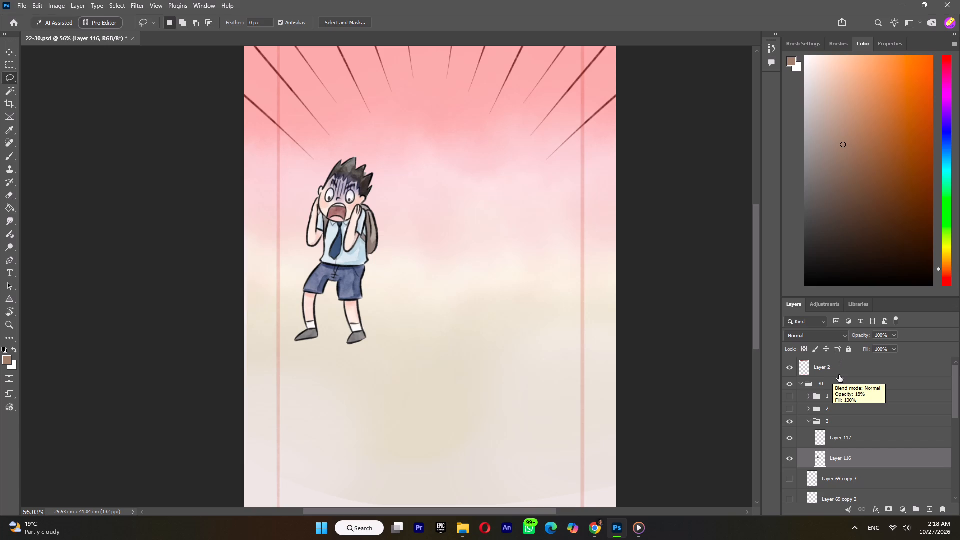
# Duplicate Layer 116, the boy holding his head, within group 3.
pyautogui.rightClick(844, 458)
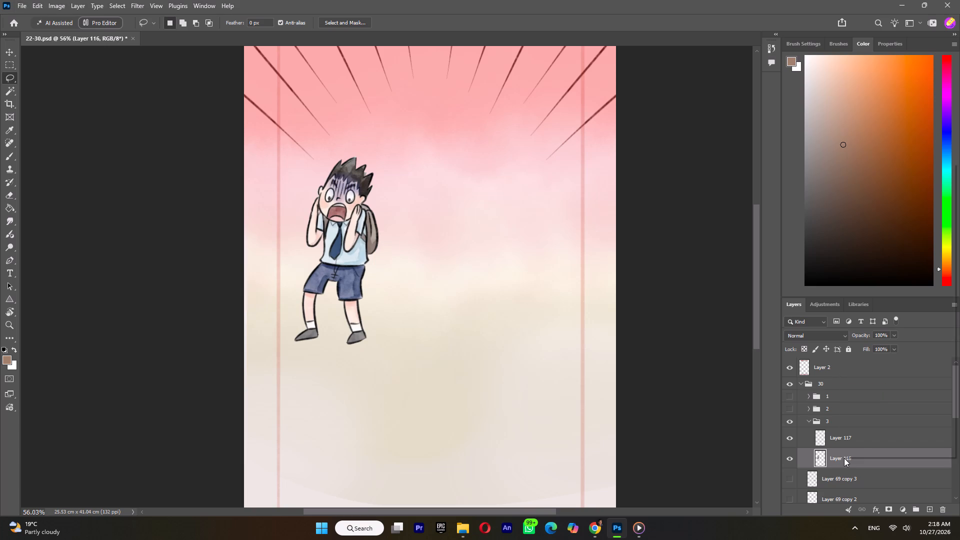
pyautogui.click(877, 205)
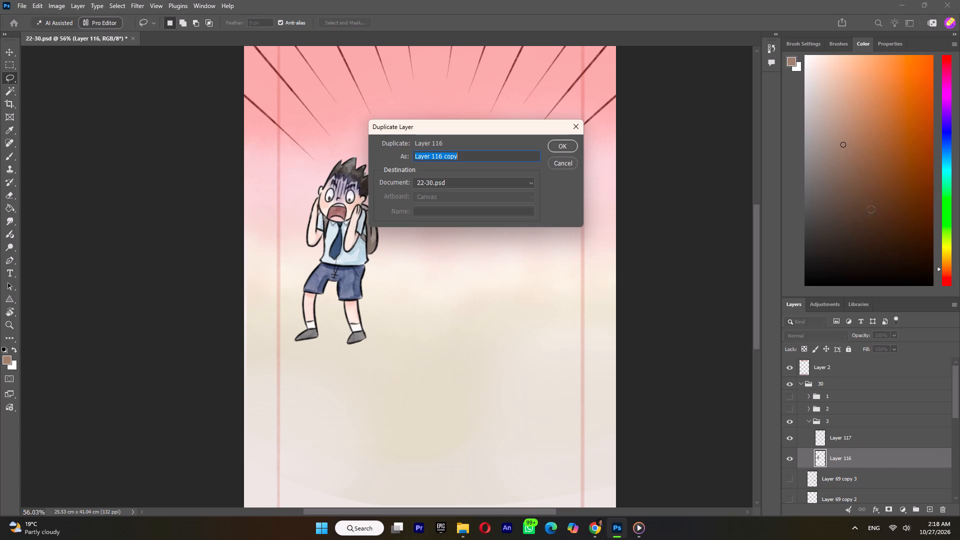
pyautogui.click(567, 145)
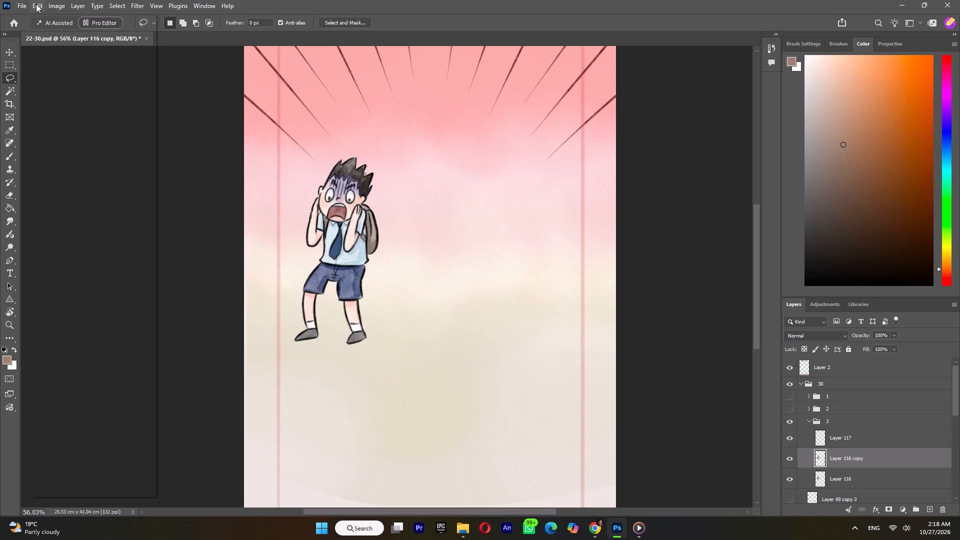
# Start a puppet warp on the copy, pin both shoes and the waist, and nudge the waist slightly.
pyautogui.click(36, 4)
pyautogui.click(77, 248)
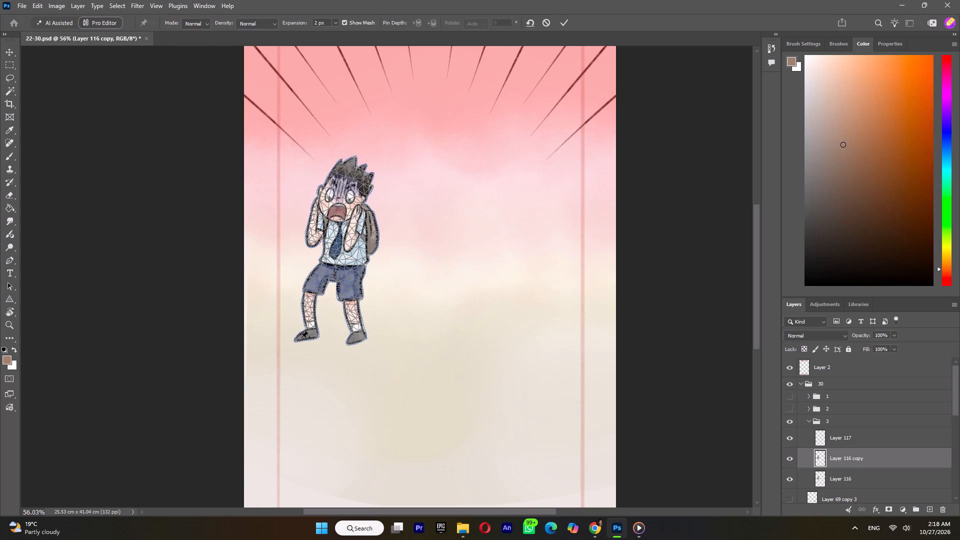
pyautogui.click(299, 340)
pyautogui.click(311, 338)
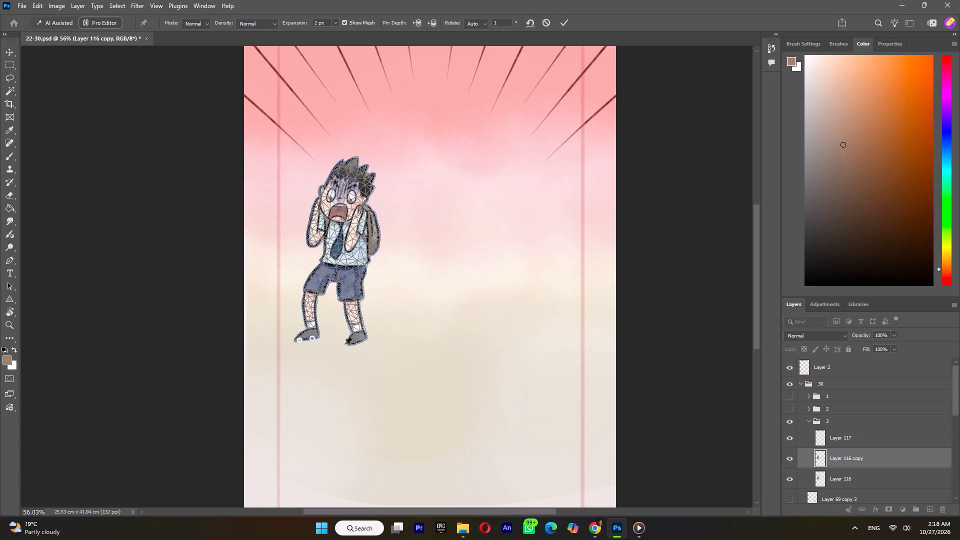
pyautogui.click(348, 345)
pyautogui.click(360, 343)
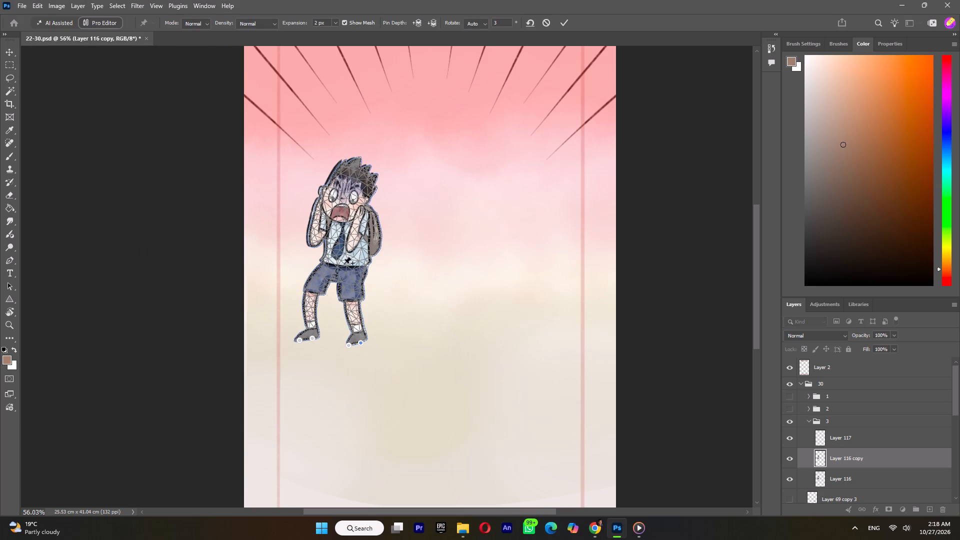
pyautogui.click(343, 264)
pyautogui.click(343, 263)
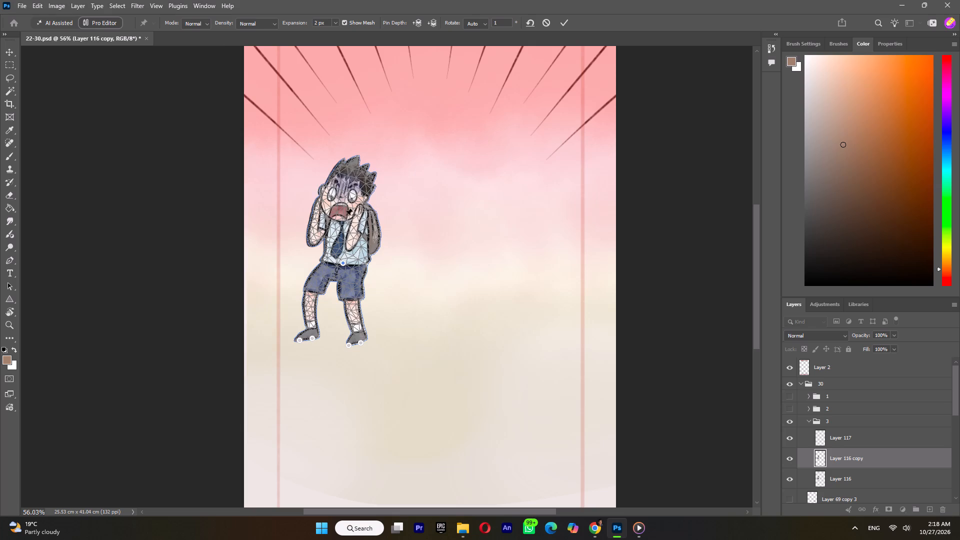
pyautogui.keyDown('alt'); pyautogui.scroll(5, 342, 189); pyautogui.keyUp('alt')
pyautogui.keyDown('alt'); pyautogui.middleClick(342, 189); pyautogui.keyUp('alt')
pyautogui.keyDown('alt'); pyautogui.scroll(5, 337, 214); pyautogui.keyUp('alt')
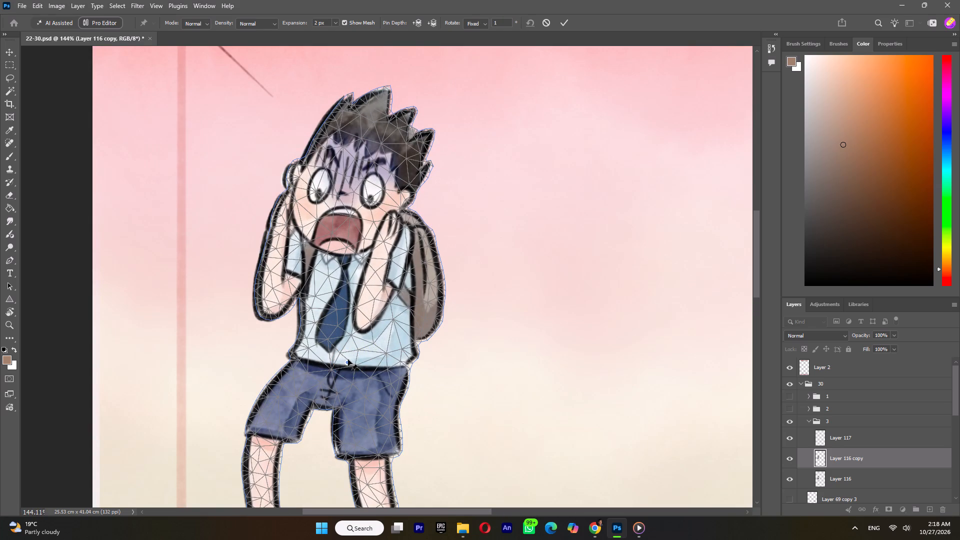
pyautogui.click(348, 362)
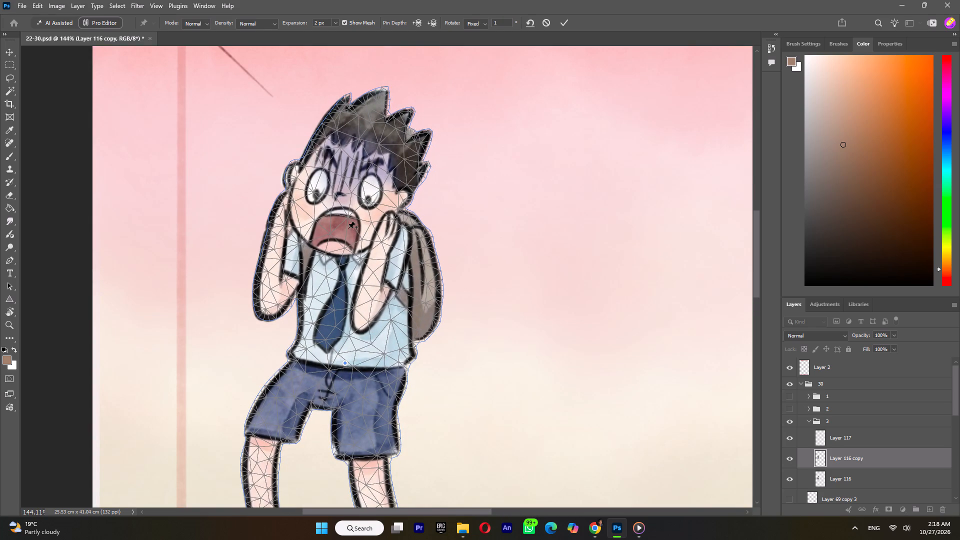
# Pin the boy's mouth and forehead and shift the head slightly away from the backpack side.
pyautogui.click(347, 228)
pyautogui.click(347, 227)
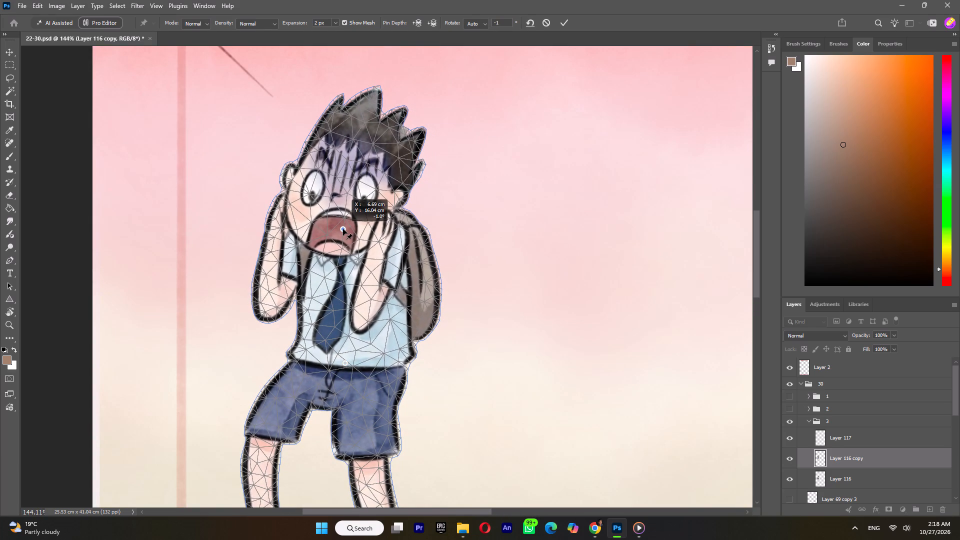
pyautogui.click(337, 160)
pyautogui.click(338, 161)
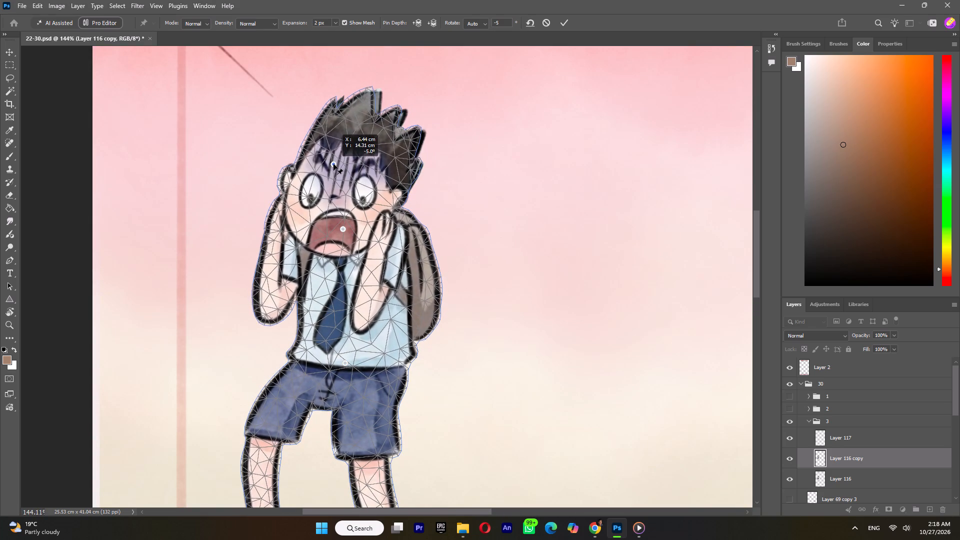
# Pin both forearms near the elbows and both legs just below the shorts, nudging the limbs slightly.
pyautogui.click(363, 310)
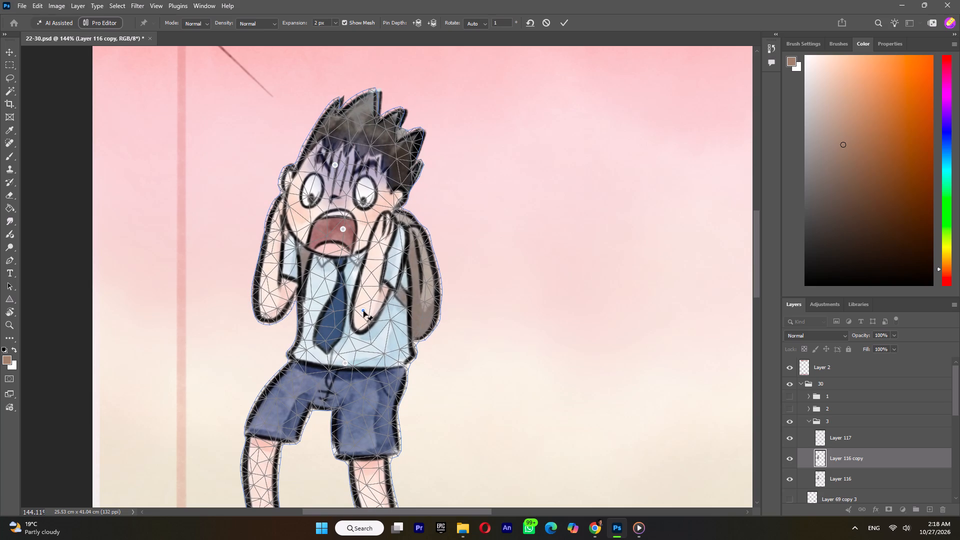
pyautogui.click(363, 311)
pyautogui.click(270, 310)
pyautogui.moveTo(269, 310); pyautogui.dragTo(267, 304)
pyautogui.click(263, 459)
pyautogui.click(263, 459)
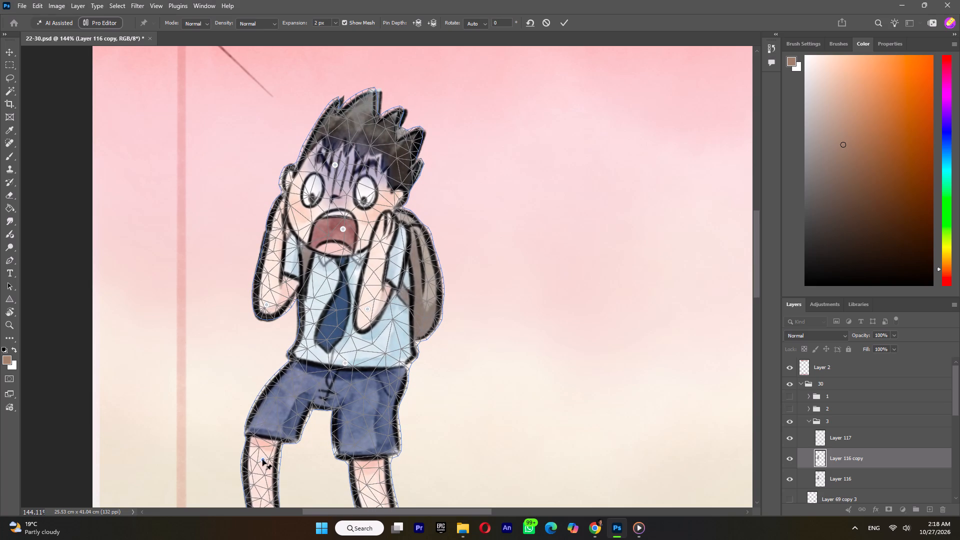
pyautogui.click(361, 469)
pyautogui.moveTo(361, 469); pyautogui.dragTo(356, 471)
pyautogui.click(367, 310)
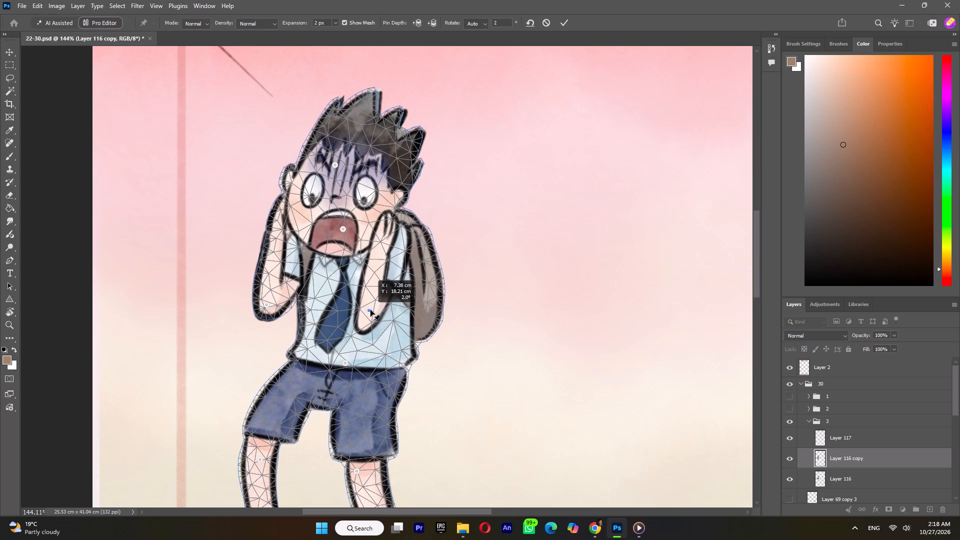
# Shift the pin on the leg away from the backpack slightly downward and apply the puppet warp.
pyautogui.keyDown('ctrl'); pyautogui.scroll(-4, 365, 260); pyautogui.keyUp('ctrl')
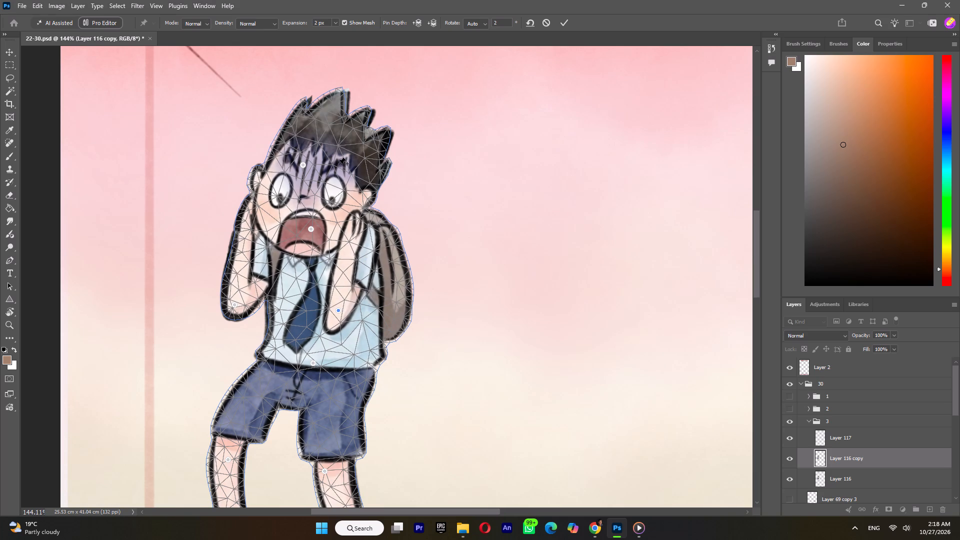
pyautogui.scroll(-9, 378, 235)
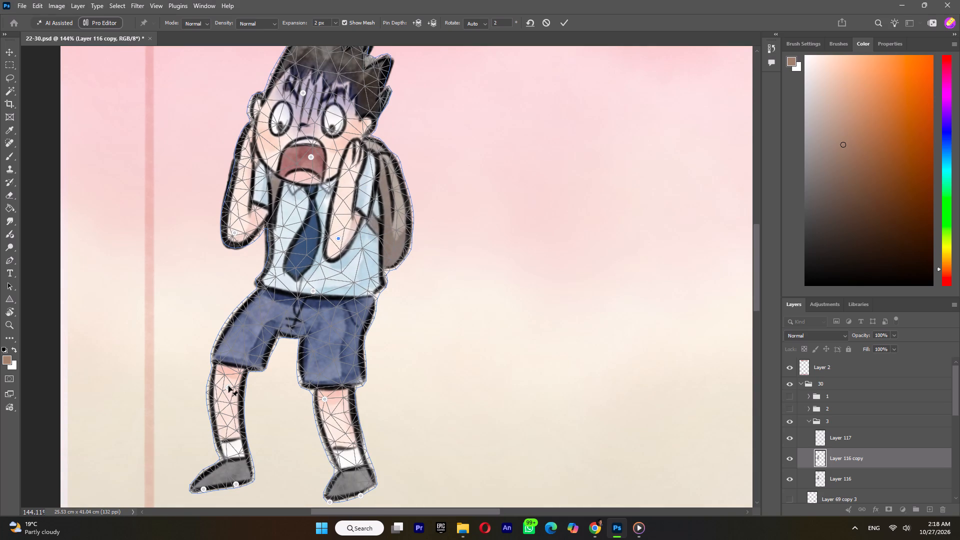
pyautogui.moveTo(228, 386); pyautogui.dragTo(226, 391)
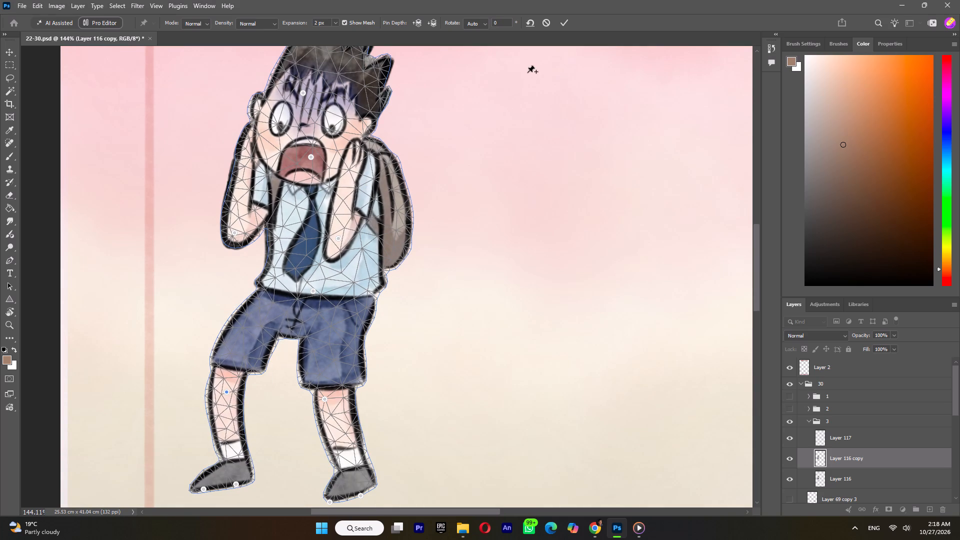
pyautogui.click(560, 22)
# Compare the warped copy with the original pose by toggling its visibility, leaving the copy hidden.
pyautogui.click(790, 457)
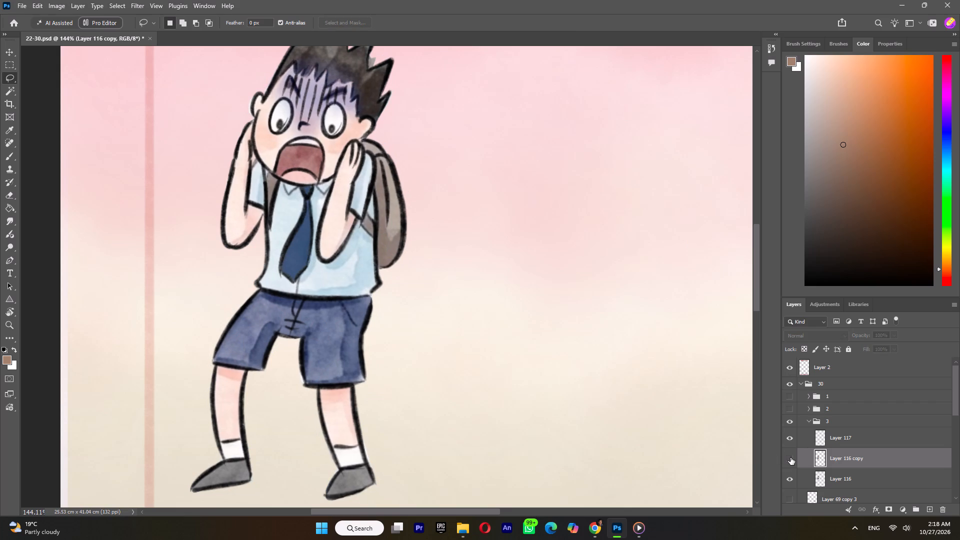
pyautogui.click(790, 457)
pyautogui.click(790, 457)
# Fit the whole scene in view and save 22-30.psd.
pyautogui.keyDown('alt'); pyautogui.scroll(-13, 432, 265); pyautogui.keyUp('alt')
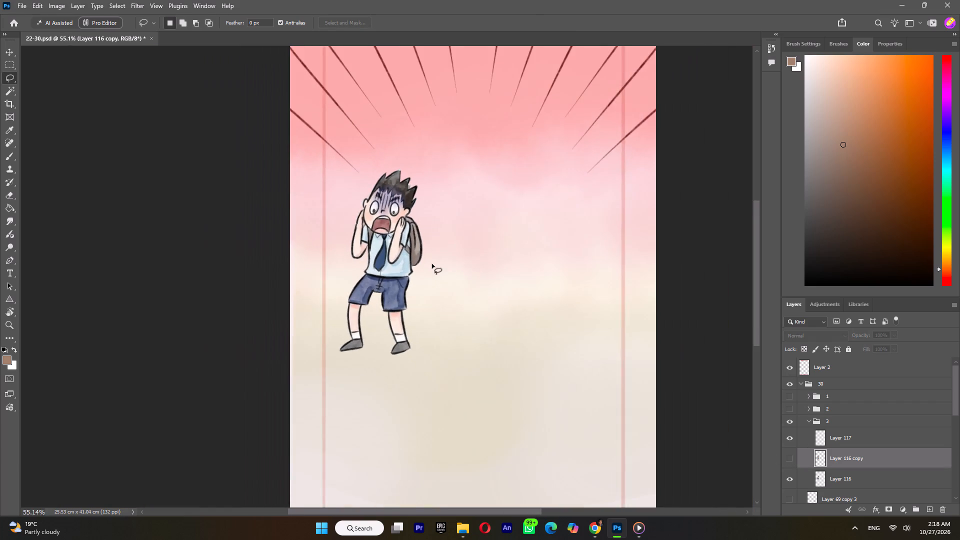
pyautogui.keyDown('alt'); pyautogui.scroll(-3, 432, 264); pyautogui.keyUp('alt')
pyautogui.hotkey('ctrl', 's')
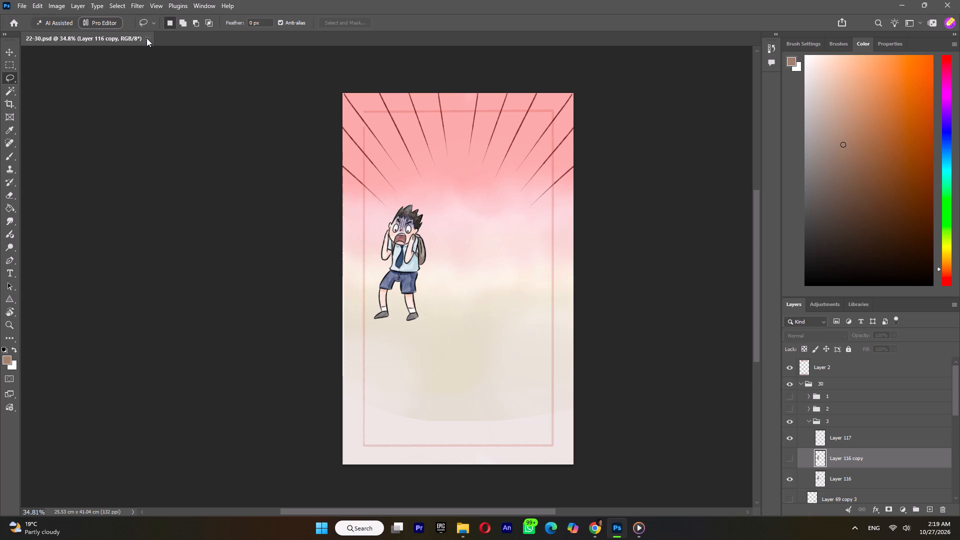
pyautogui.hotkey('ctrl', 's')
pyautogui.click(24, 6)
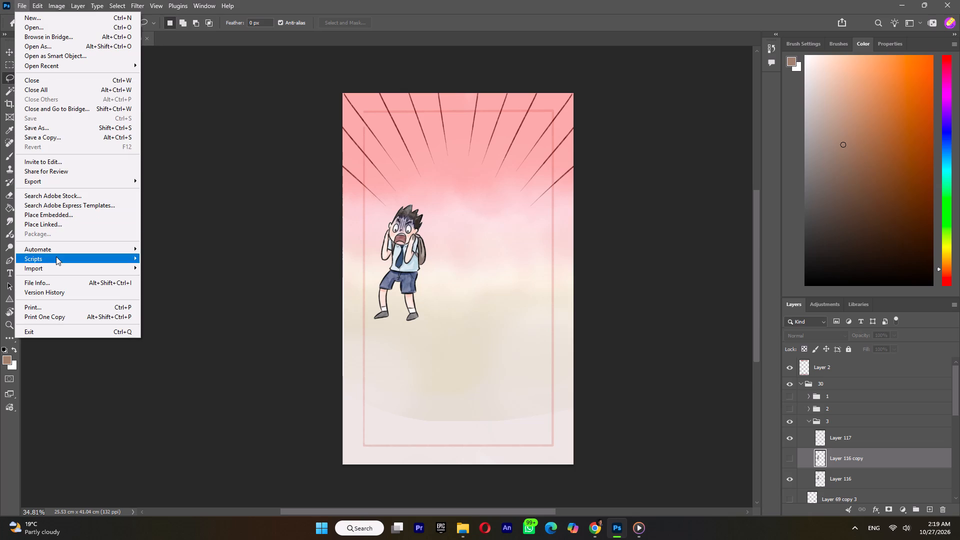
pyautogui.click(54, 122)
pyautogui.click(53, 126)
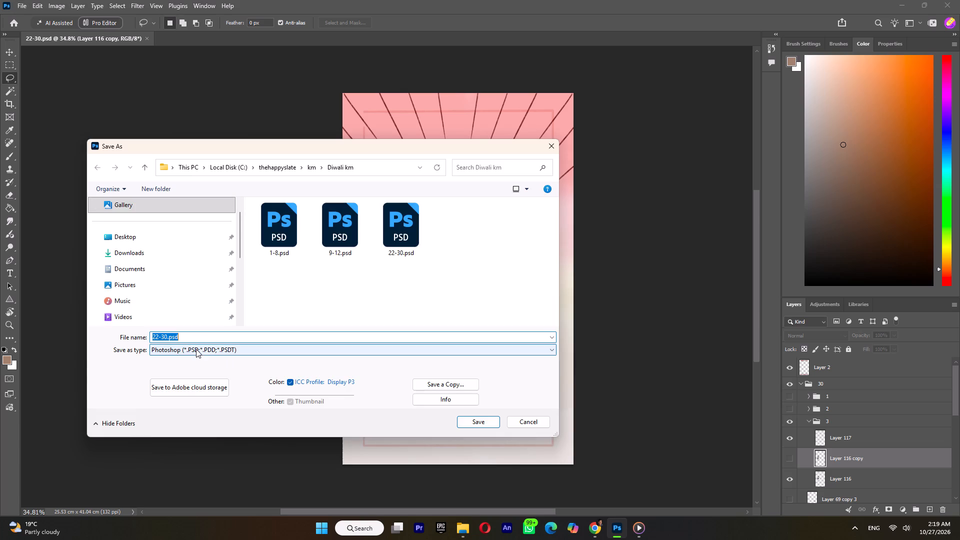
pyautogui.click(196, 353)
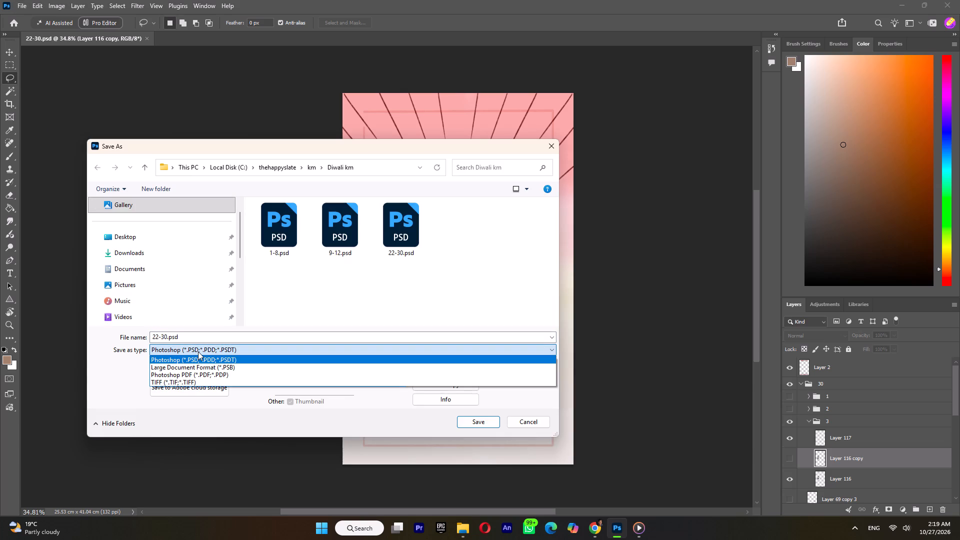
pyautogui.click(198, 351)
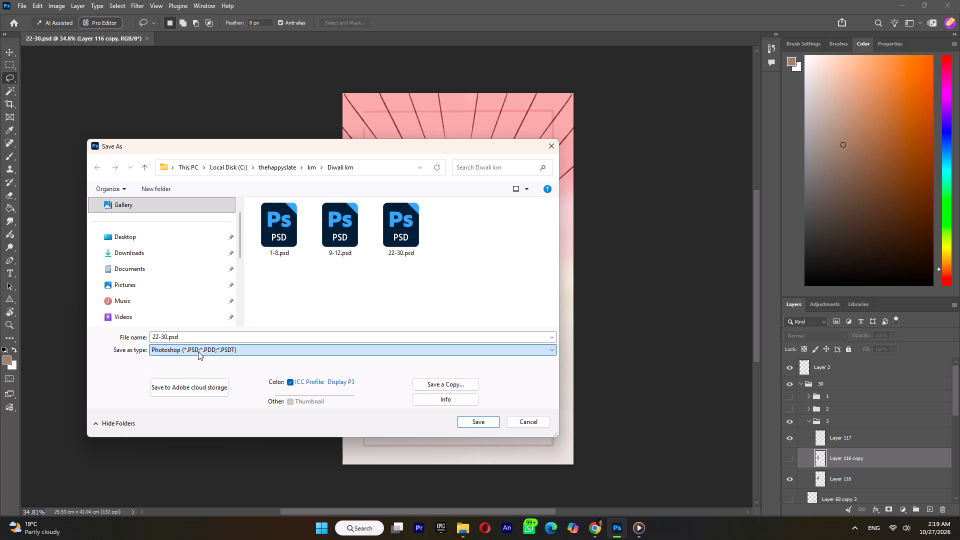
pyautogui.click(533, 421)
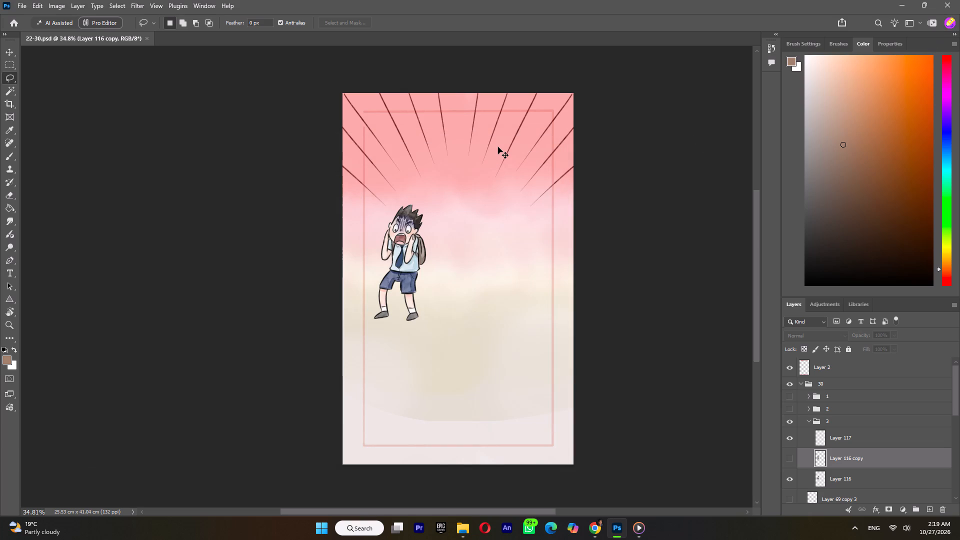
# Save 22-30.psd once more and close Photoshop.
pyautogui.hotkey('ctrl', 's')
pyautogui.click(959, 0)
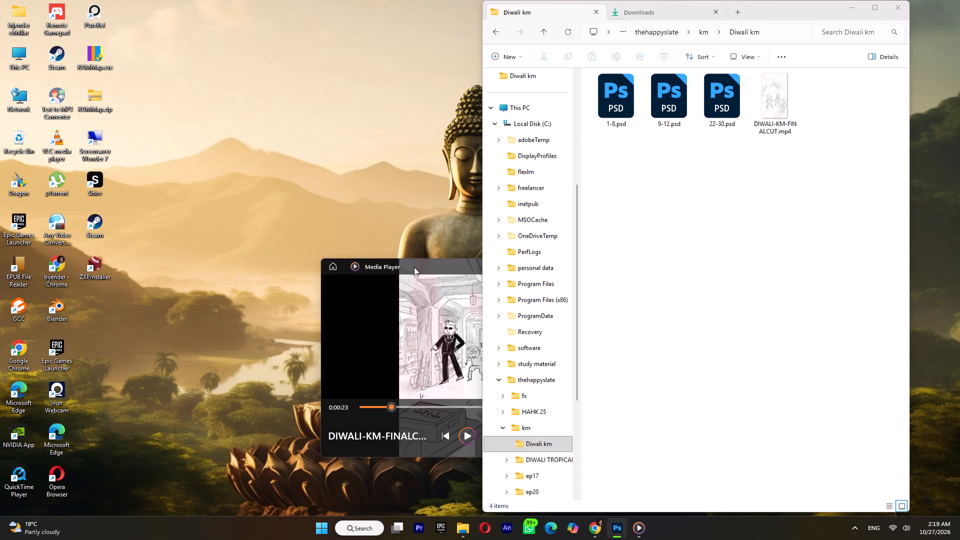